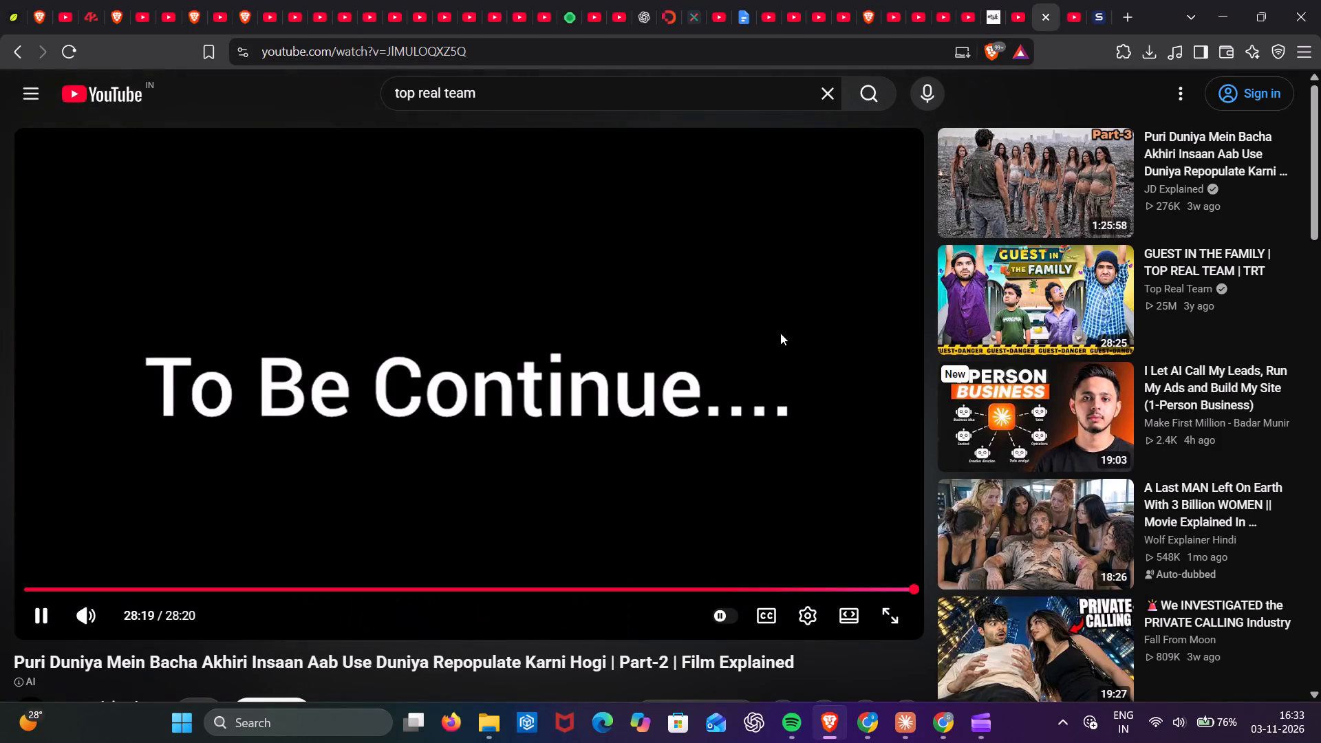
Close the tab of the finished YouTube video.
{"action": "left_click", "coordinate": [1051, 23]}
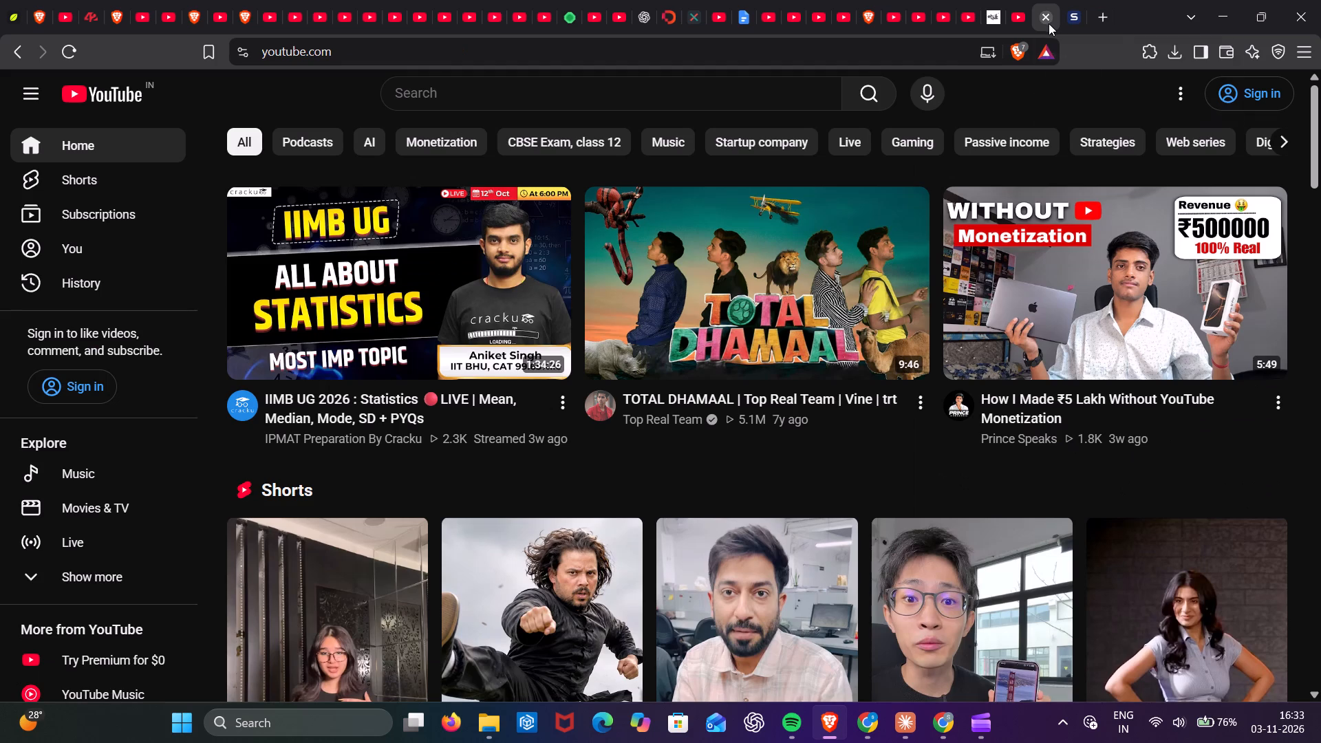
{"action": "left_click", "coordinate": [989, 735]}
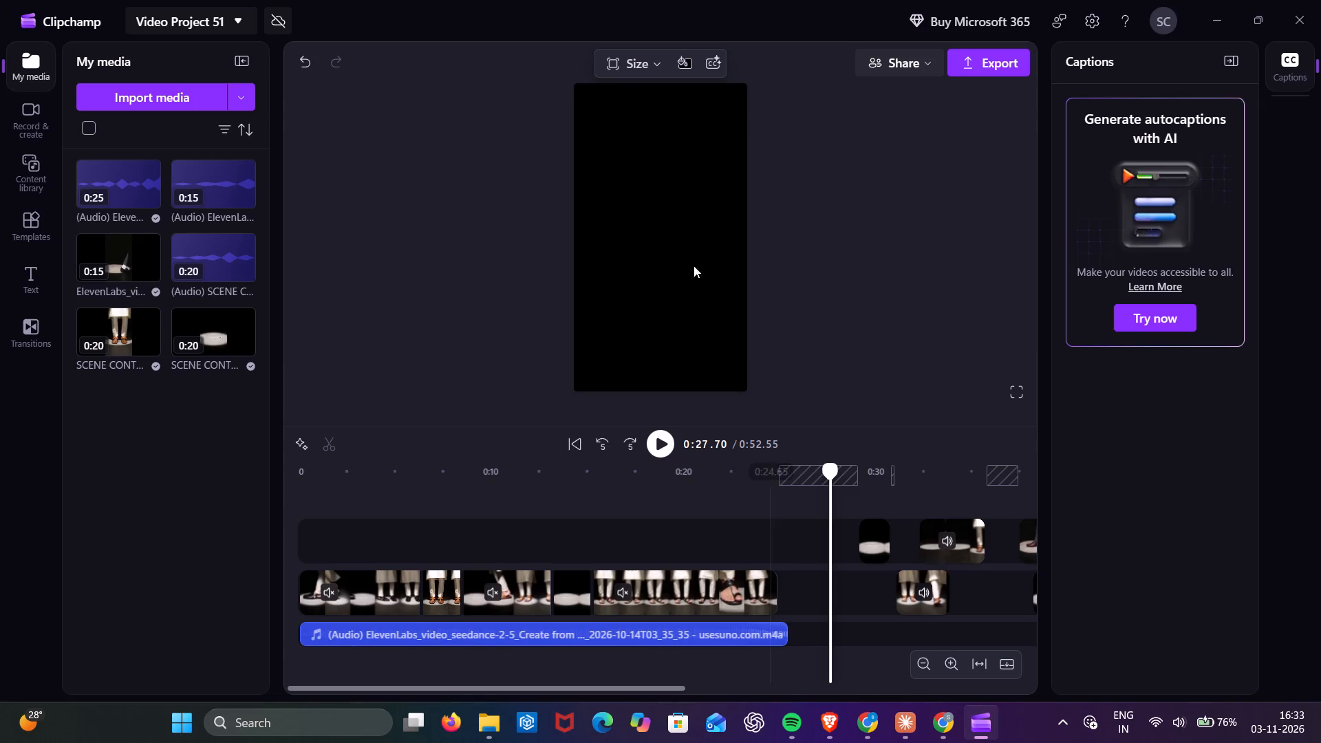
{"action": "left_click", "coordinate": [303, 501]}
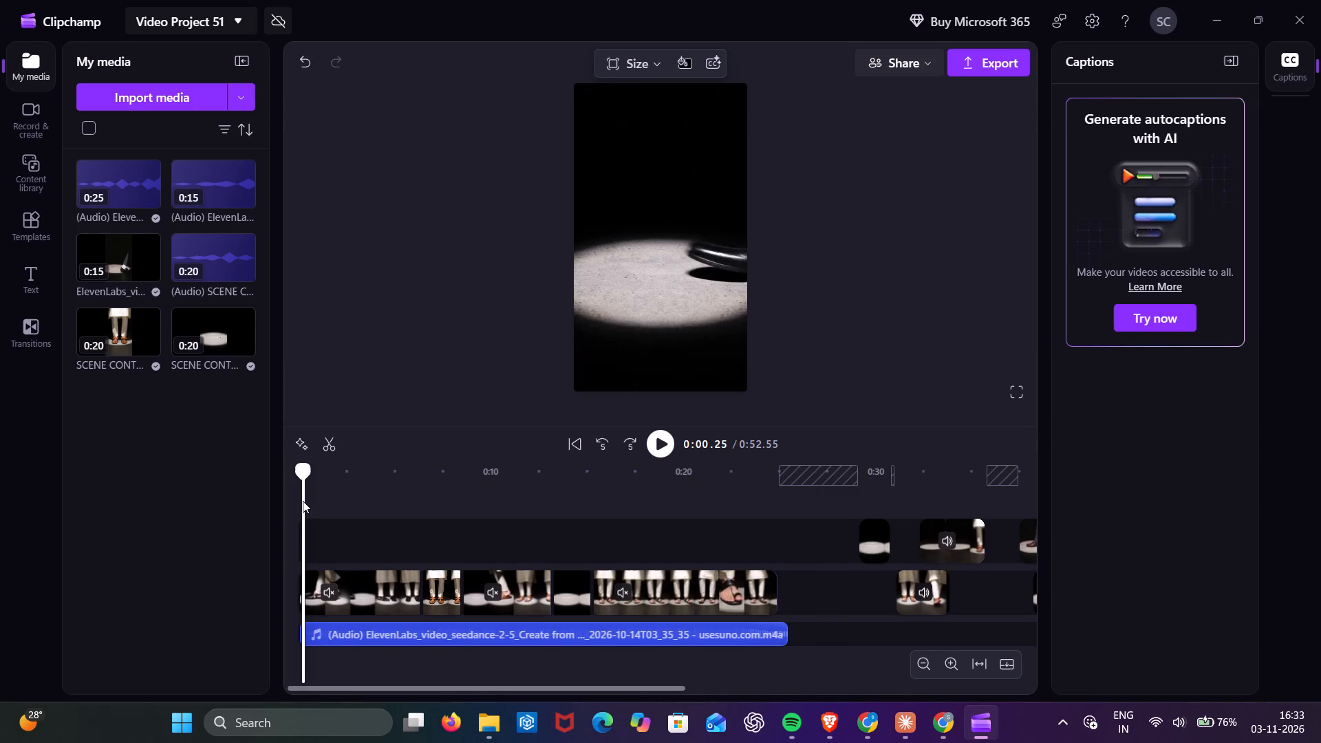
{"action": "left_click", "coordinate": [295, 501]}
{"action": "left_click", "coordinate": [674, 451]}
{"action": "left_click", "coordinate": [667, 450]}
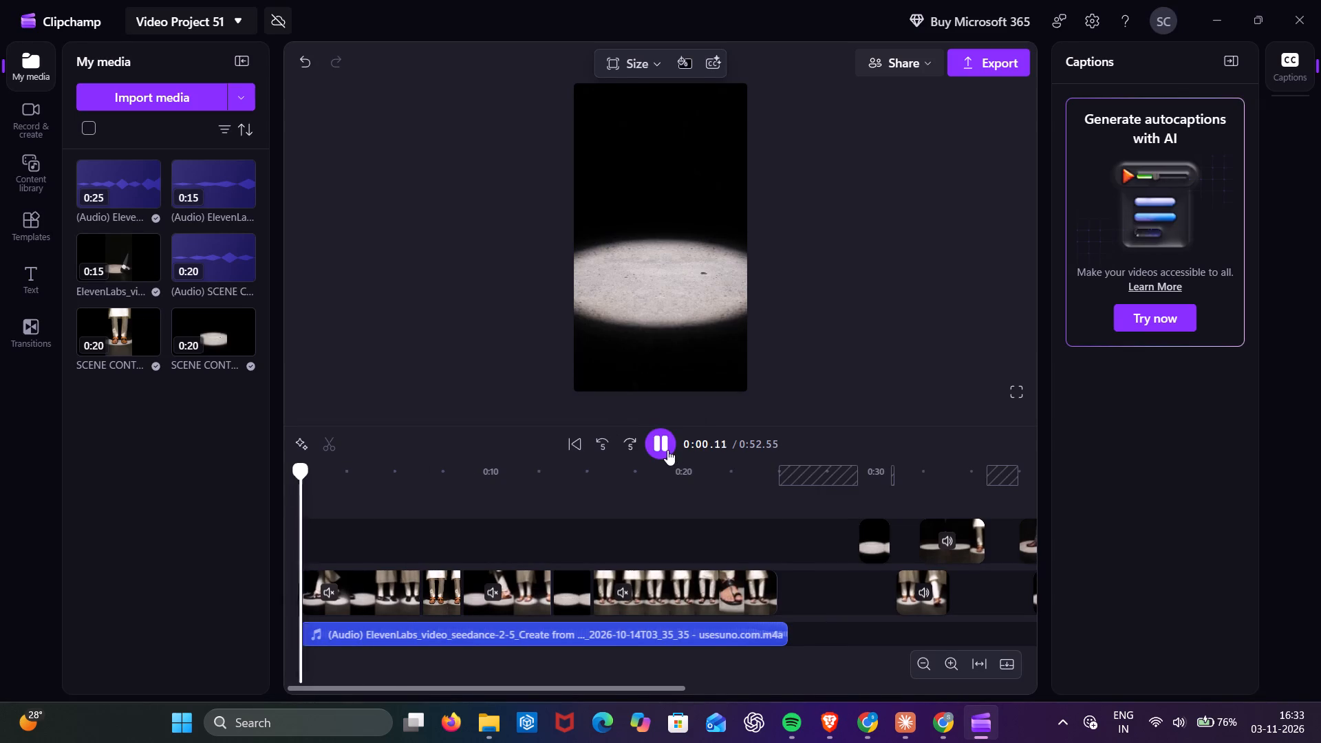
{"action": "left_click", "coordinate": [1017, 393]}
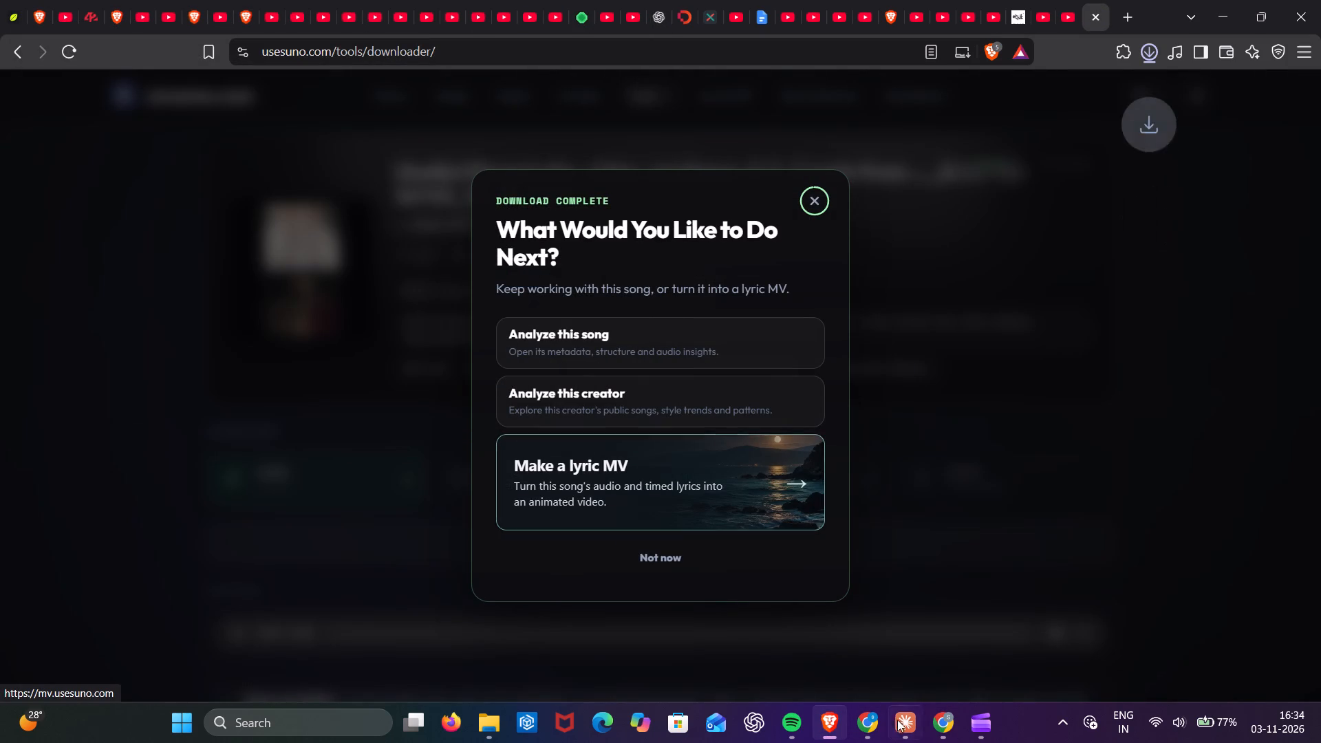
Add the newest ElevenLabs_video_seedance M4A file from the Downloads folder to the Clipchamp timeline and leave the full-screen preview.
{"action": "left_click", "coordinate": [475, 742]}
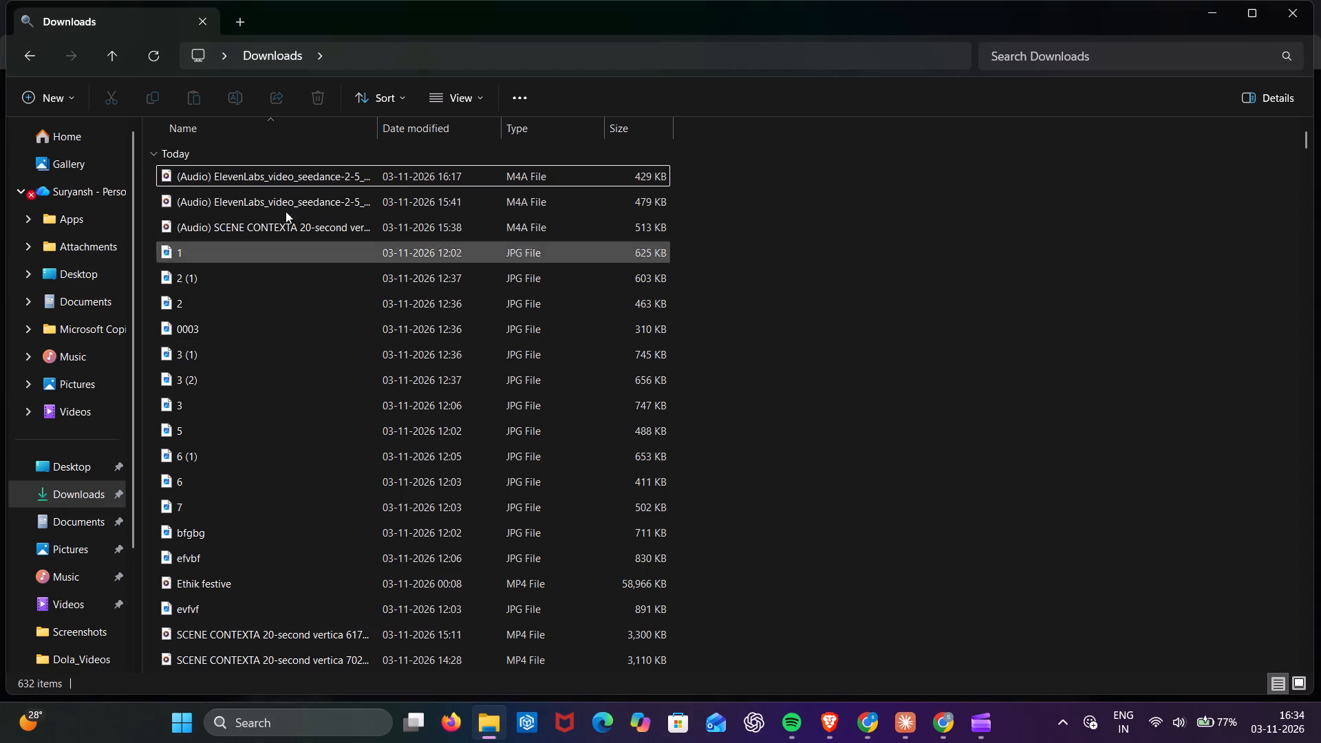
{"action": "left_click", "coordinate": [158, 56]}
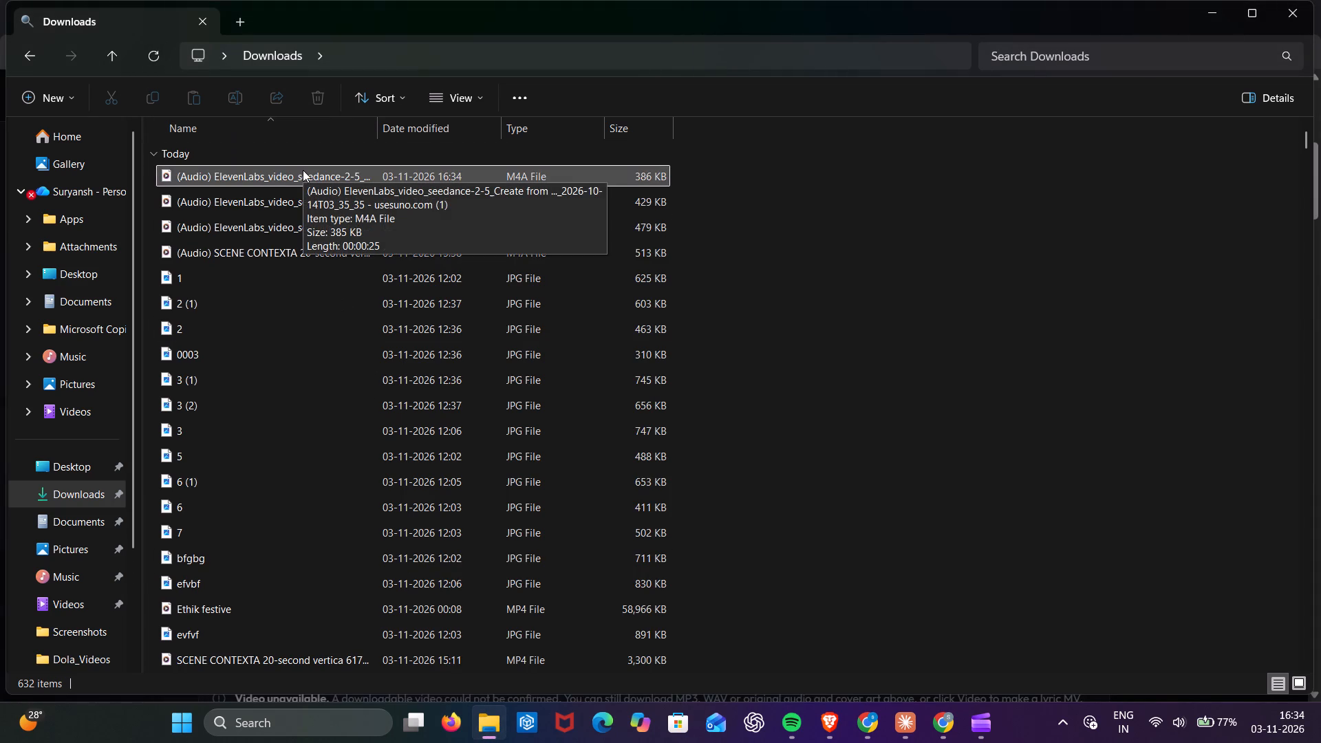
{"action": "left_click_drag", "start_coordinate": [584, 168], "coordinate": [621, 169]}
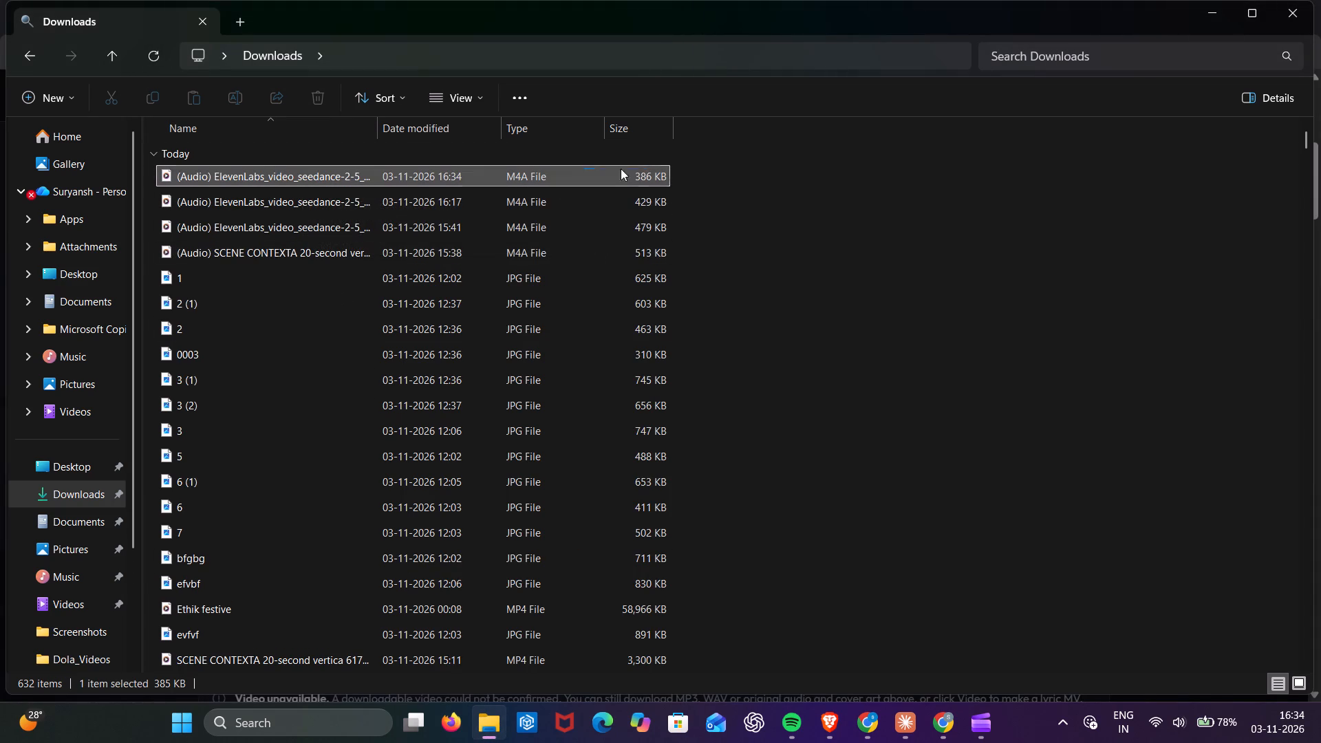
{"action": "left_click_drag", "start_coordinate": [621, 169], "coordinate": [740, 191]}
{"action": "left_click", "coordinate": [705, 169]}
{"action": "left_click_drag", "start_coordinate": [602, 169], "coordinate": [672, 169]}
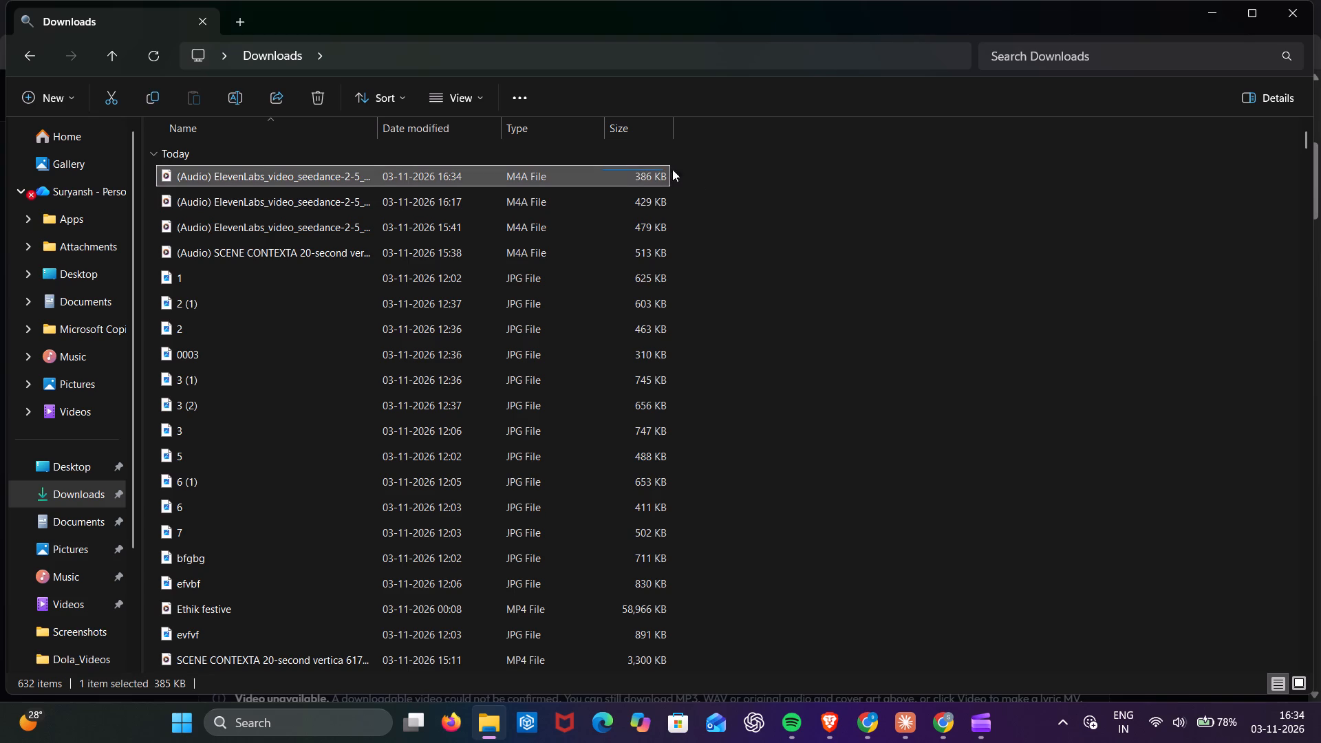
{"action": "left_click_drag", "start_coordinate": [672, 169], "coordinate": [739, 181]}
{"action": "left_click_drag", "start_coordinate": [648, 175], "coordinate": [1013, 706]}
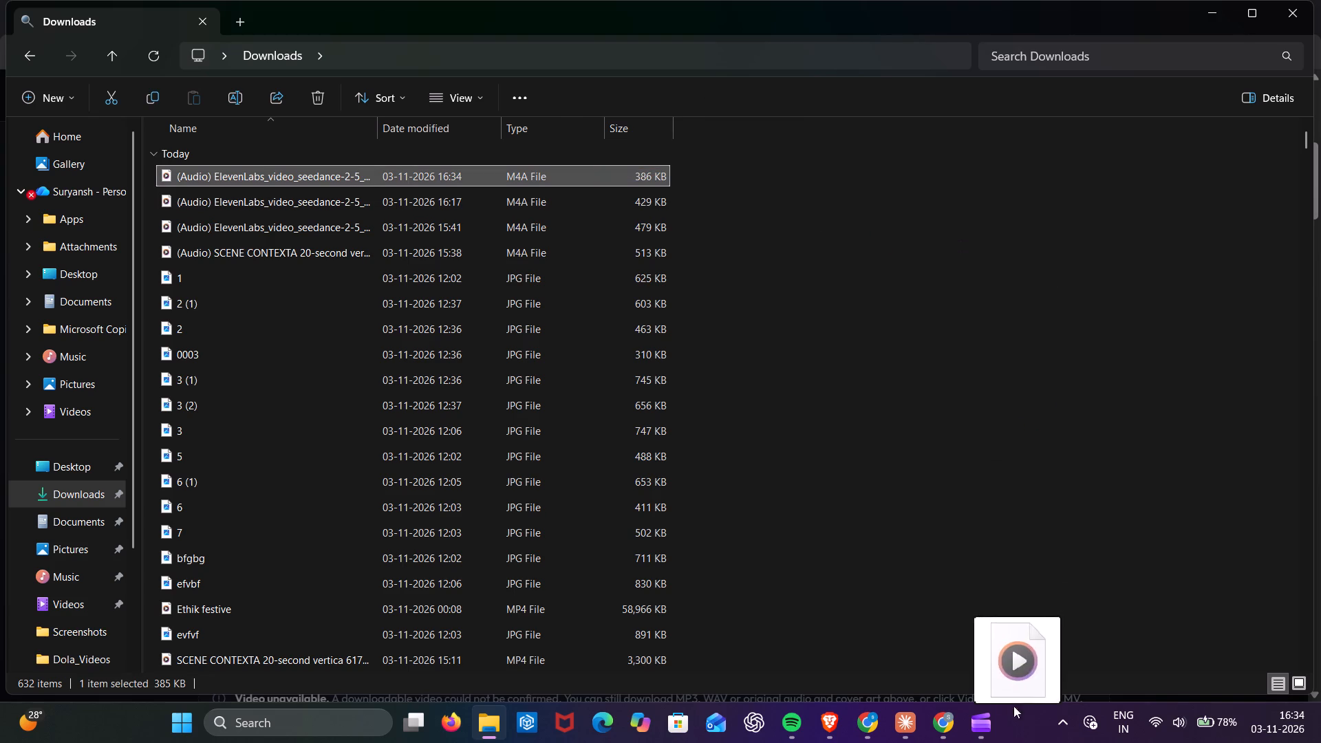
{"action": "left_click_drag", "start_coordinate": [1013, 706], "coordinate": [989, 735]}
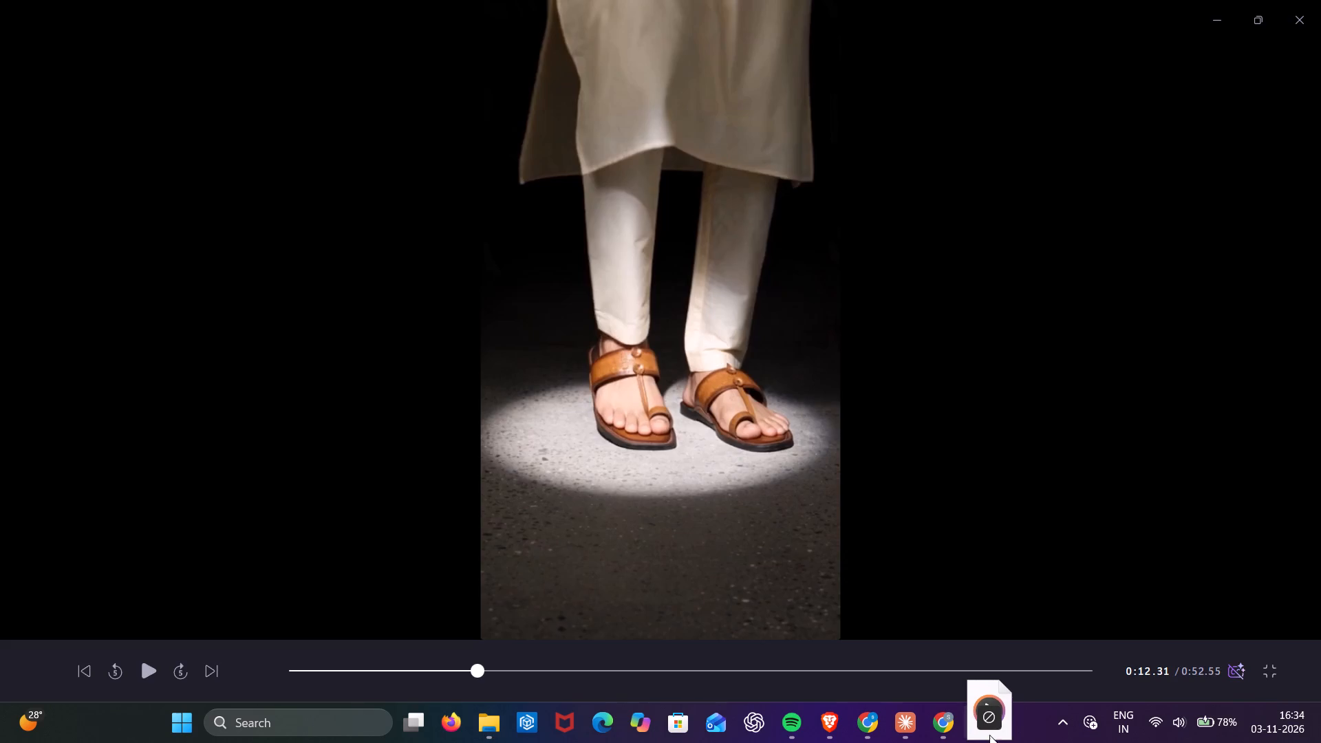
{"action": "left_click_drag", "start_coordinate": [989, 735], "coordinate": [1008, 465]}
{"action": "left_click", "coordinate": [1270, 678]}
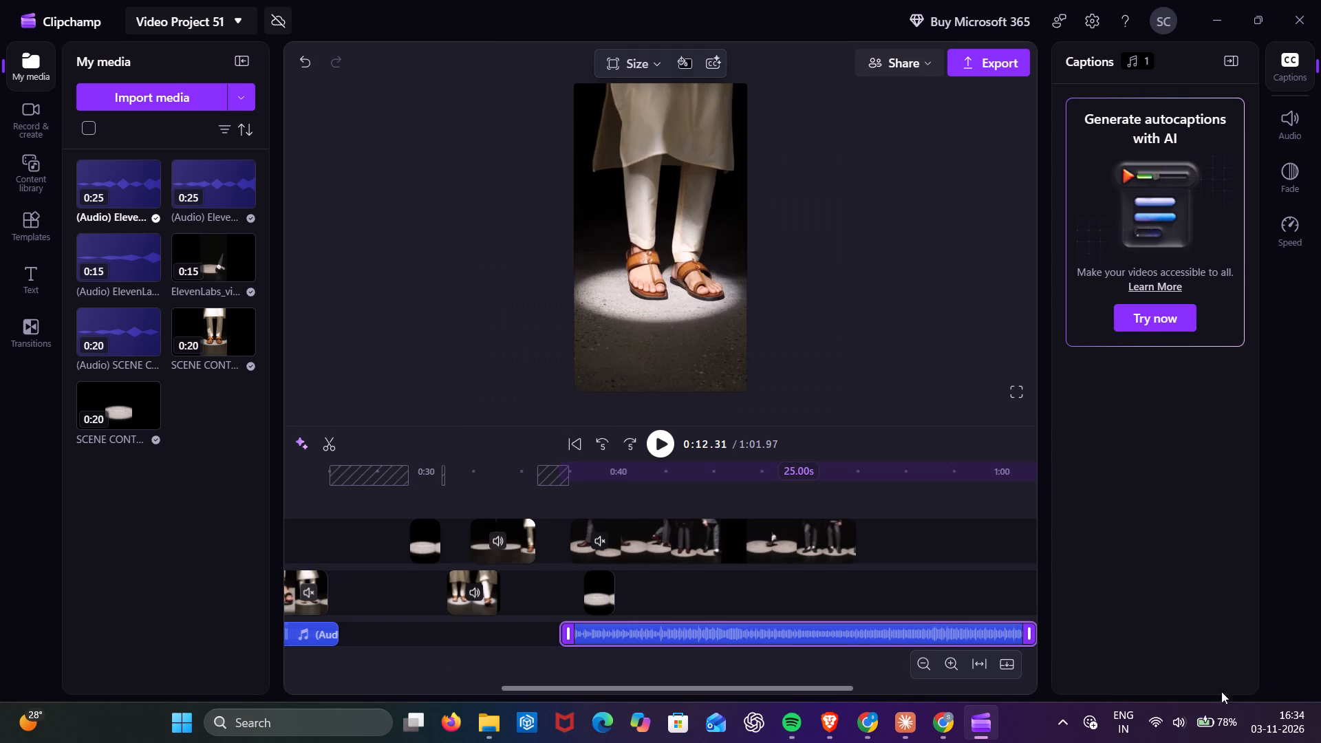
Move the earlier audio clip from the start of the timeline to past the last video clip, starting at about 0:54.
{"action": "scroll", "coordinate": [728, 583], "scroll_direction": "right", "scroll_amount": 5}
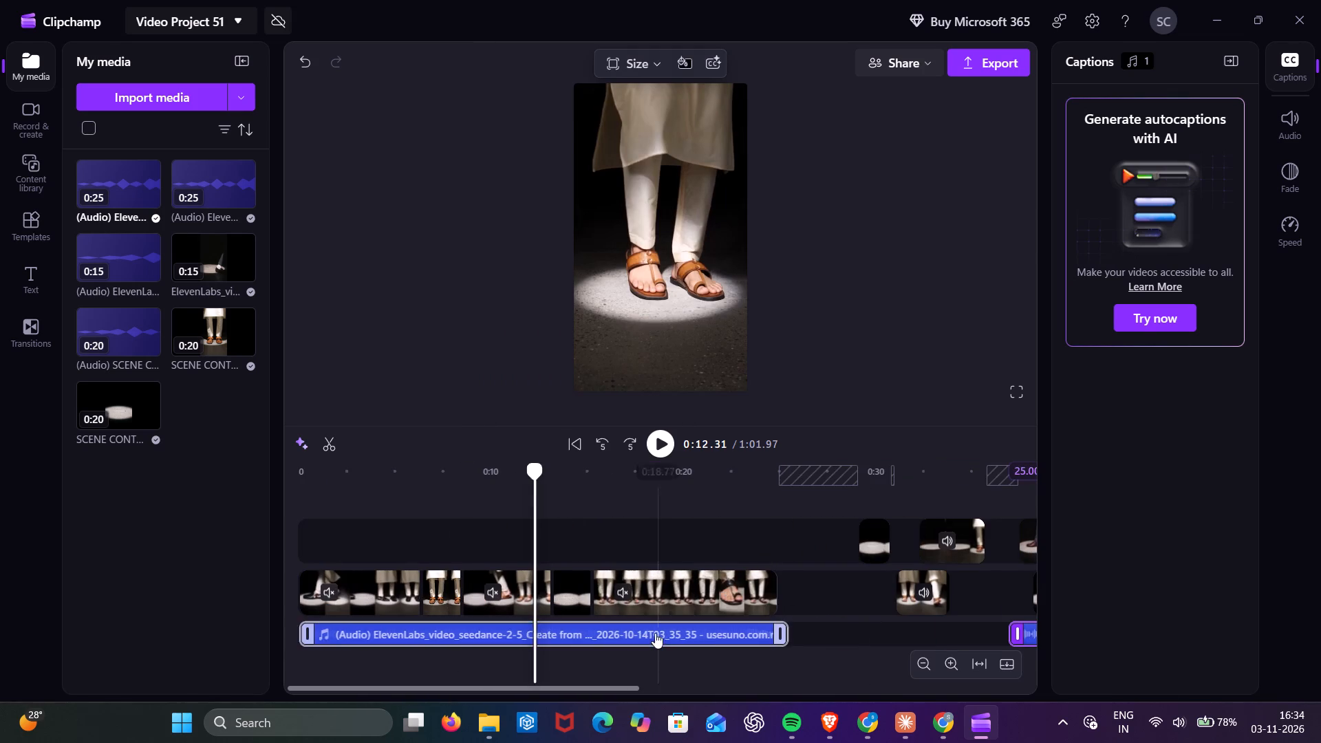
{"action": "left_click_drag", "start_coordinate": [655, 636], "coordinate": [1267, 543]}
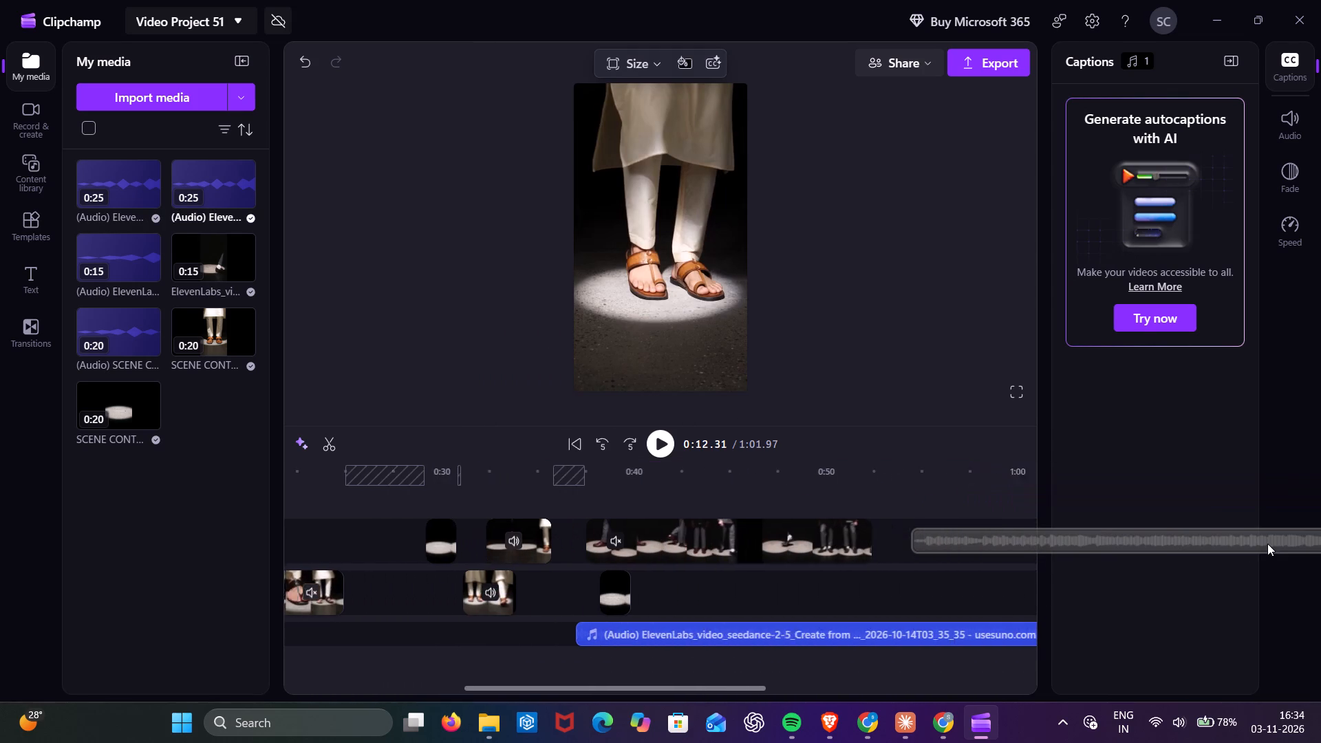
{"action": "left_click_drag", "start_coordinate": [1267, 543], "coordinate": [881, 575]}
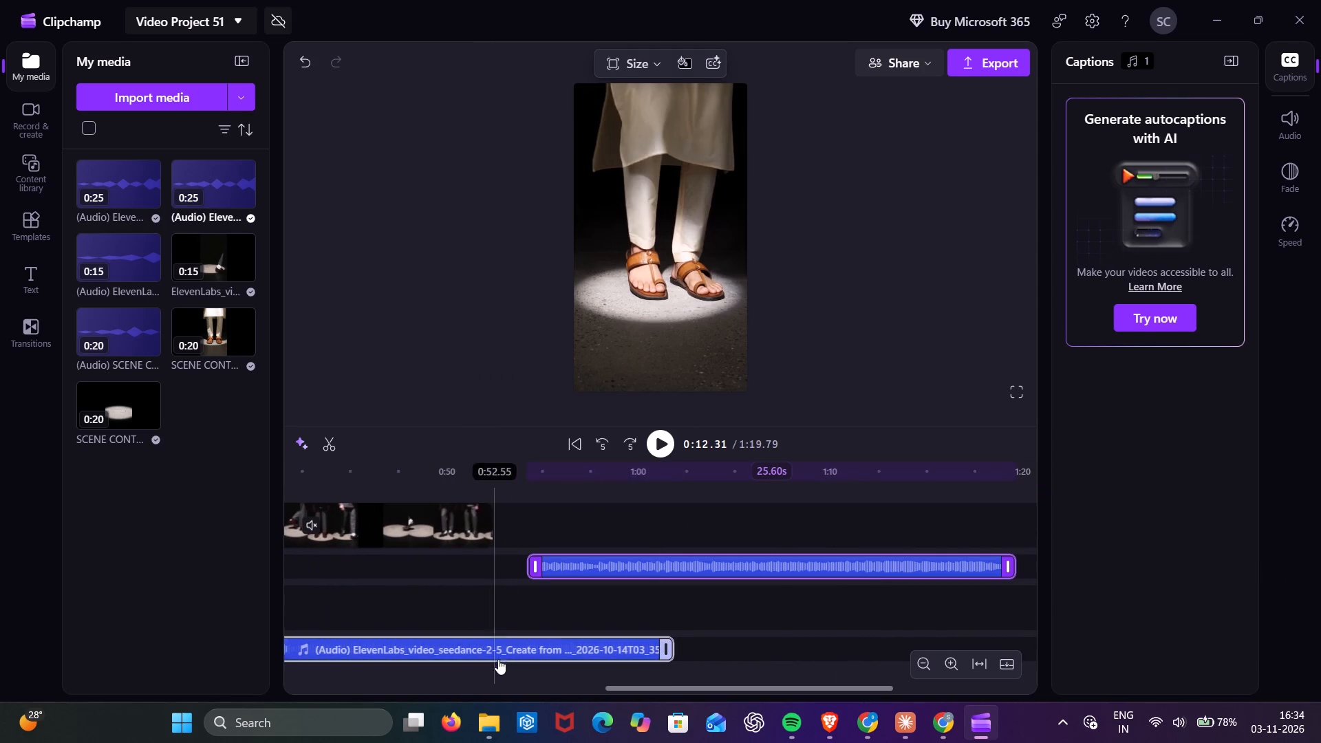
Move the newly added 25-second audio clip to 0:00, directly beneath the opening video sequence.
{"action": "left_click_drag", "start_coordinate": [500, 648], "coordinate": [43, 649]}
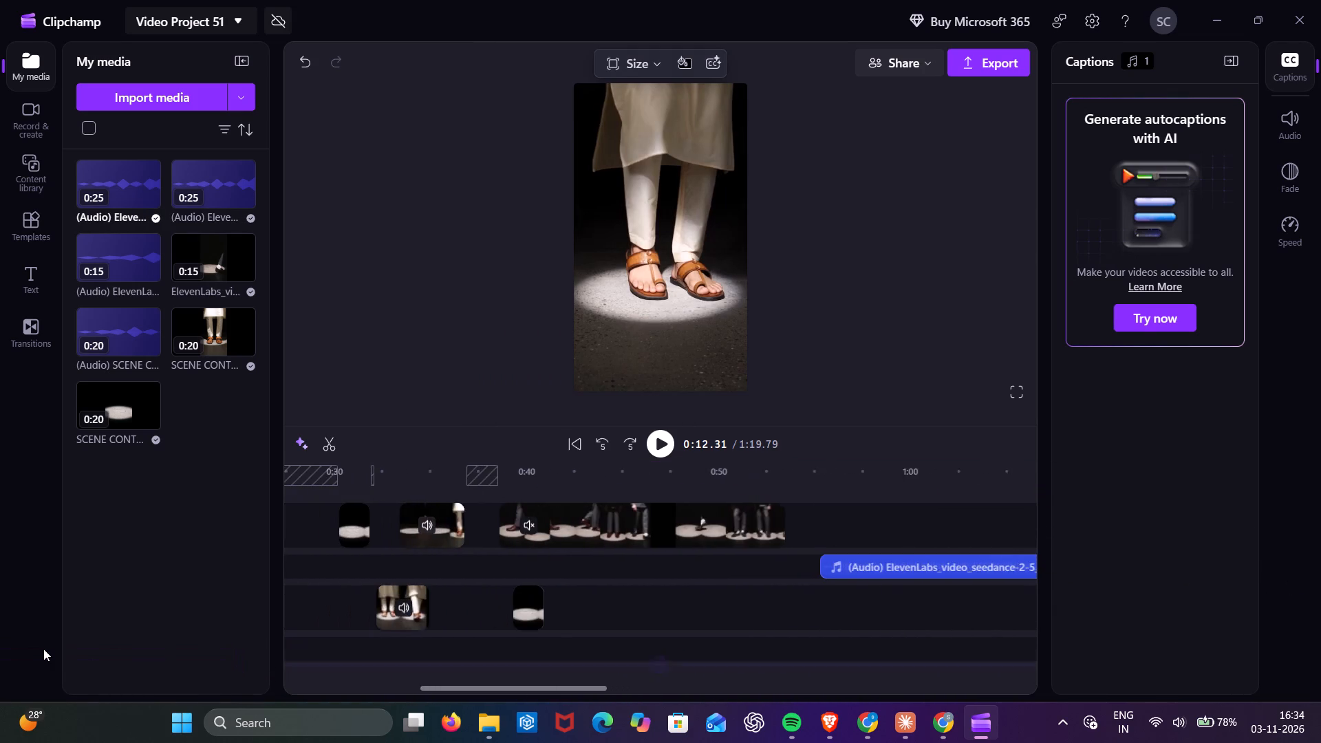
{"action": "left_click_drag", "start_coordinate": [43, 649], "coordinate": [478, 638]}
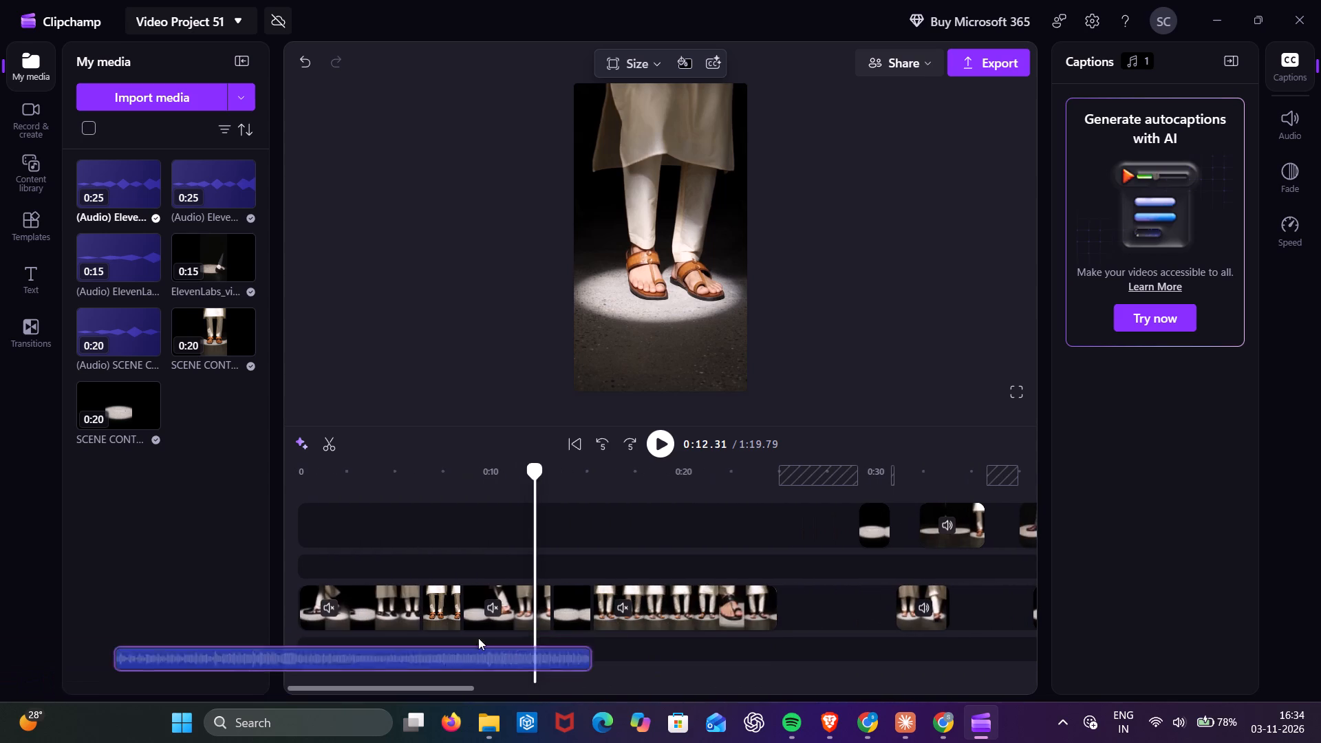
{"action": "left_click_drag", "start_coordinate": [478, 638], "coordinate": [597, 653]}
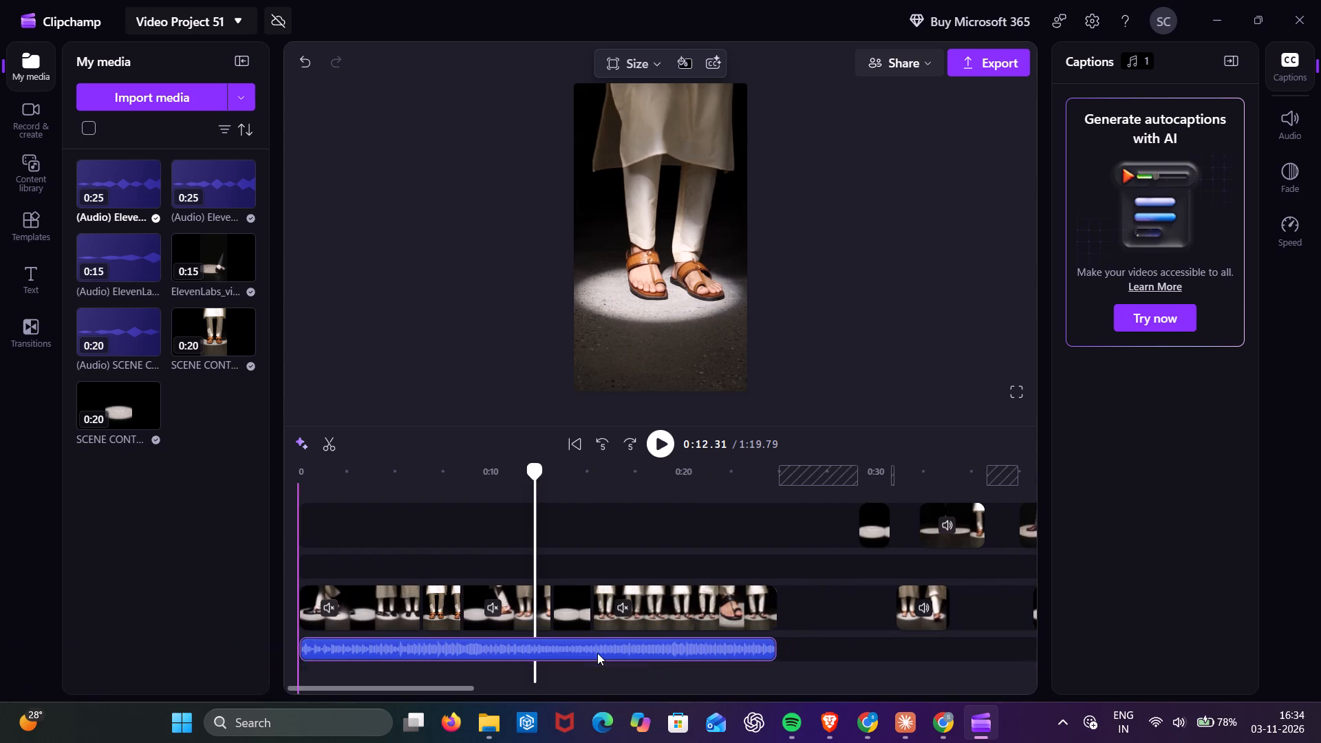
{"action": "left_click_drag", "start_coordinate": [597, 653], "coordinate": [594, 655]}
Play the opening sequence from 0:00 to about 0:25 with the new soundtrack.
{"action": "left_click", "coordinate": [297, 548]}
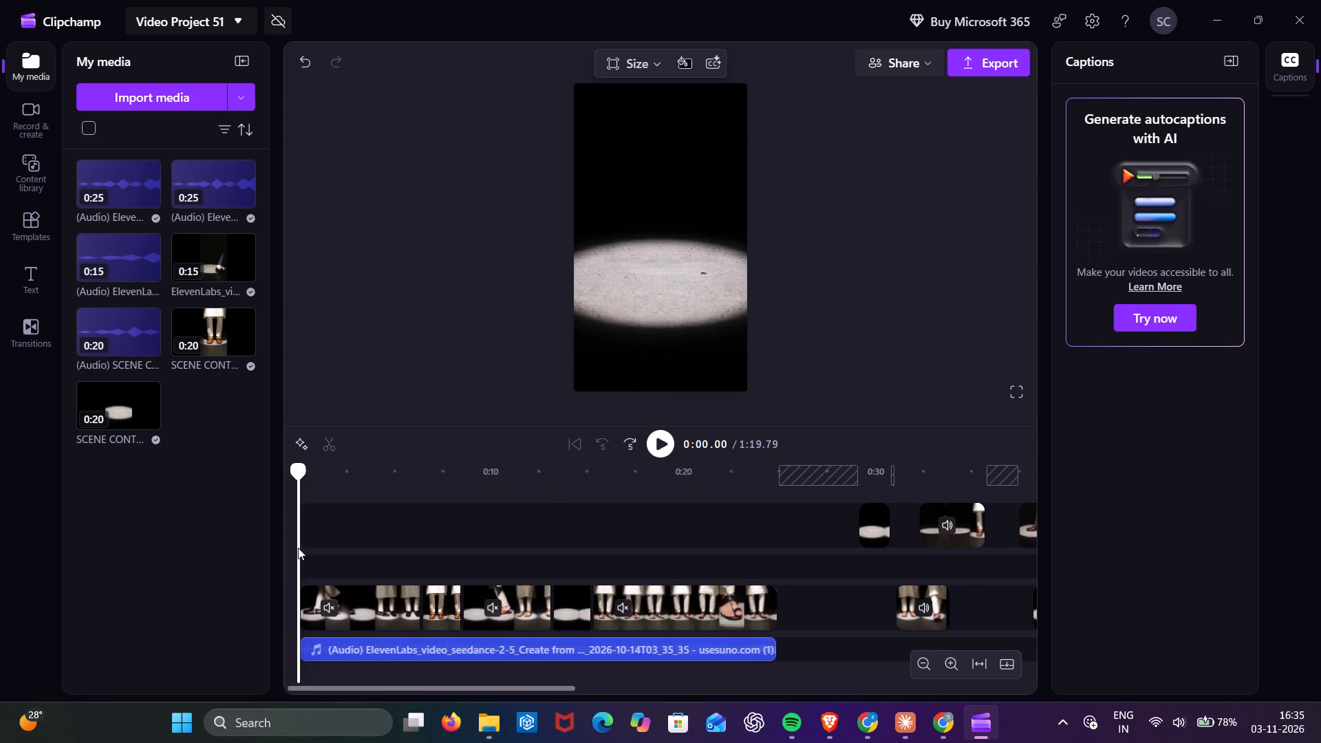
{"action": "left_click", "coordinate": [665, 440]}
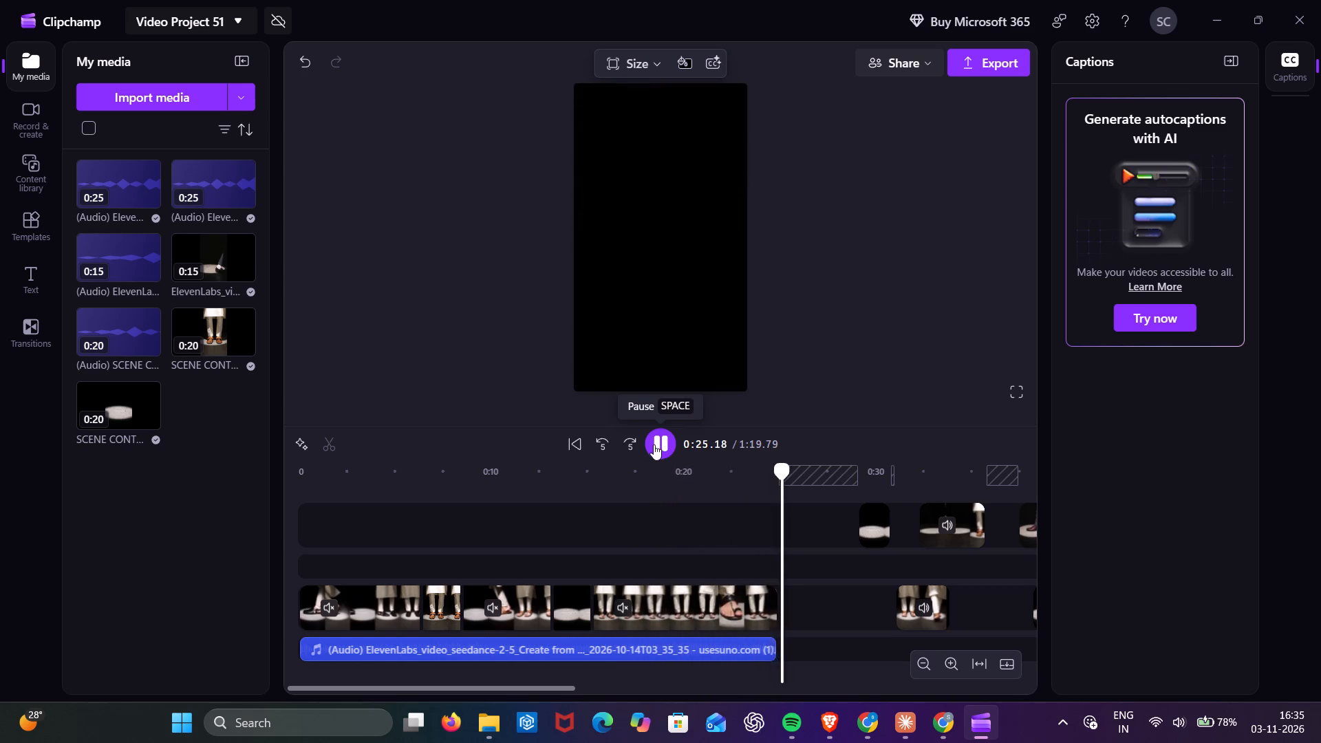
{"action": "left_click", "coordinate": [654, 444]}
Replay the black-sandal section between about 0:17 and 0:22 in short bursts to examine its timing against the music.
{"action": "left_click", "coordinate": [641, 507]}
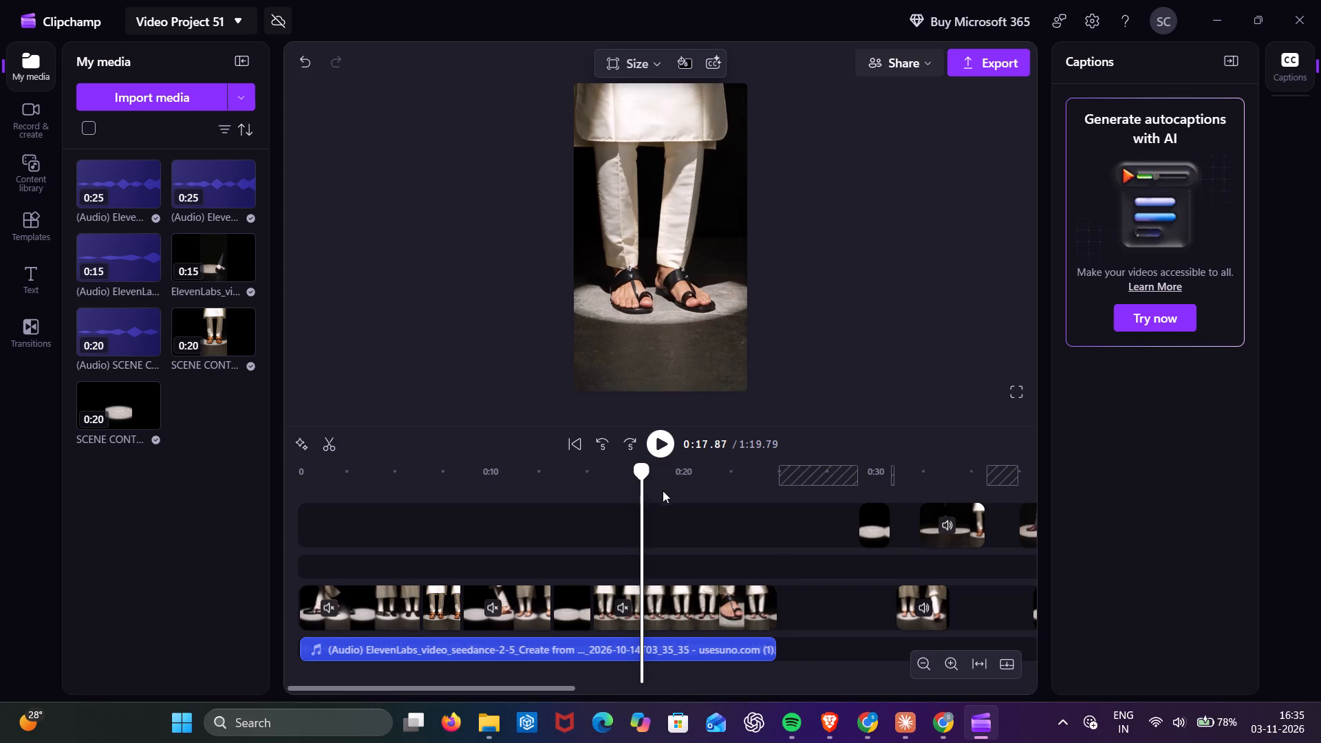
{"action": "triple_click", "coordinate": [664, 442]}
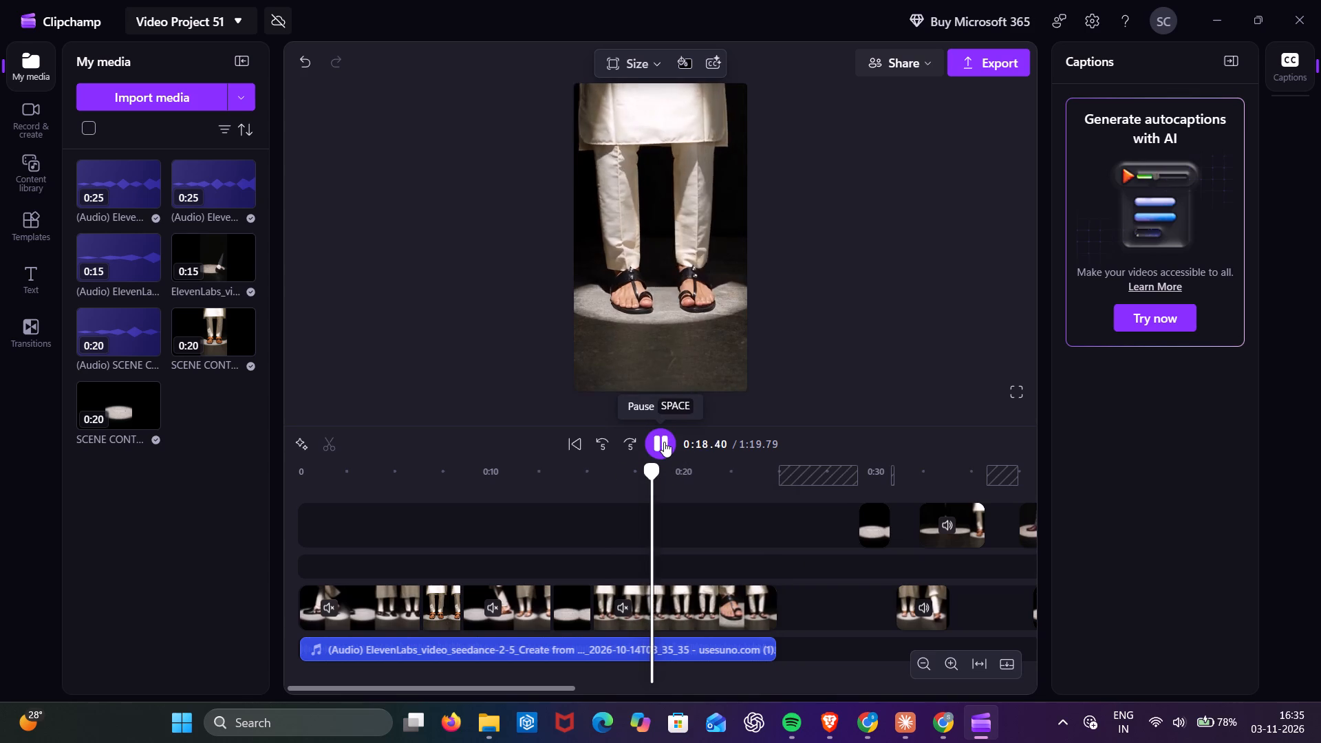
{"action": "left_click", "coordinate": [659, 442]}
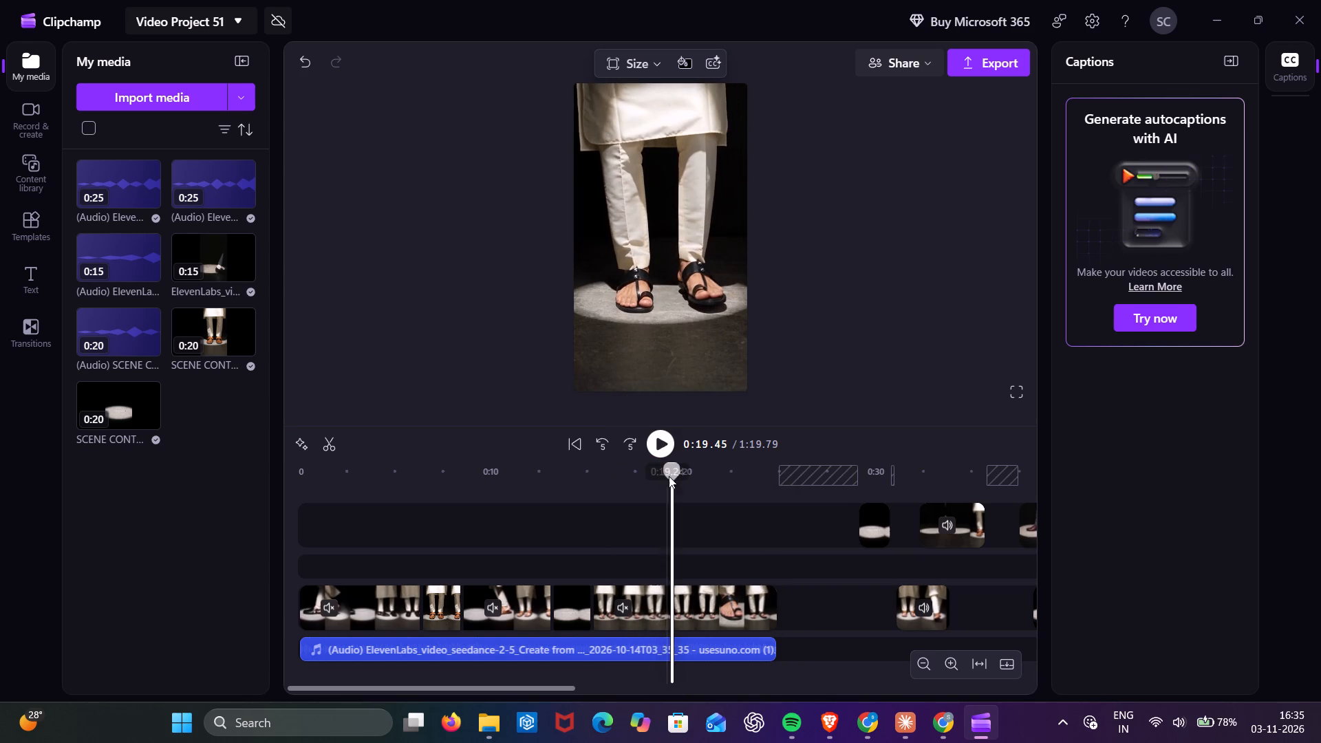
{"action": "left_click_drag", "start_coordinate": [671, 471], "coordinate": [630, 482]}
{"action": "left_click", "coordinate": [665, 438]}
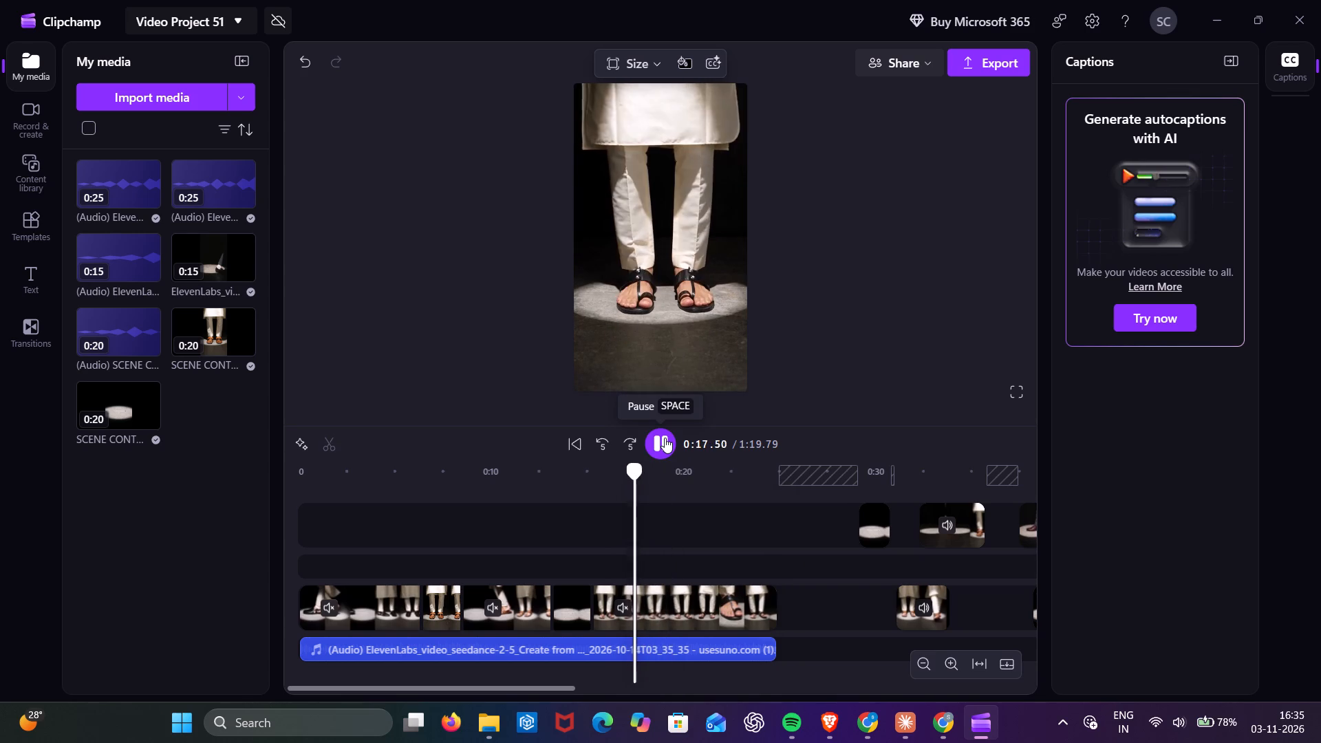
{"action": "left_click", "coordinate": [665, 438]}
{"action": "left_click", "coordinate": [665, 438]}
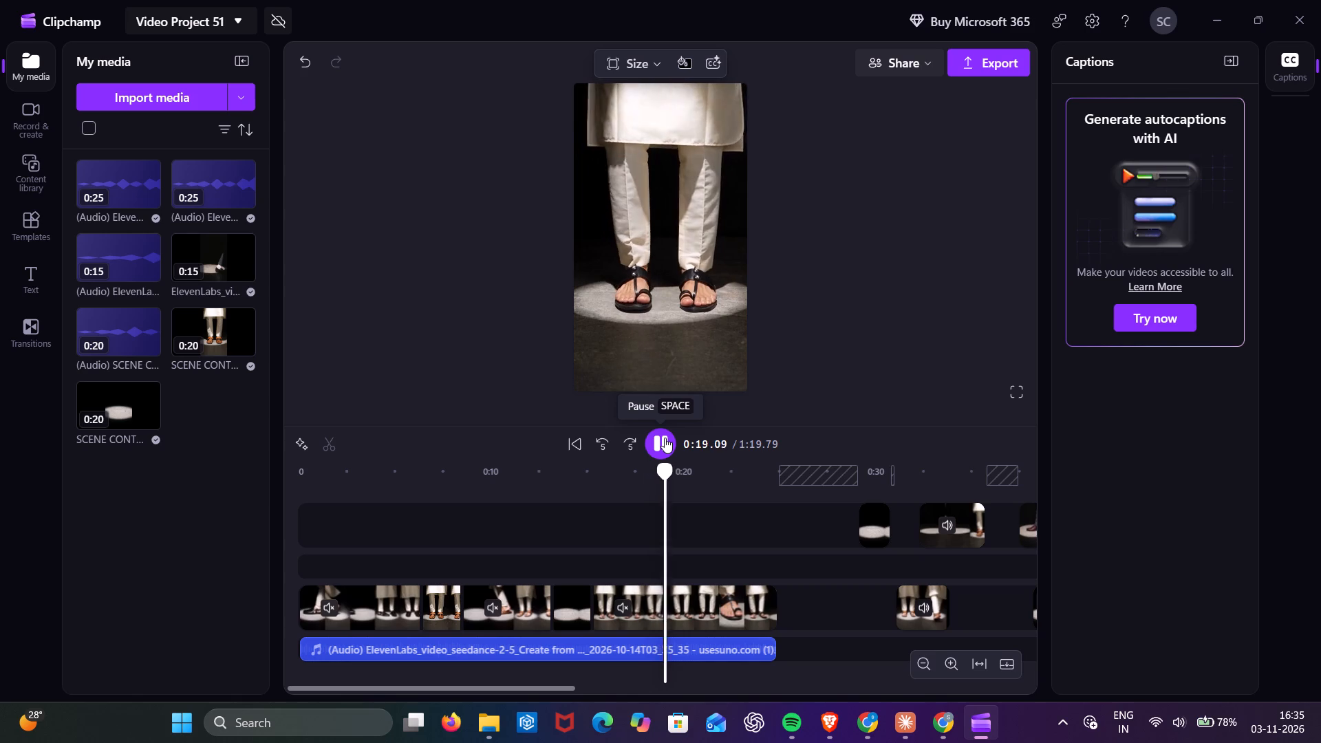
{"action": "left_click", "coordinate": [665, 438]}
{"action": "left_click", "coordinate": [665, 438]}
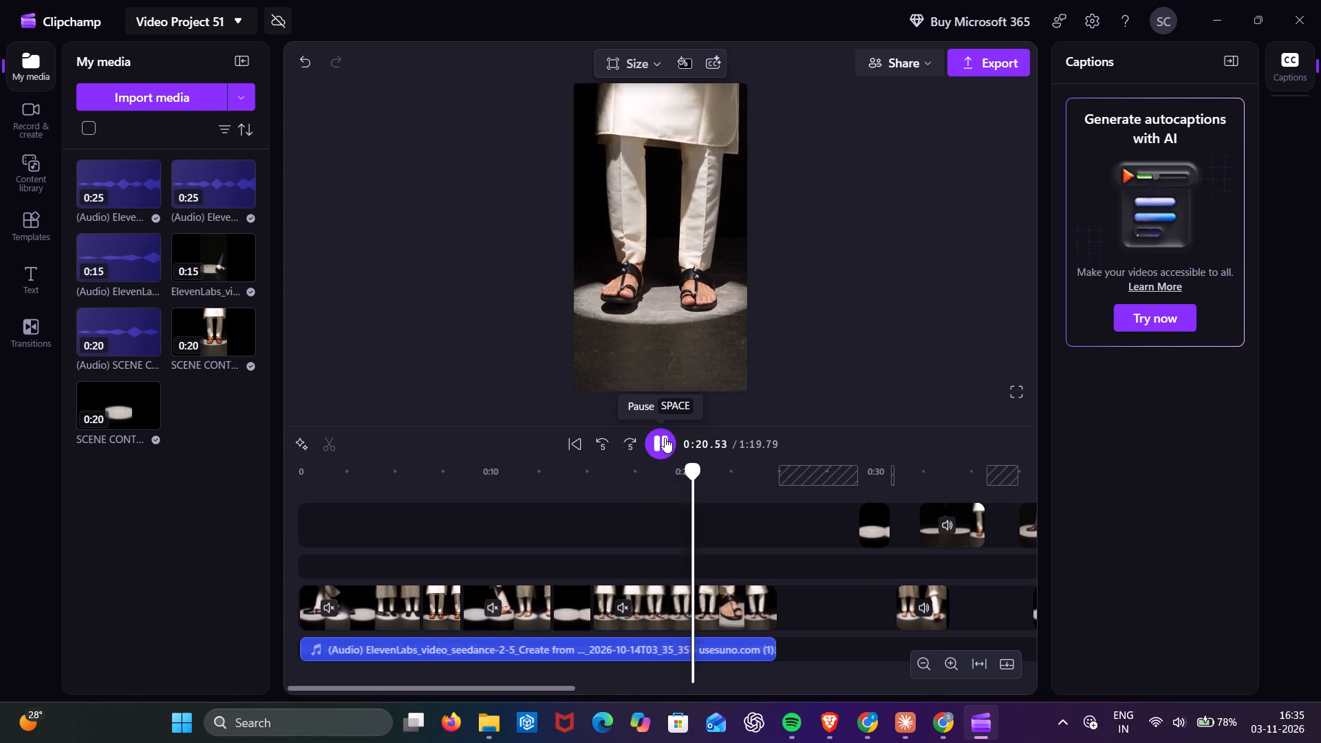
{"action": "left_click", "coordinate": [665, 438]}
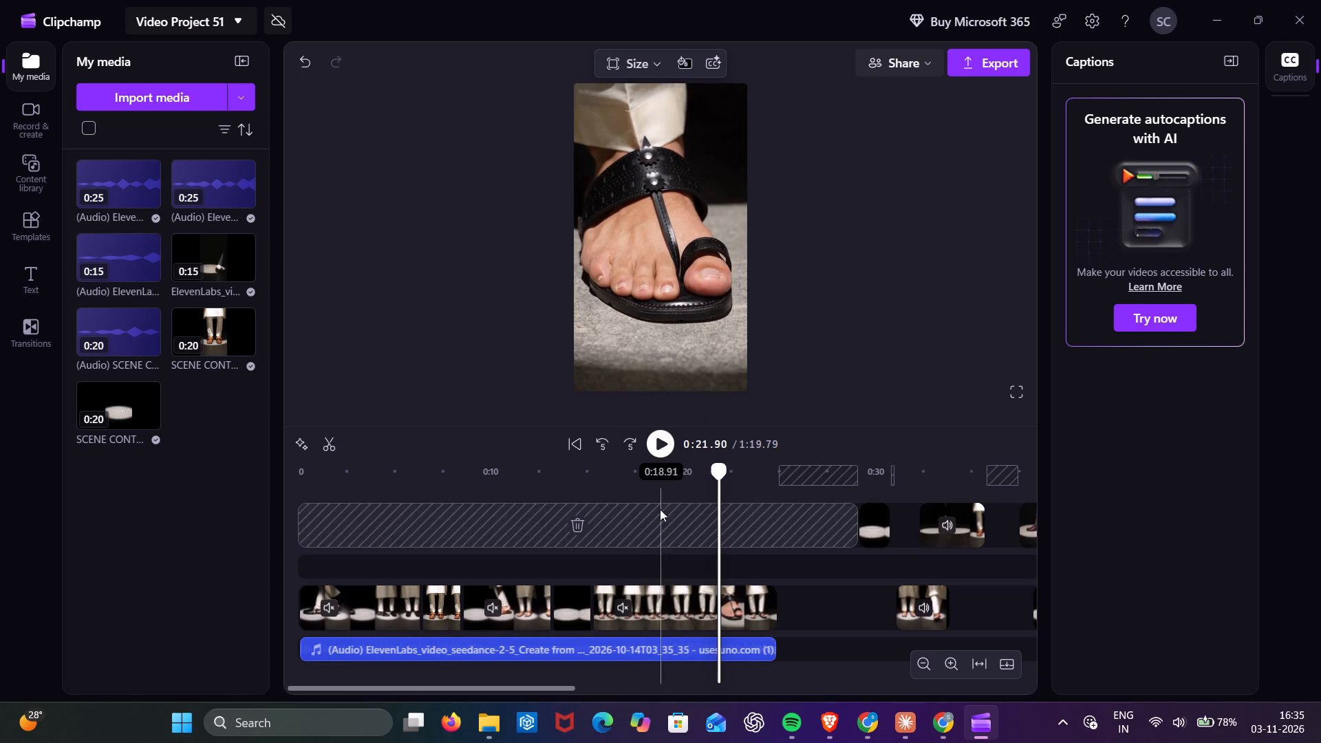
{"action": "left_click", "coordinate": [650, 488]}
{"action": "left_click", "coordinate": [656, 445]}
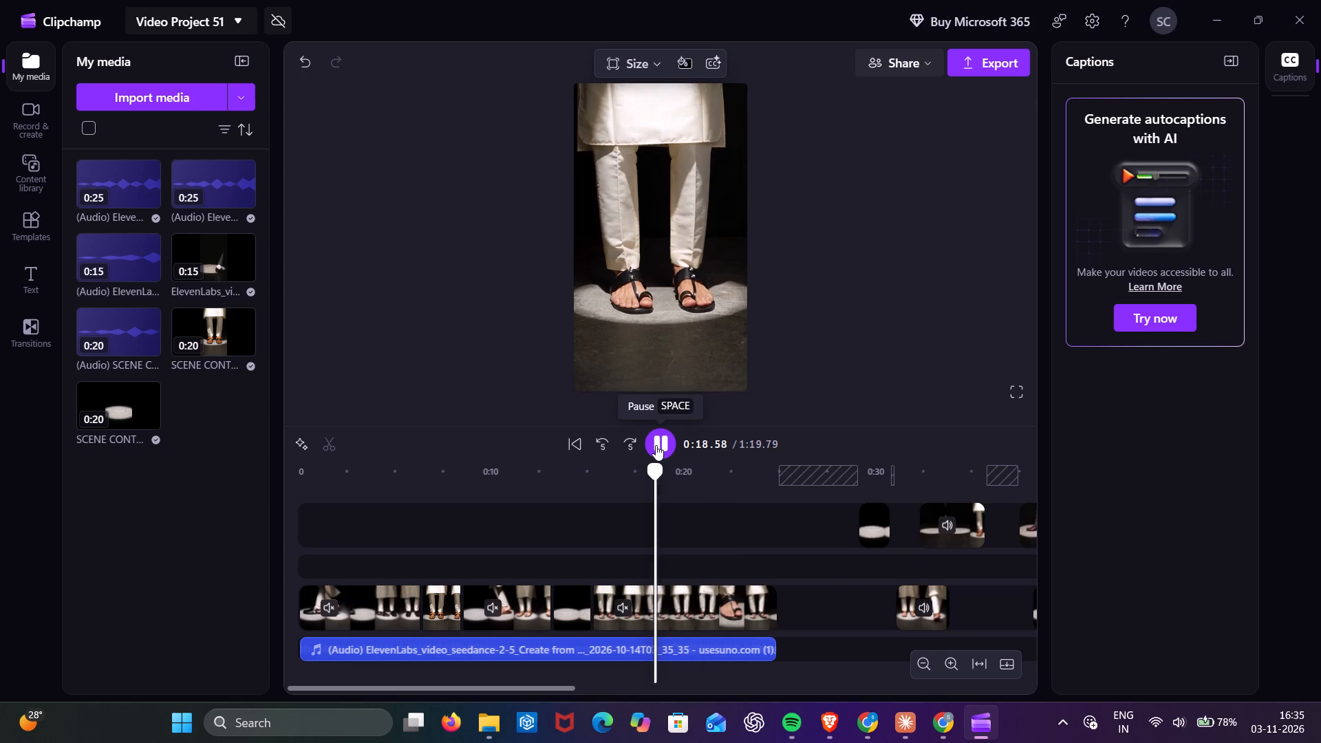
{"action": "left_click", "coordinate": [656, 445]}
{"action": "left_click", "coordinate": [656, 445]}
{"action": "left_click", "coordinate": [656, 445]}
{"action": "left_click", "coordinate": [656, 445]}
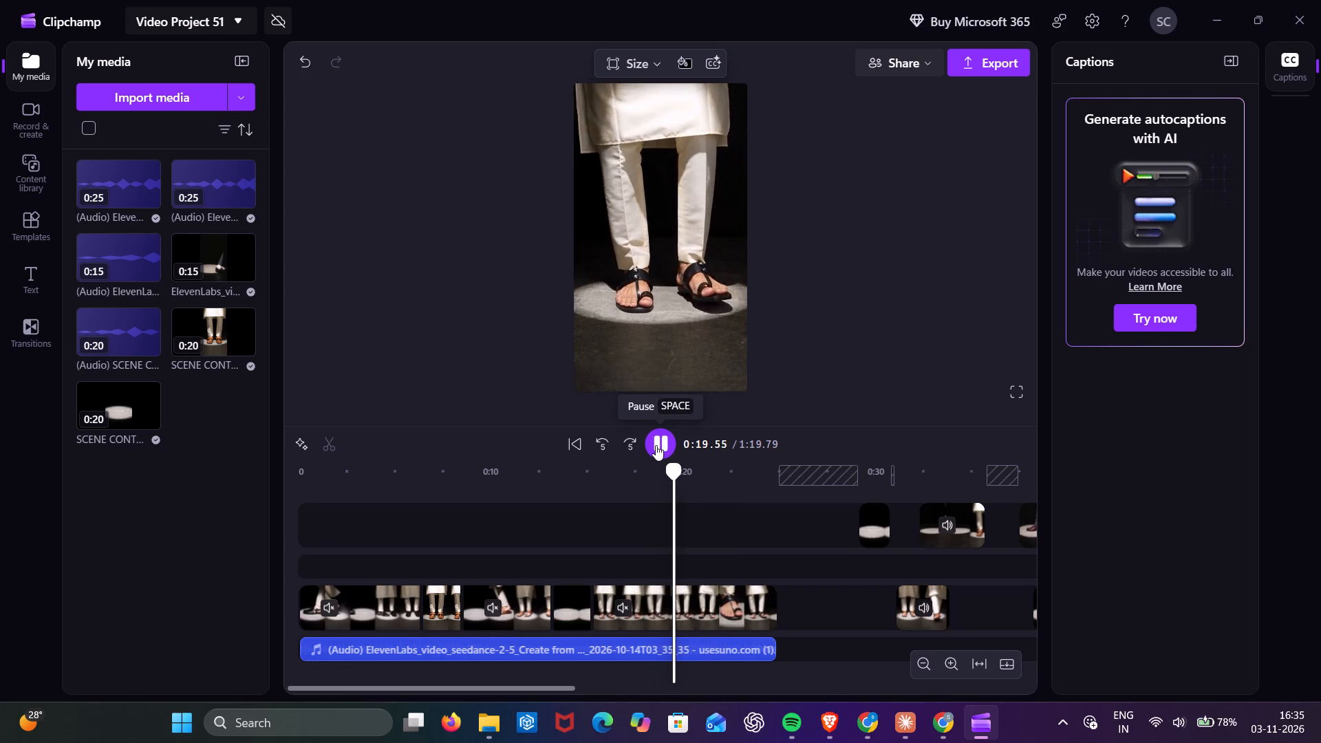
{"action": "left_click", "coordinate": [656, 445]}
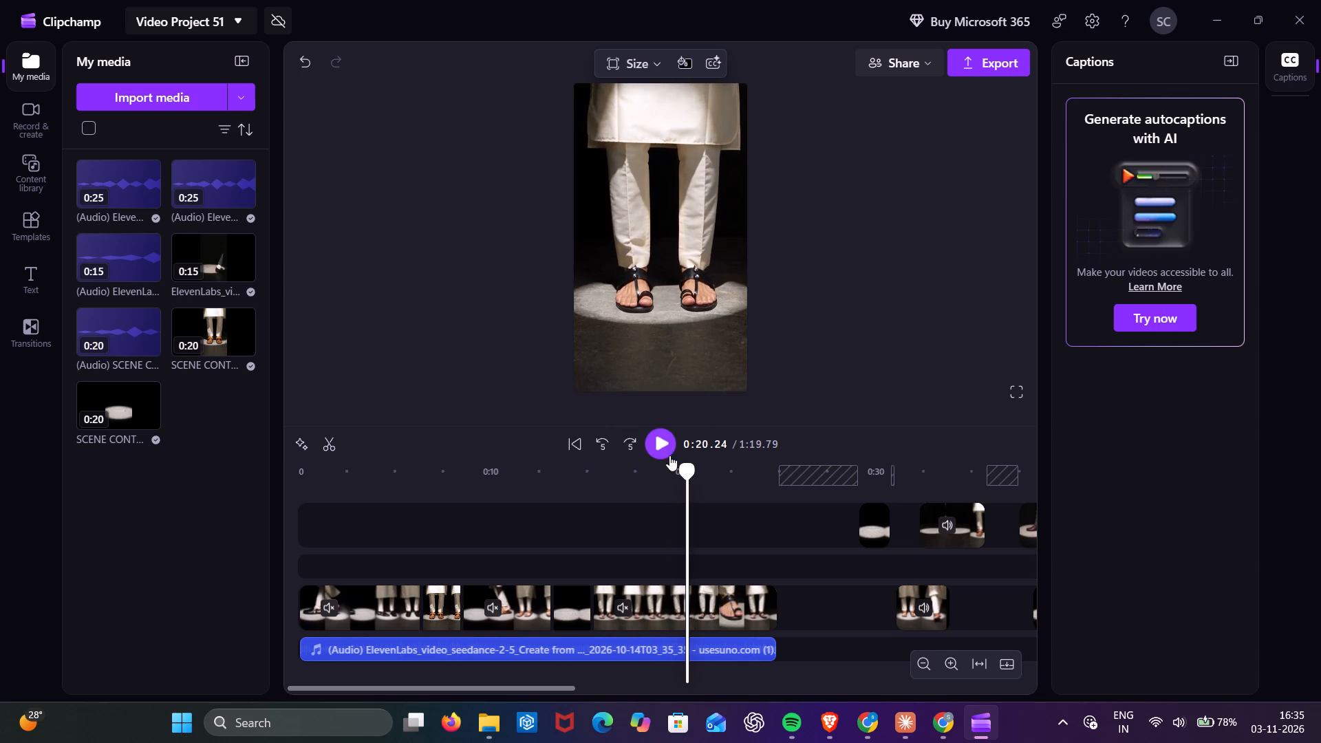
{"action": "double_click", "coordinate": [660, 449]}
{"action": "left_click_drag", "start_coordinate": [691, 473], "coordinate": [666, 475]}
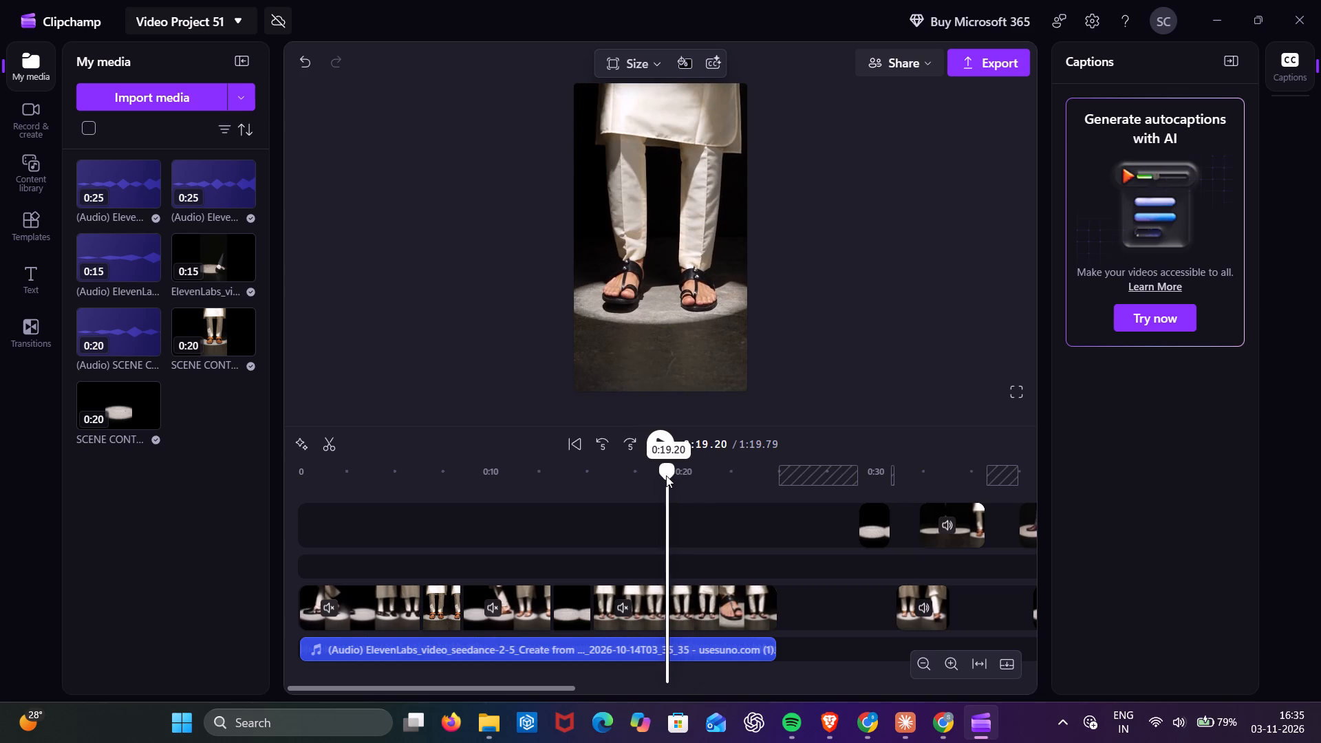
{"action": "left_click_drag", "start_coordinate": [666, 475], "coordinate": [630, 479]}
{"action": "left_click", "coordinate": [656, 455]}
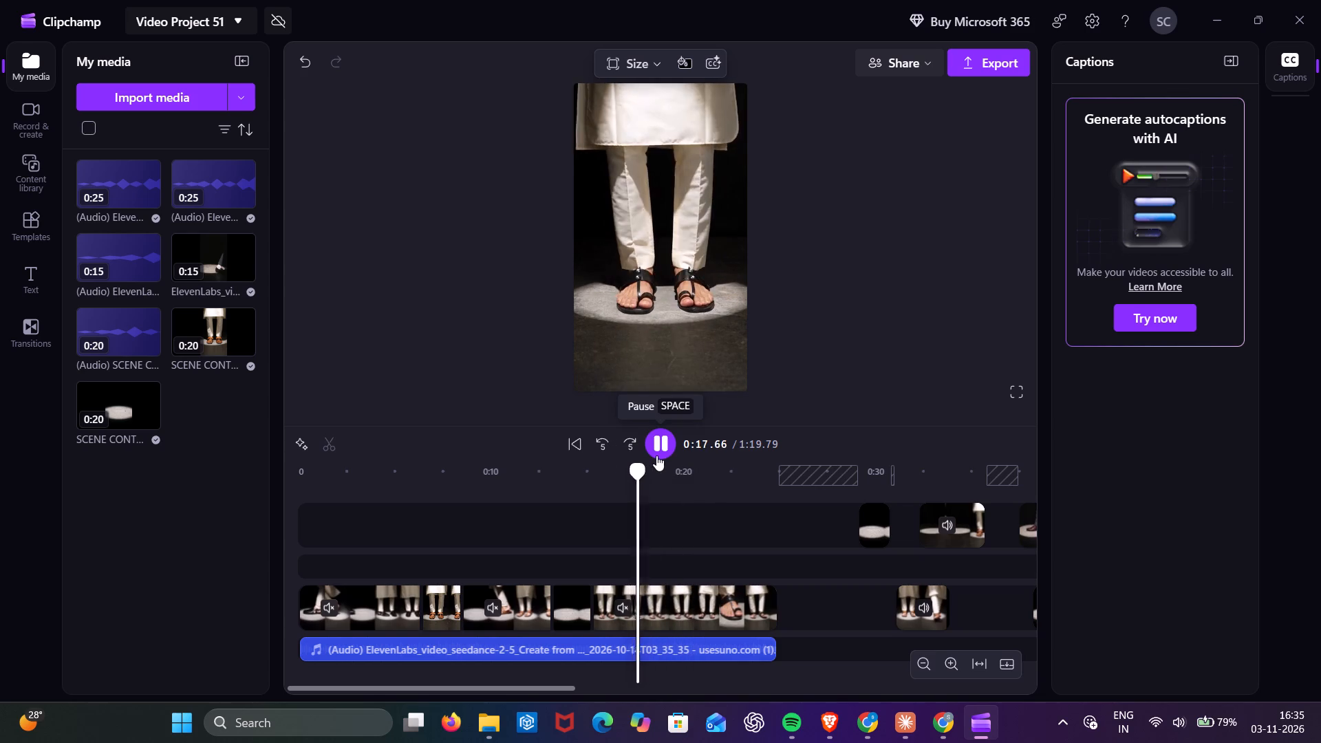
{"action": "left_click", "coordinate": [658, 454]}
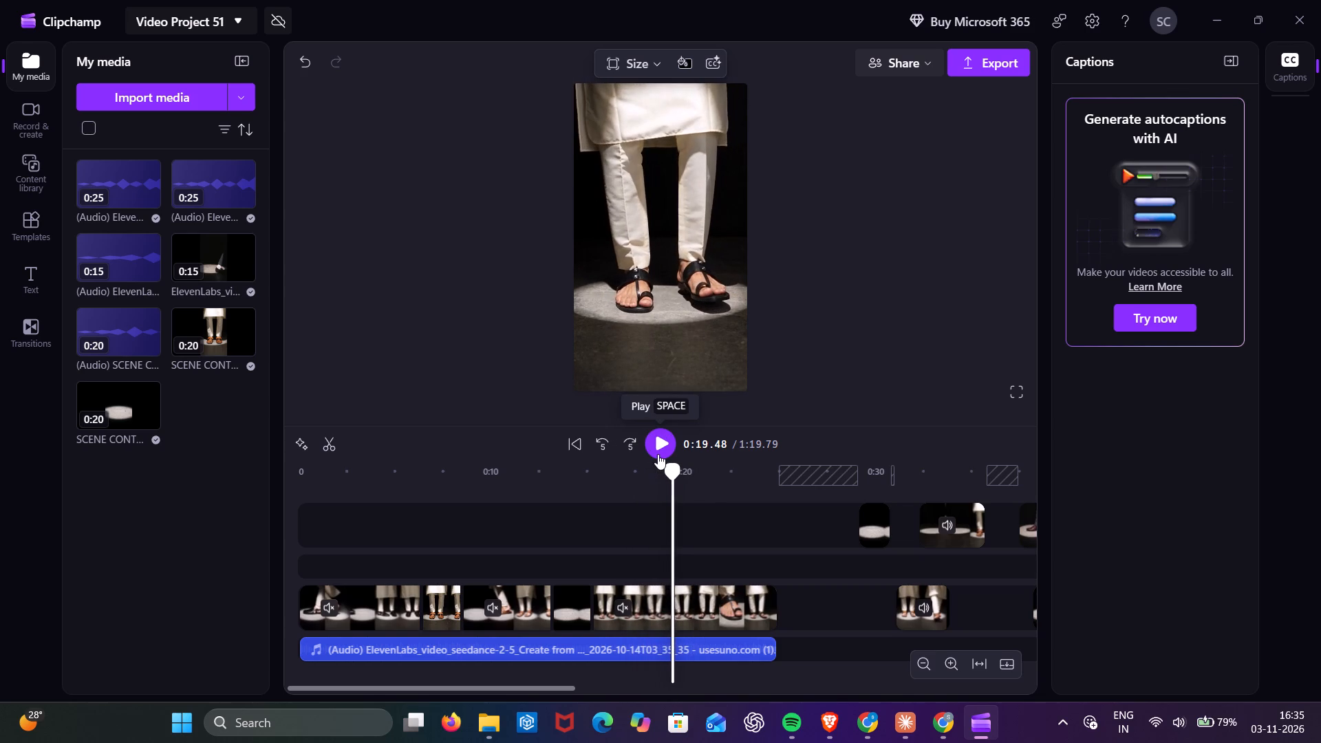
{"action": "left_click", "coordinate": [658, 454]}
{"action": "left_click", "coordinate": [658, 454]}
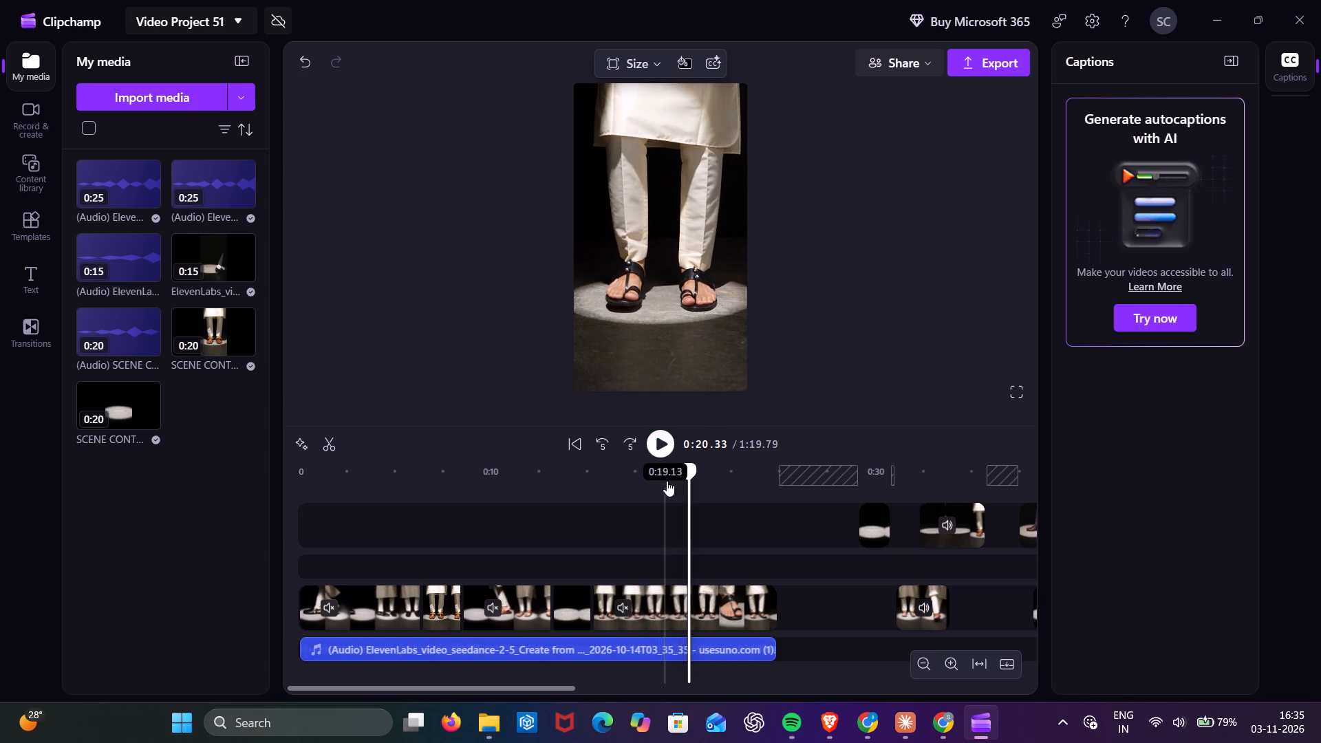
{"action": "left_click", "coordinate": [669, 484]}
{"action": "left_click", "coordinate": [658, 427]}
{"action": "double_click", "coordinate": [660, 442]}
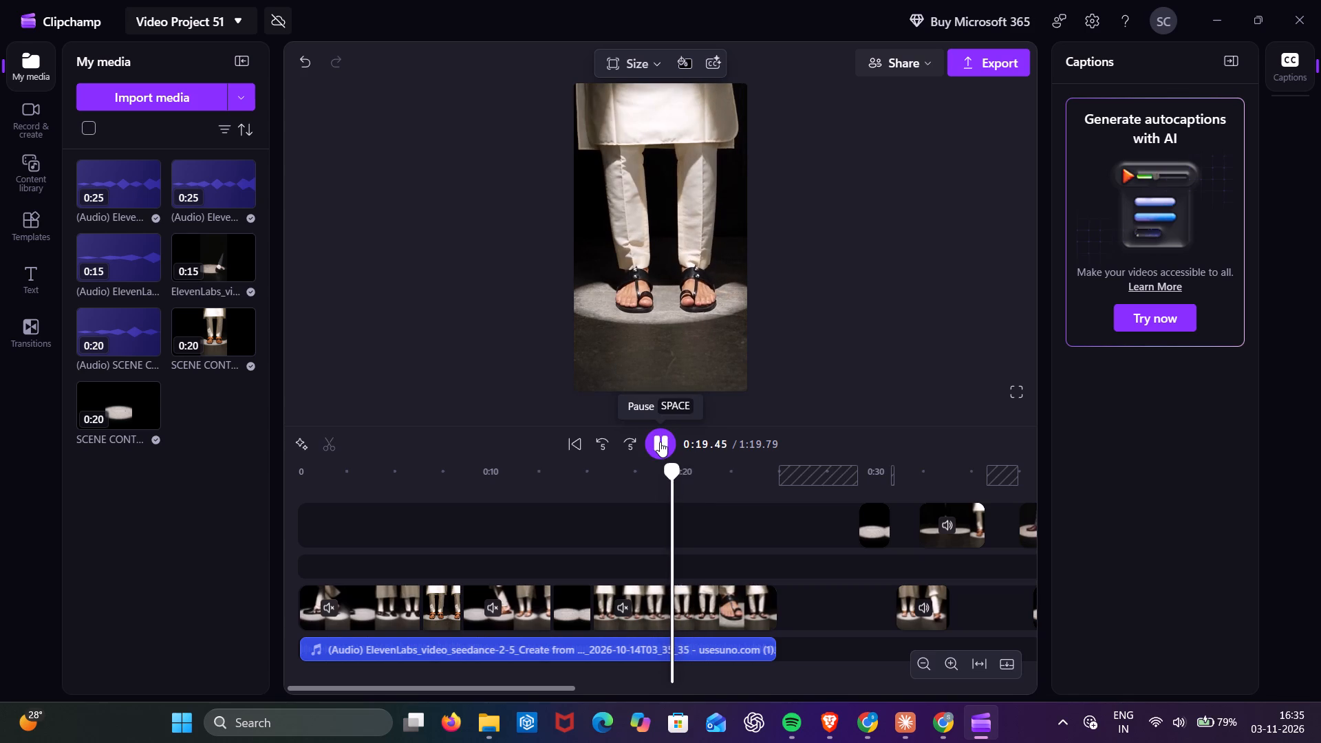
{"action": "double_click", "coordinate": [660, 442]}
{"action": "double_click", "coordinate": [660, 442]}
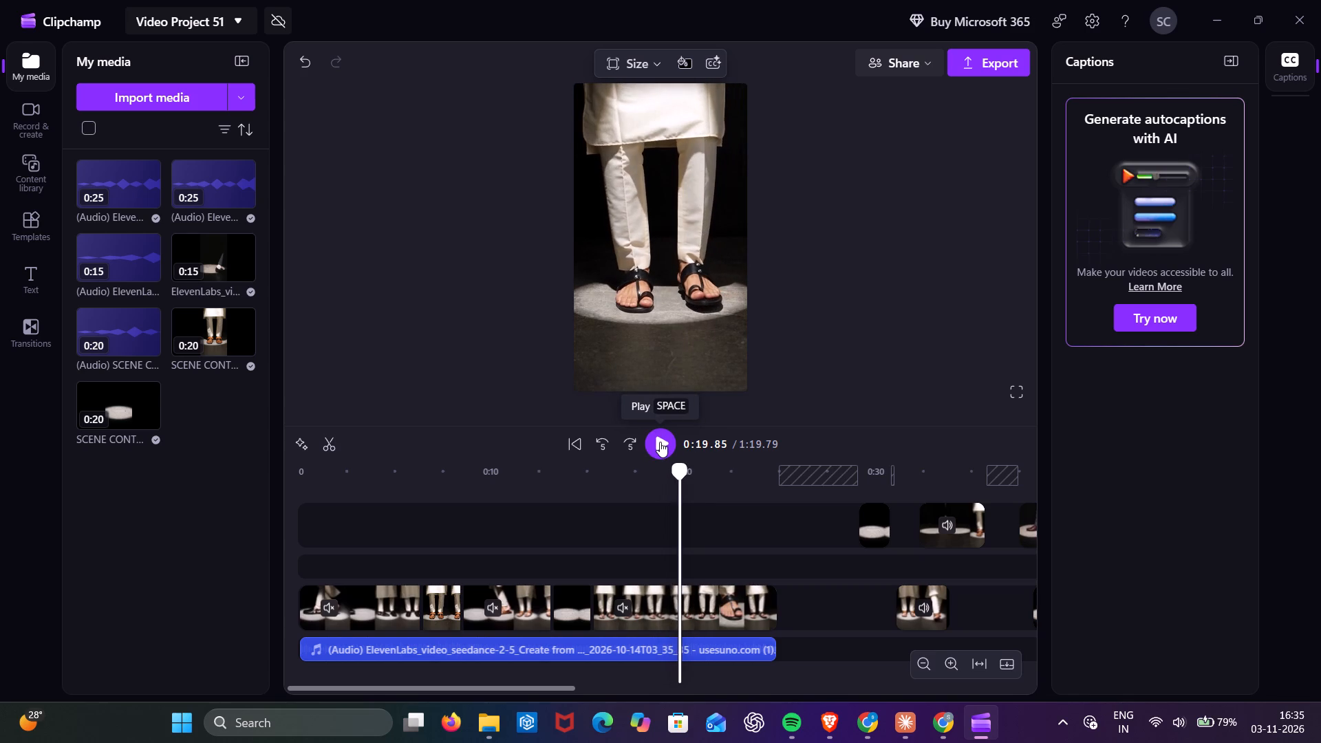
{"action": "double_click", "coordinate": [660, 442]}
Split the black-sandal video clip and the soundtrack beneath it at 0:19.11.
{"action": "left_click_drag", "start_coordinate": [683, 473], "coordinate": [657, 475]}
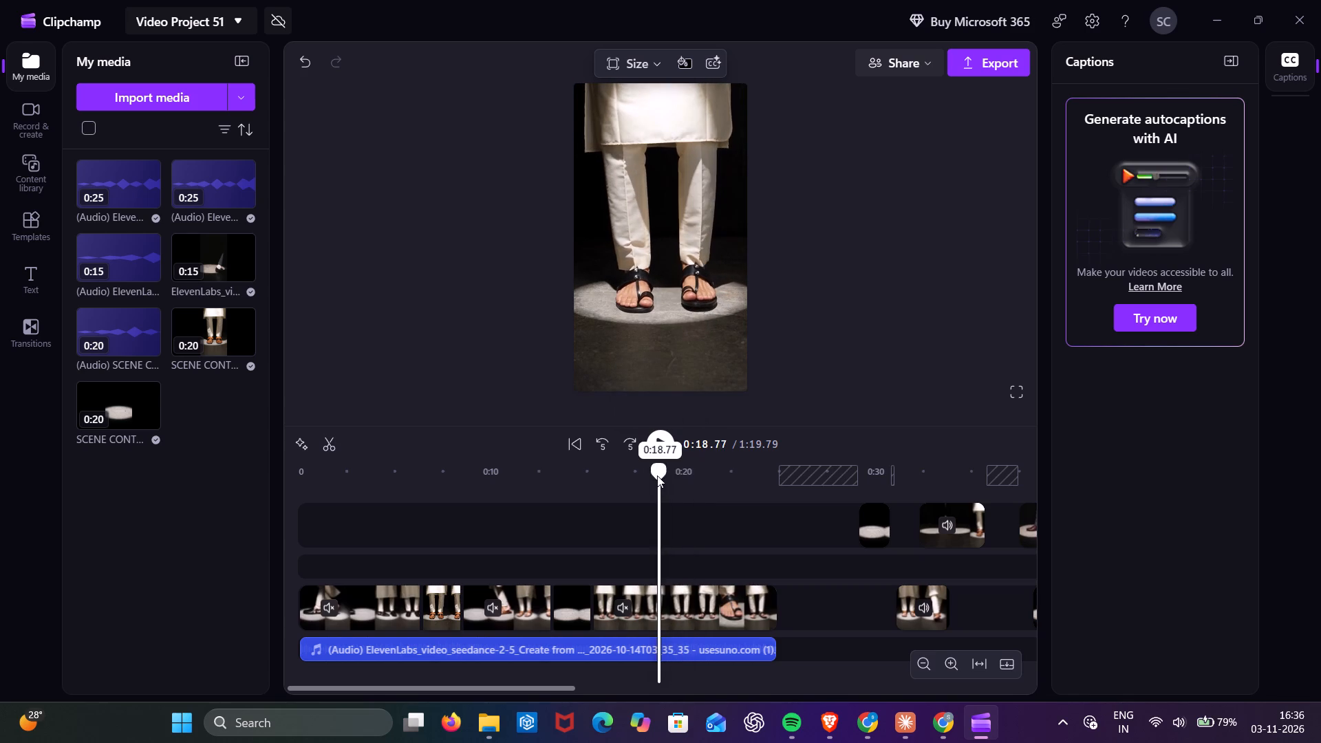
{"action": "left_click_drag", "start_coordinate": [657, 475], "coordinate": [656, 475]}
{"action": "left_click", "coordinate": [634, 474]}
{"action": "left_click", "coordinate": [652, 447]}
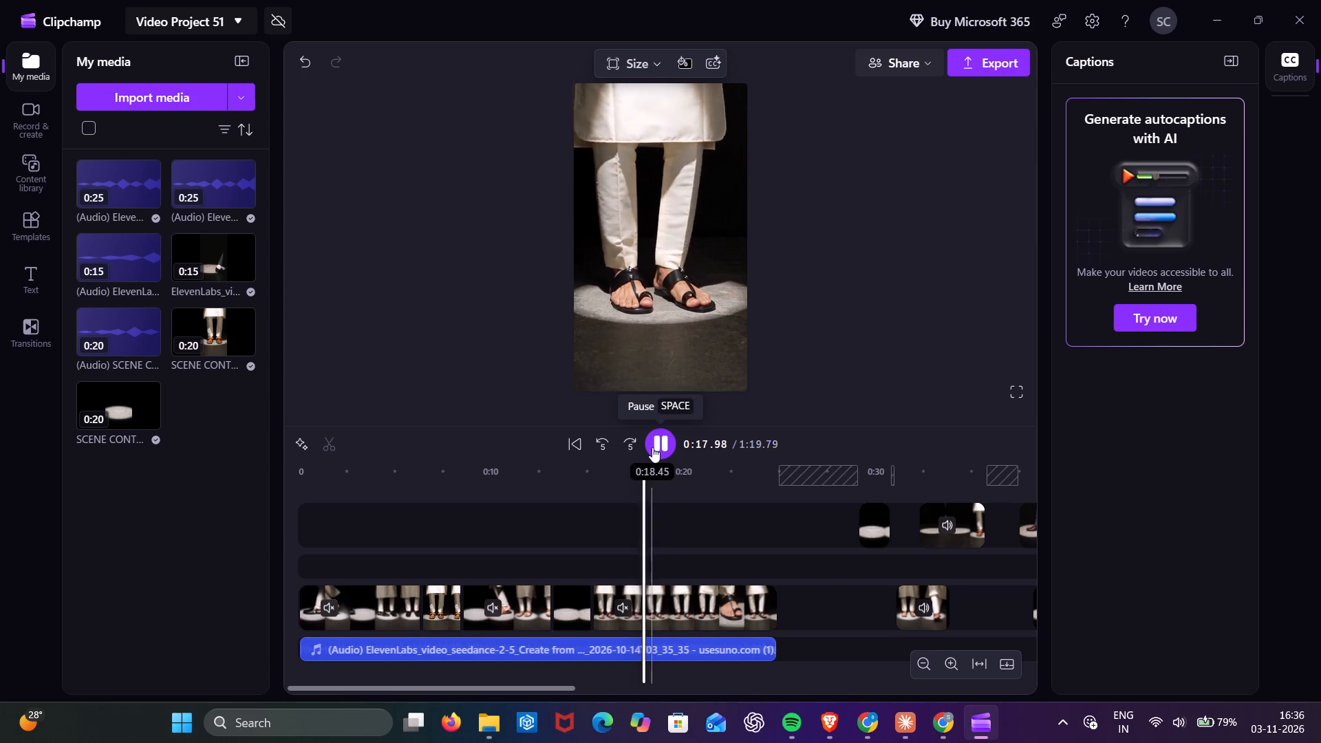
{"action": "left_click", "coordinate": [652, 447]}
{"action": "double_click", "coordinate": [652, 447]}
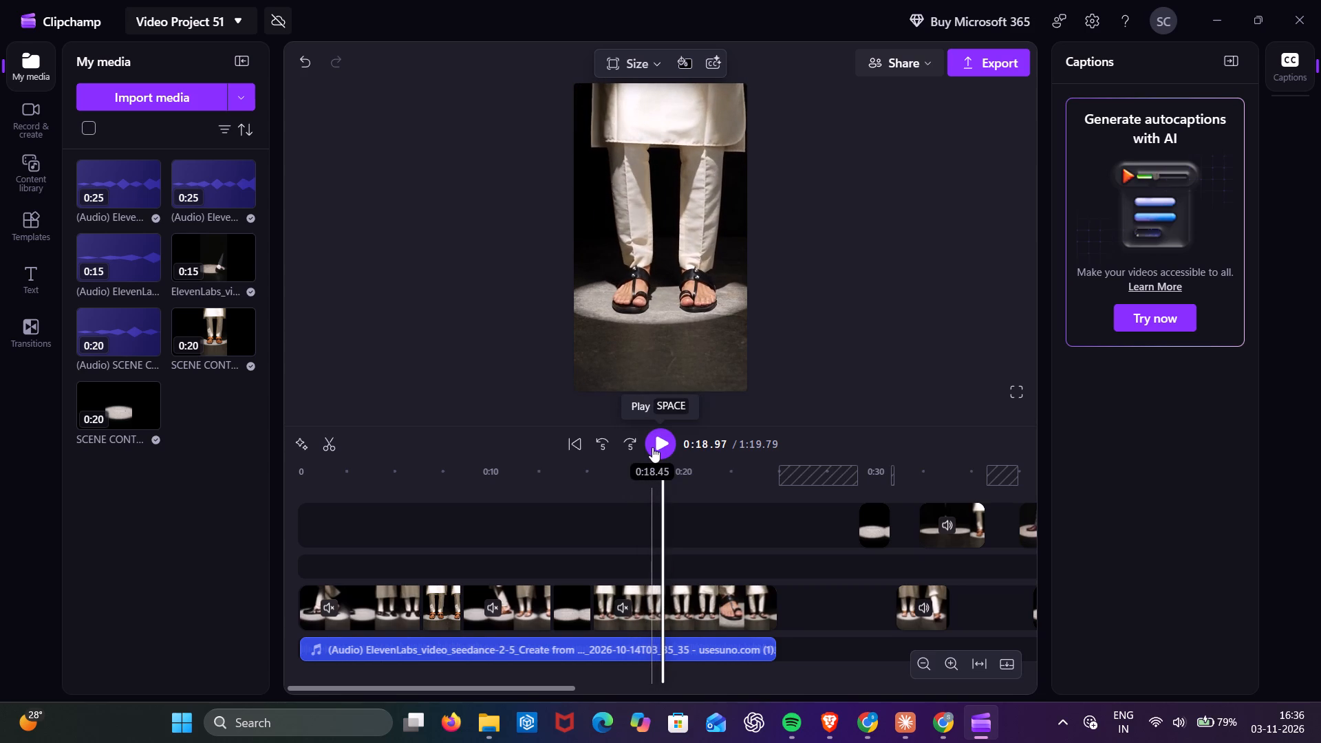
{"action": "double_click", "coordinate": [652, 447]}
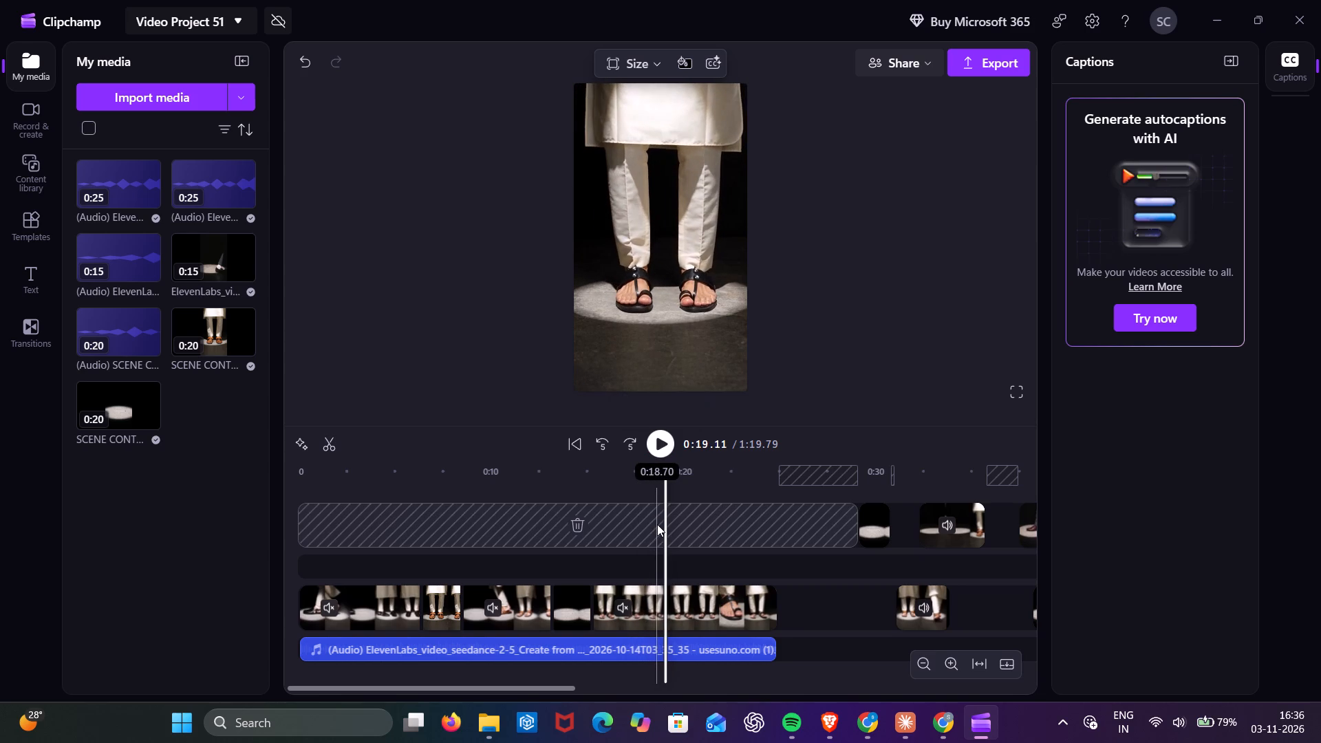
{"action": "key", "text": "s"}
Split the video and soundtrack pieces again at 0:21.49, just before the sandal close-up.
{"action": "left_click", "coordinate": [662, 451]}
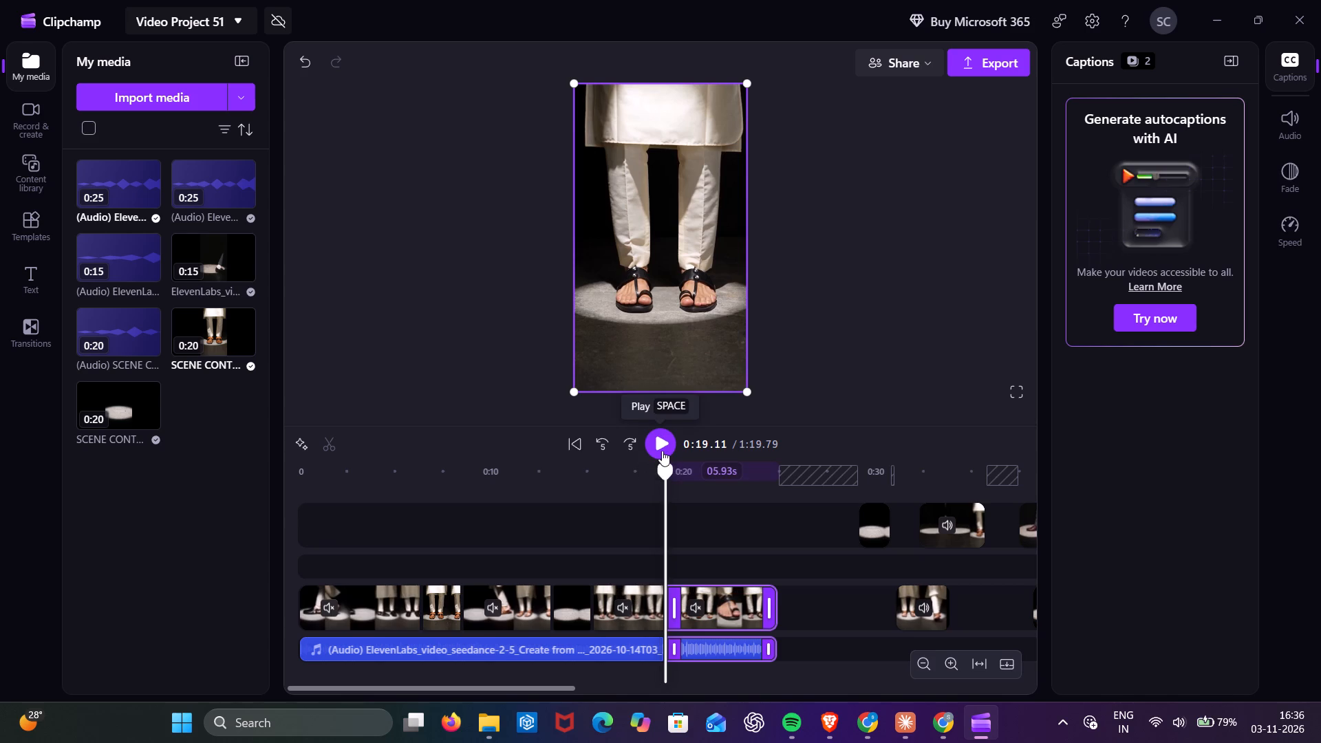
{"action": "left_click", "coordinate": [662, 451]}
{"action": "left_click", "coordinate": [662, 451]}
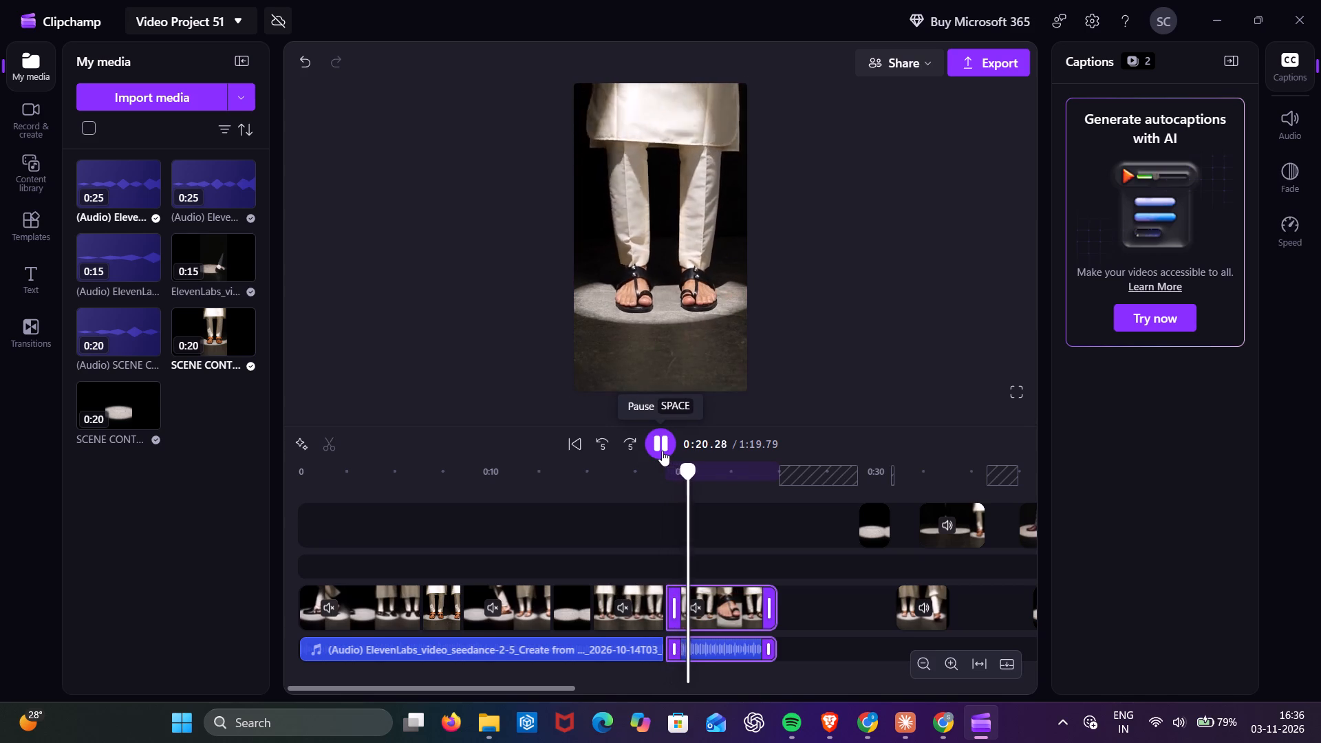
{"action": "left_click", "coordinate": [662, 451]}
{"action": "left_click", "coordinate": [662, 451]}
{"action": "left_click", "coordinate": [662, 451]}
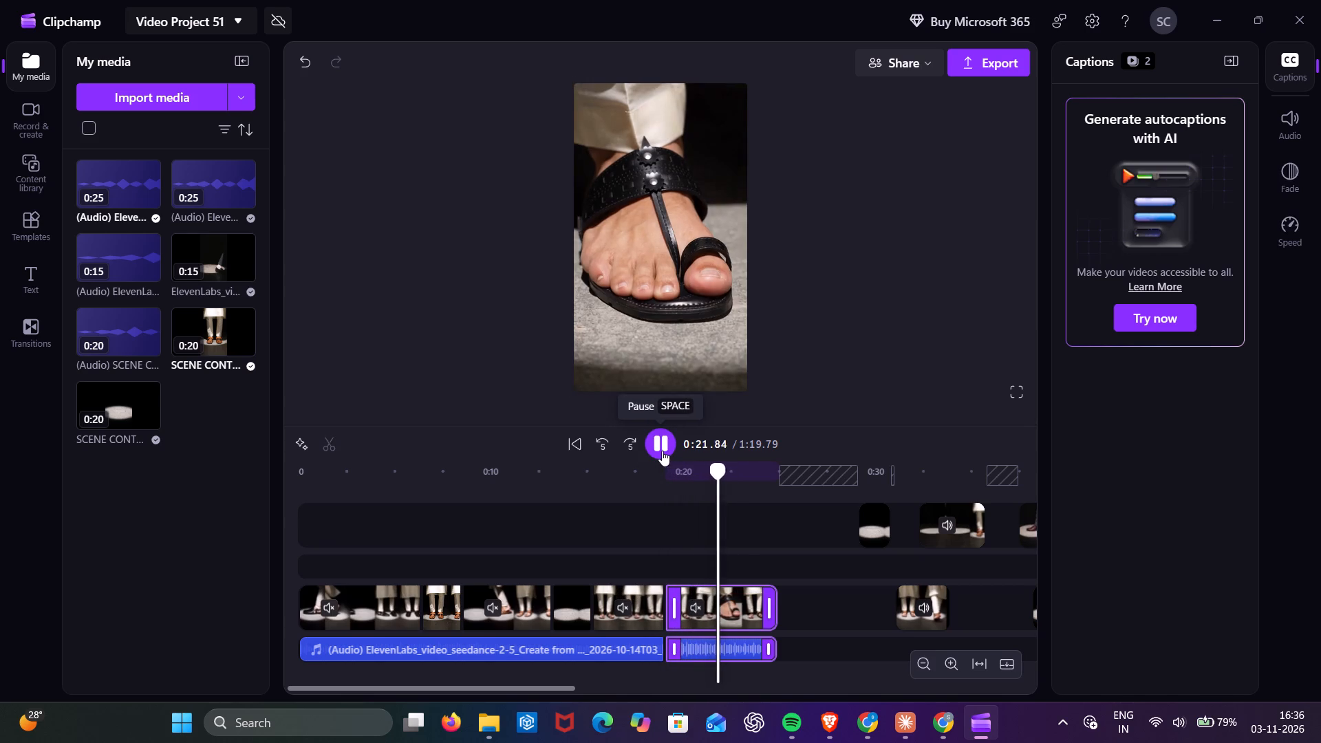
{"action": "left_click_drag", "start_coordinate": [720, 477], "coordinate": [711, 477]}
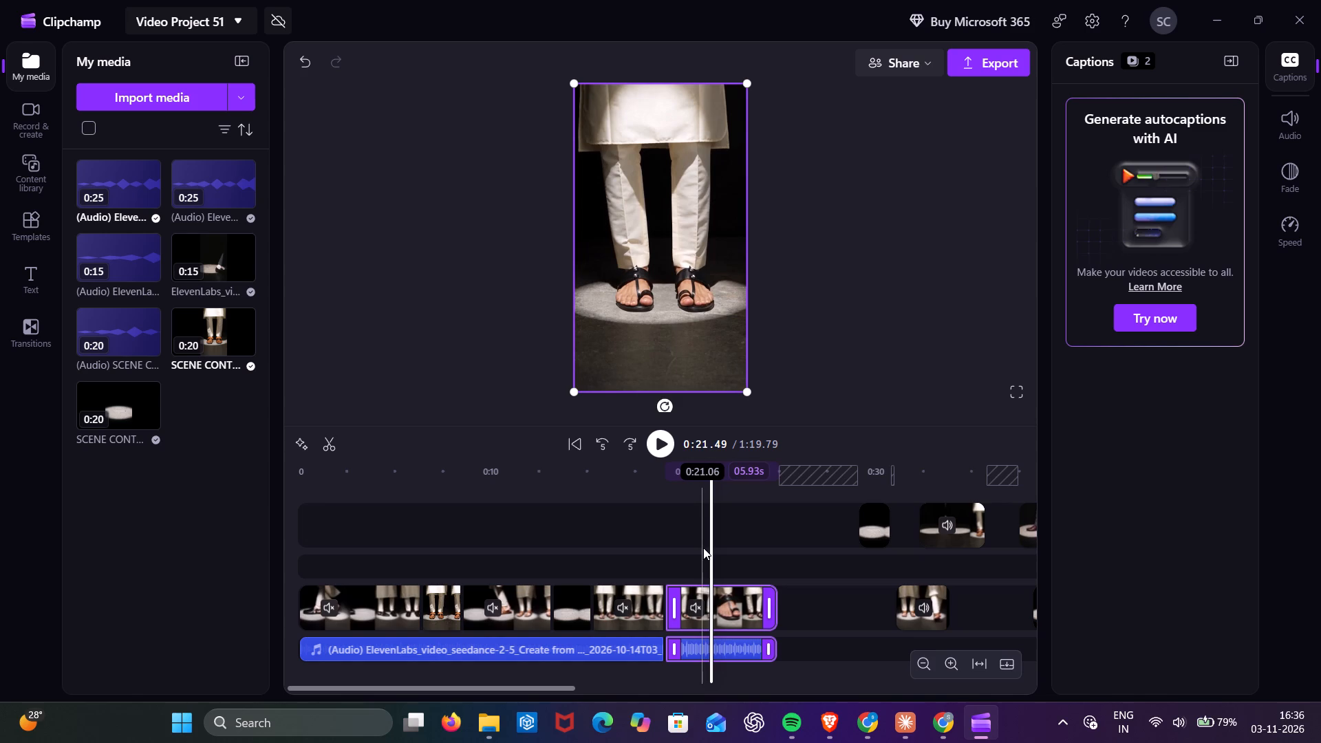
{"action": "key", "text": "s"}
Move the 2.38-second video piece out to the empty space after the sequence and close the gap it leaves on the video track.
{"action": "left_click_drag", "start_coordinate": [686, 611], "coordinate": [755, 552]}
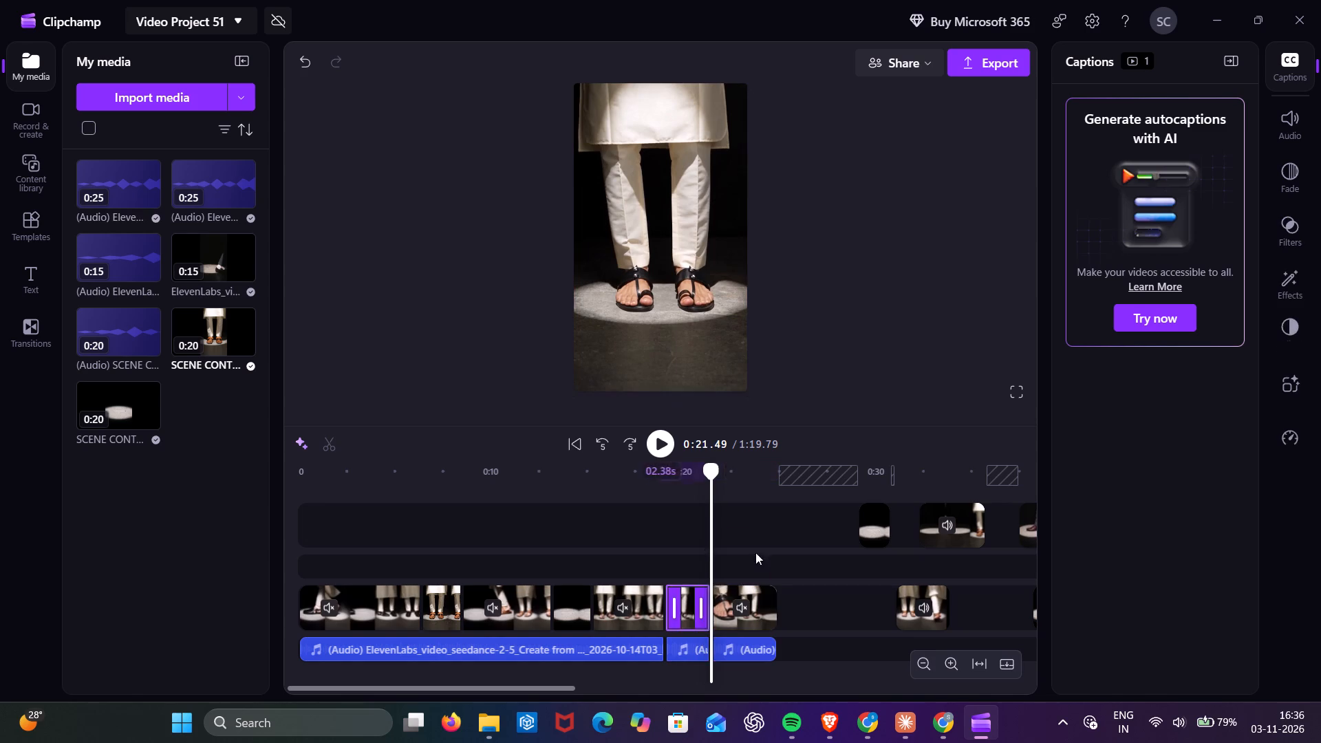
{"action": "left_click_drag", "start_coordinate": [755, 552], "coordinate": [846, 597]}
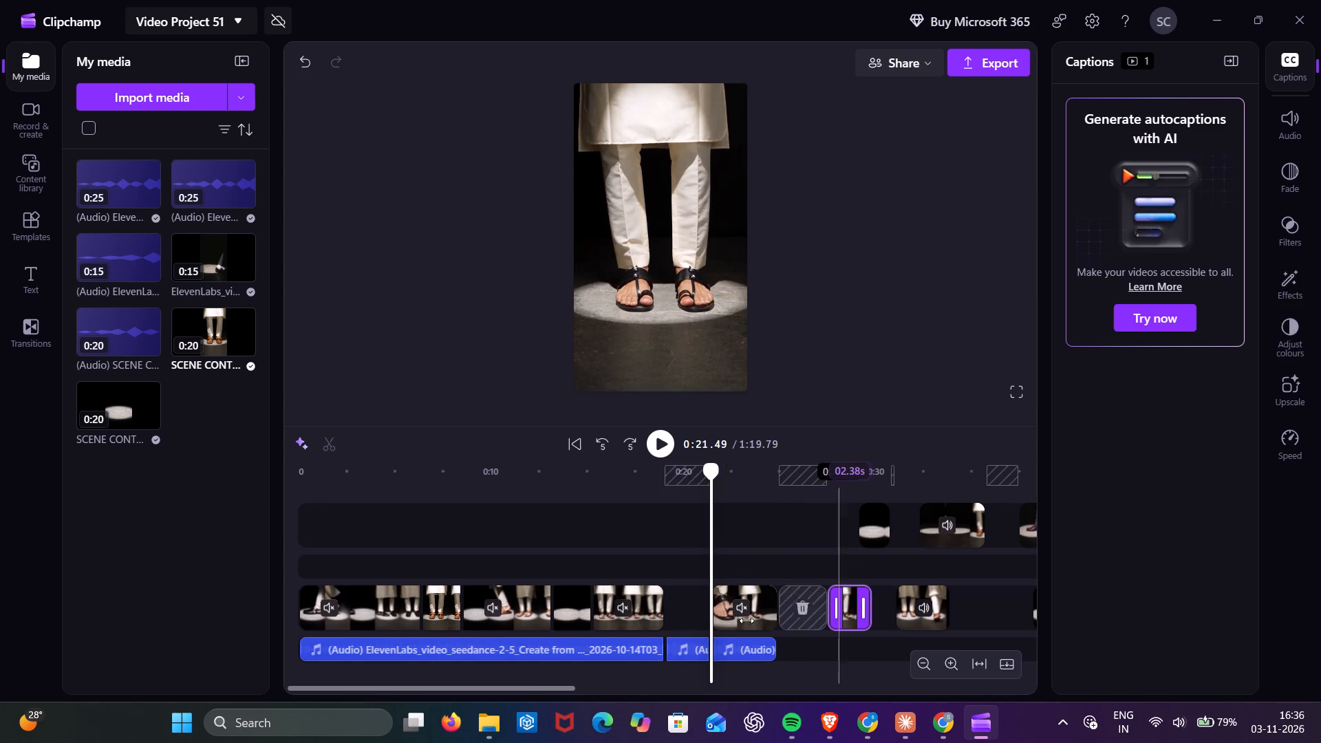
{"action": "left_click", "coordinate": [685, 608]}
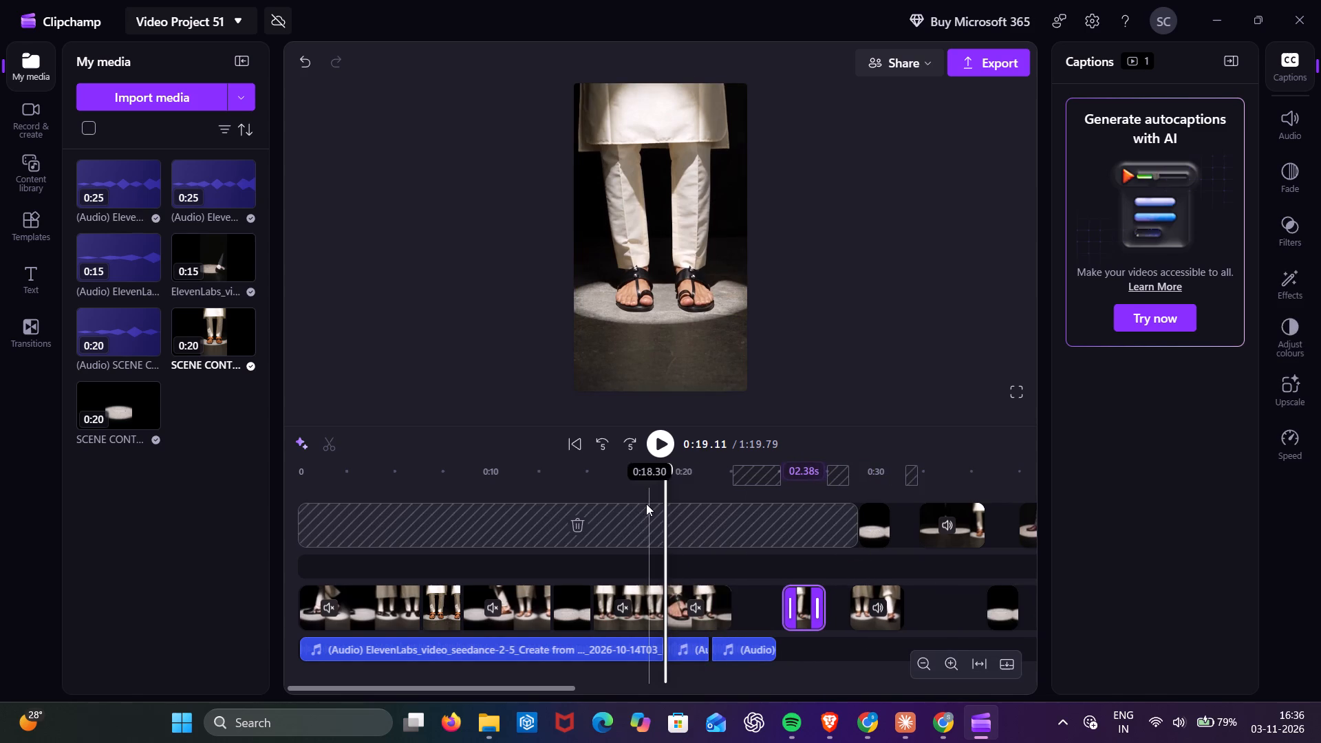
Play the black-sandal section from about 0:18 to 0:25 to examine the closed-up video against the music.
{"action": "left_click", "coordinate": [643, 504]}
{"action": "left_click", "coordinate": [660, 462]}
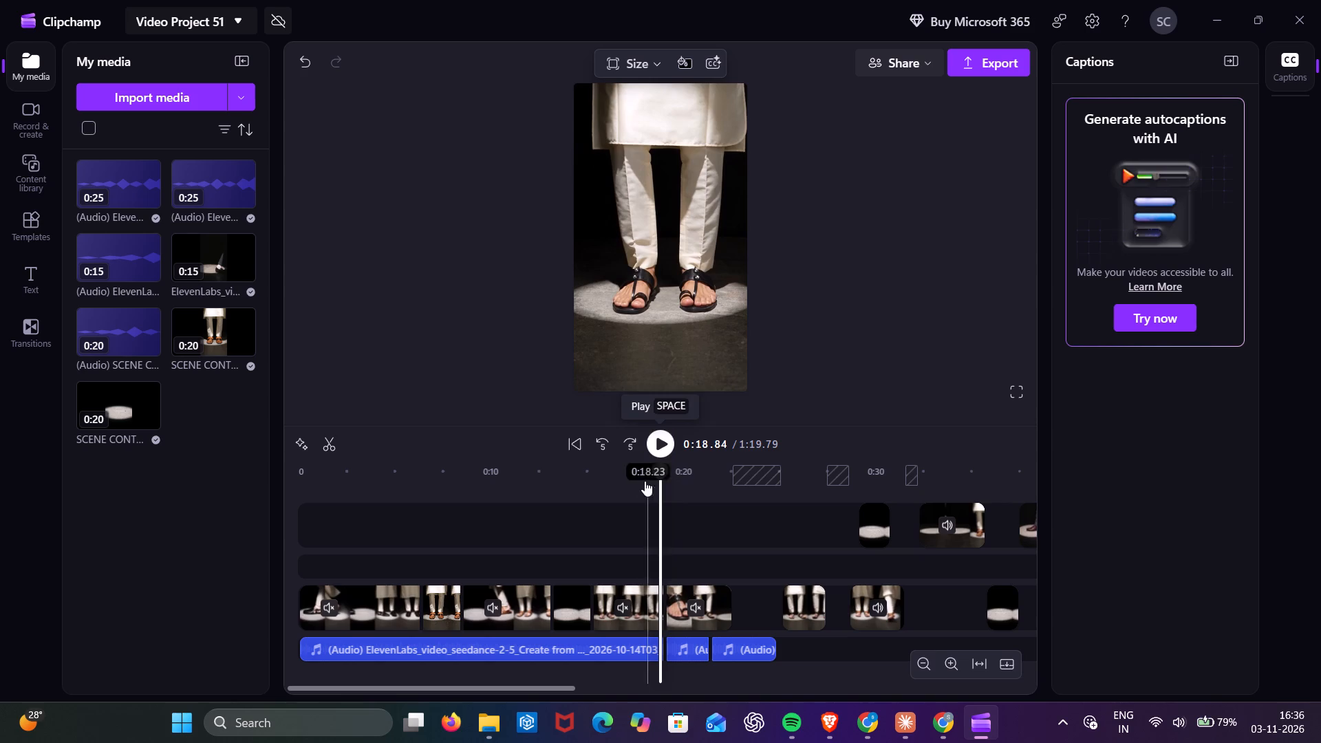
{"action": "left_click", "coordinate": [641, 490]}
{"action": "left_click", "coordinate": [668, 445]}
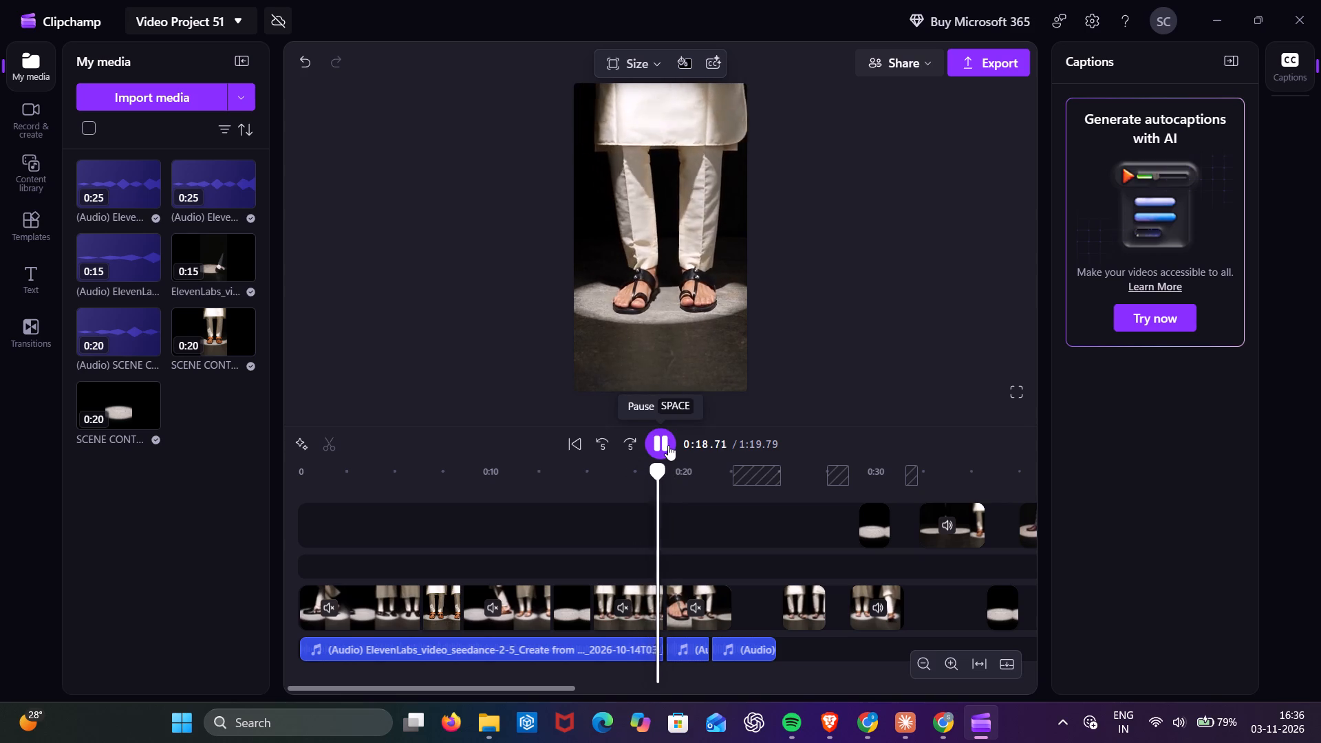
{"action": "left_click", "coordinate": [635, 499]}
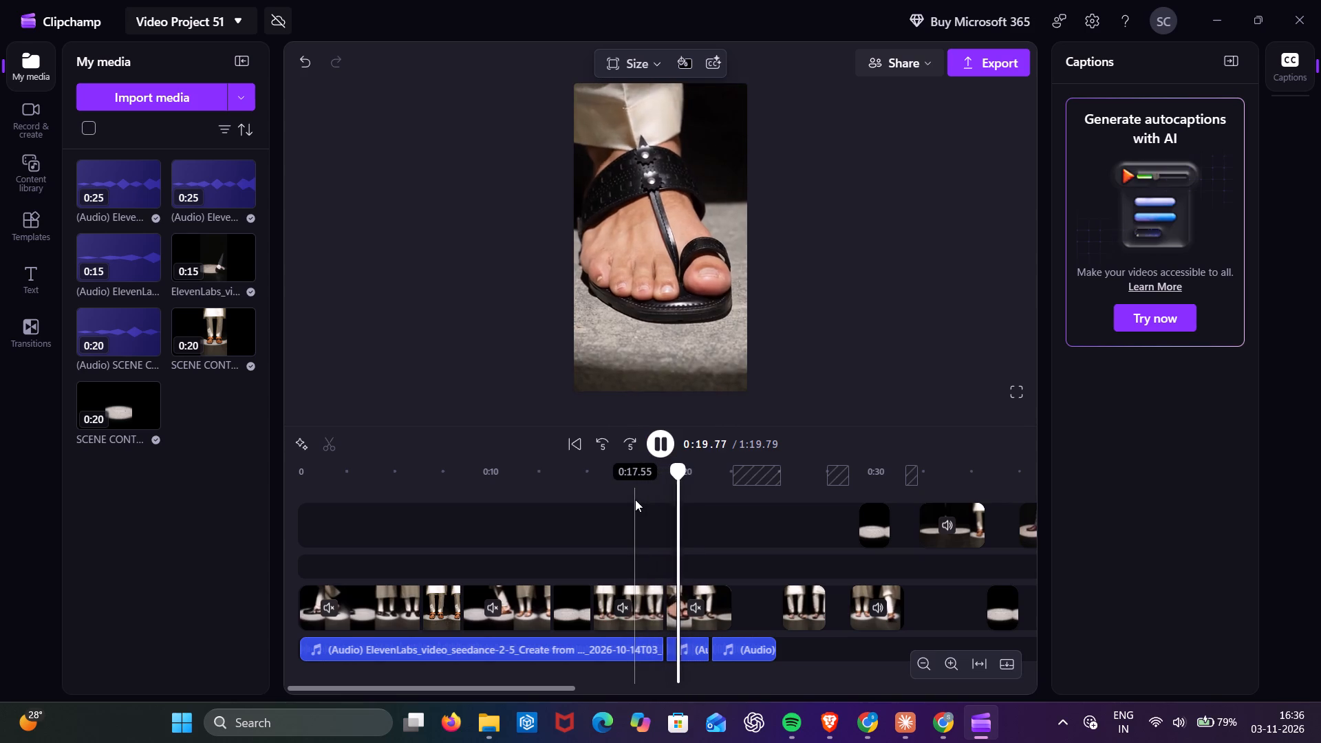
{"action": "left_click", "coordinate": [614, 491]}
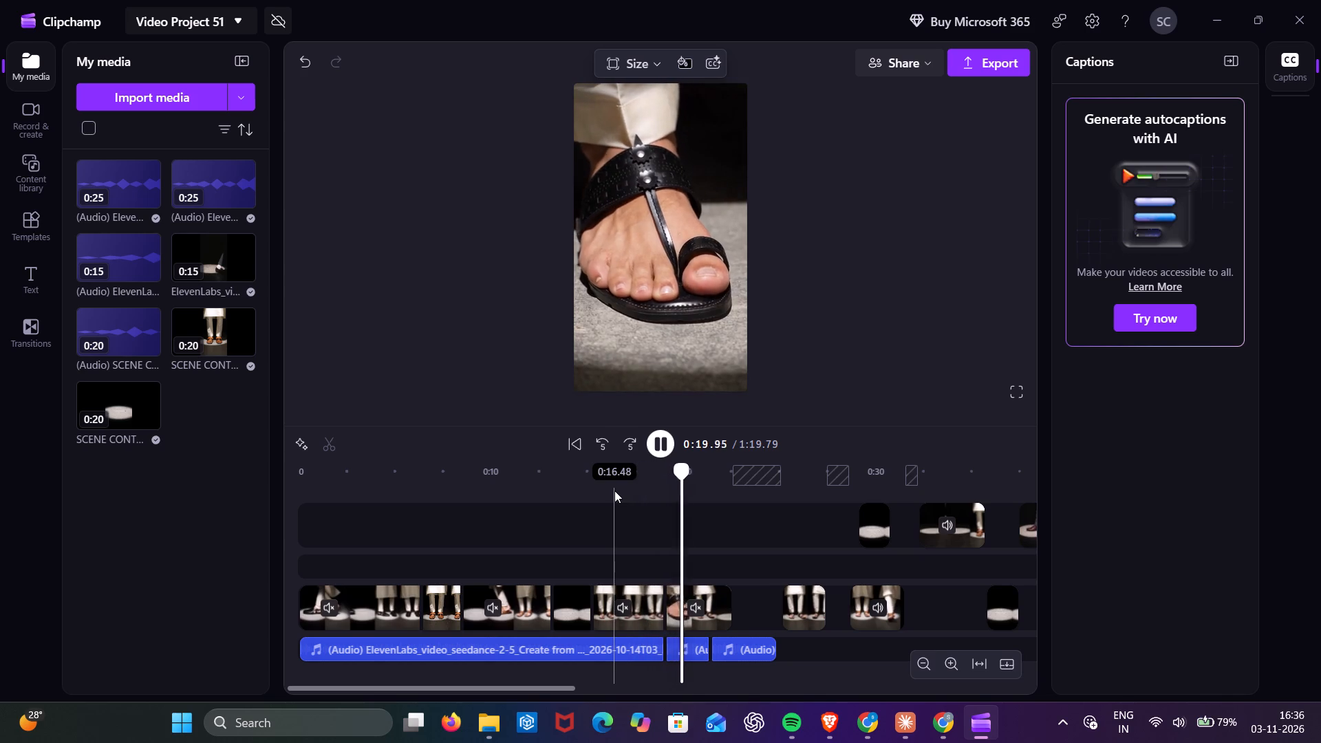
{"action": "left_click", "coordinate": [658, 442]}
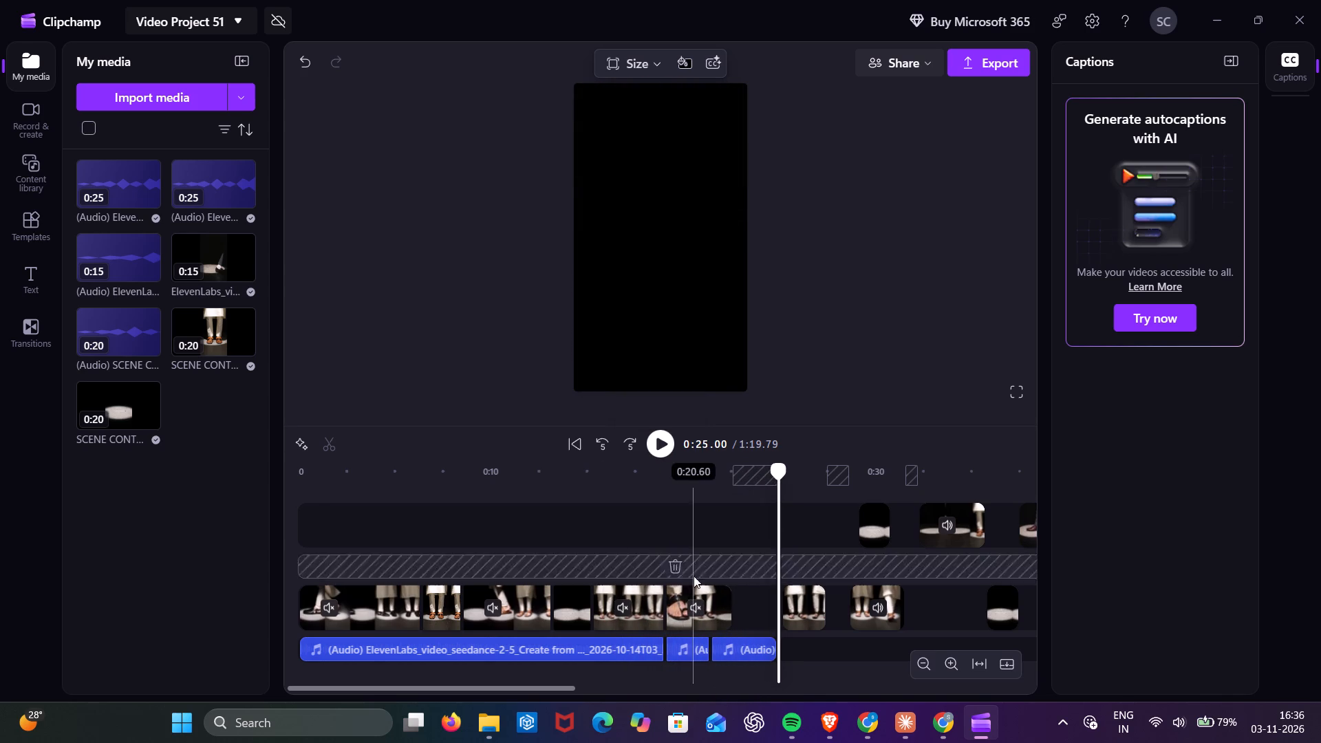
Align the sandal close-up clip with the last soundtrack piece and move the 2.38-second video piece back into the space before it.
{"action": "left_click_drag", "start_coordinate": [705, 620], "coordinate": [727, 620]}
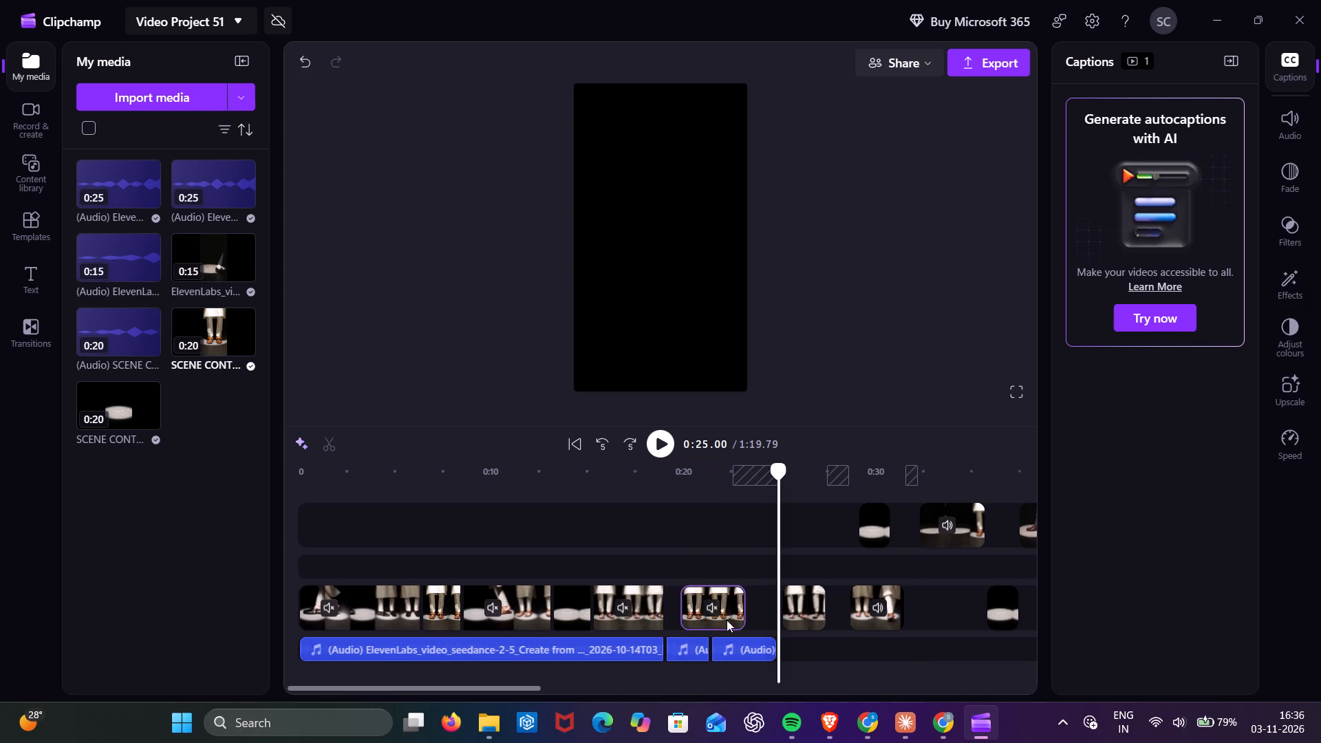
{"action": "left_click_drag", "start_coordinate": [727, 620], "coordinate": [750, 621]}
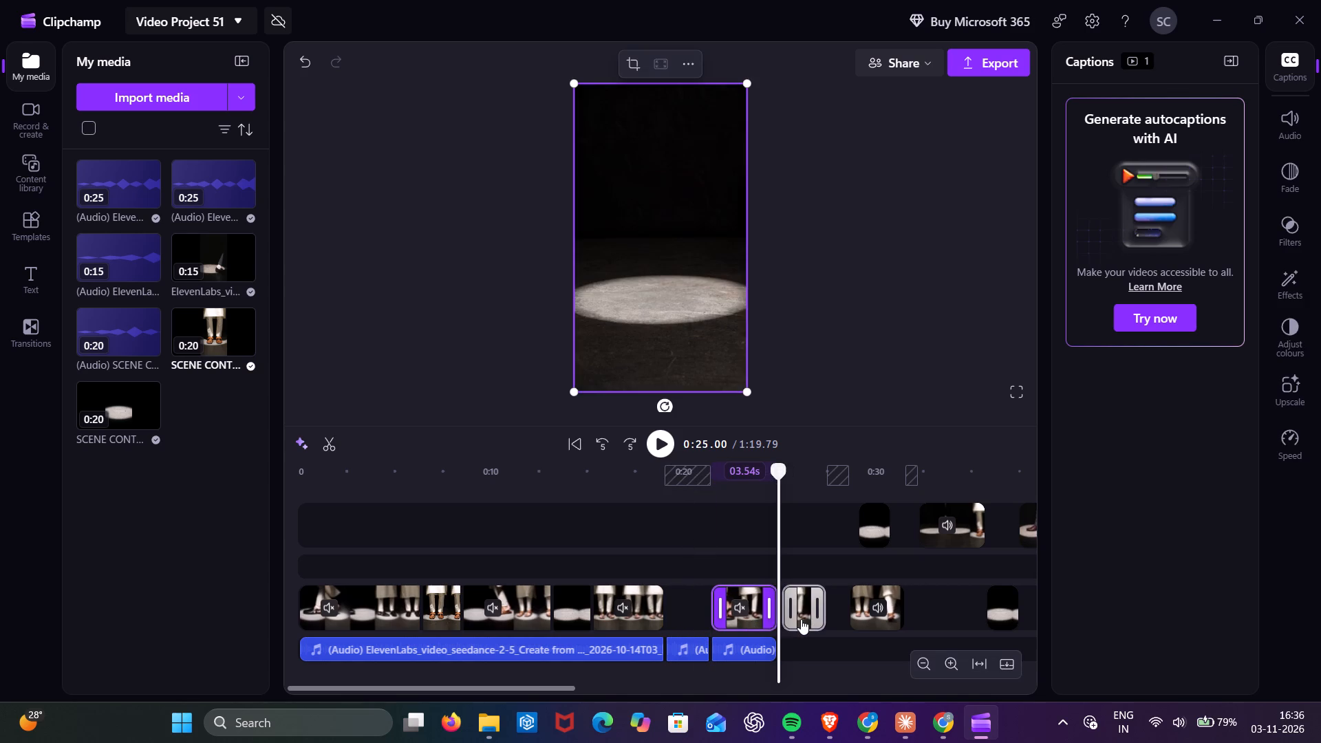
{"action": "left_click_drag", "start_coordinate": [801, 619], "coordinate": [683, 603]}
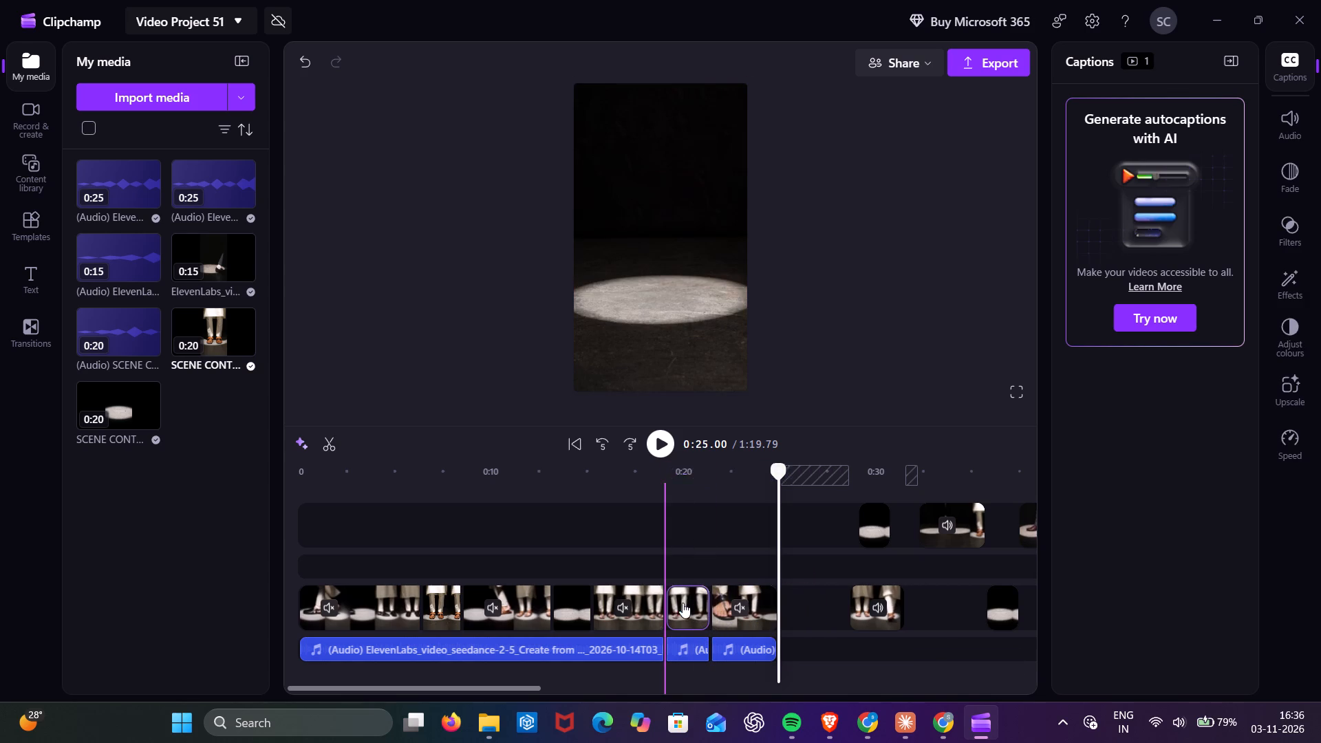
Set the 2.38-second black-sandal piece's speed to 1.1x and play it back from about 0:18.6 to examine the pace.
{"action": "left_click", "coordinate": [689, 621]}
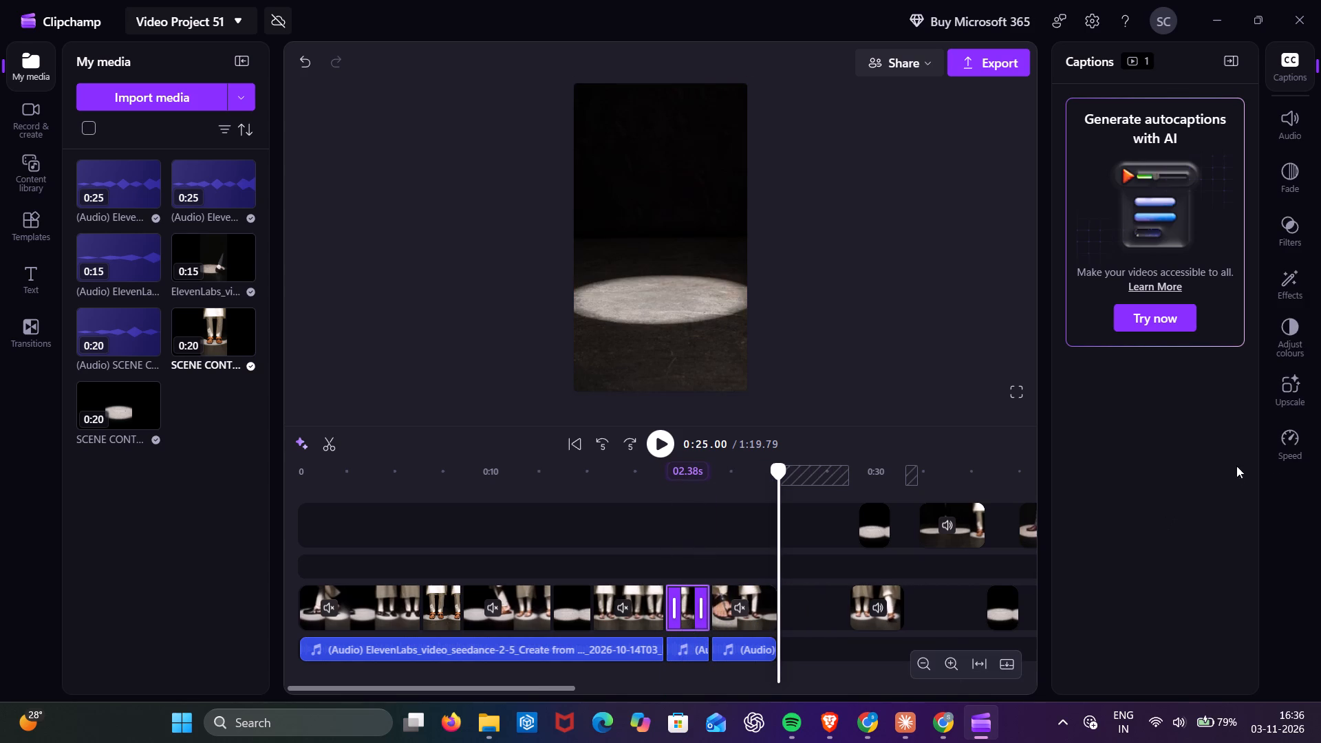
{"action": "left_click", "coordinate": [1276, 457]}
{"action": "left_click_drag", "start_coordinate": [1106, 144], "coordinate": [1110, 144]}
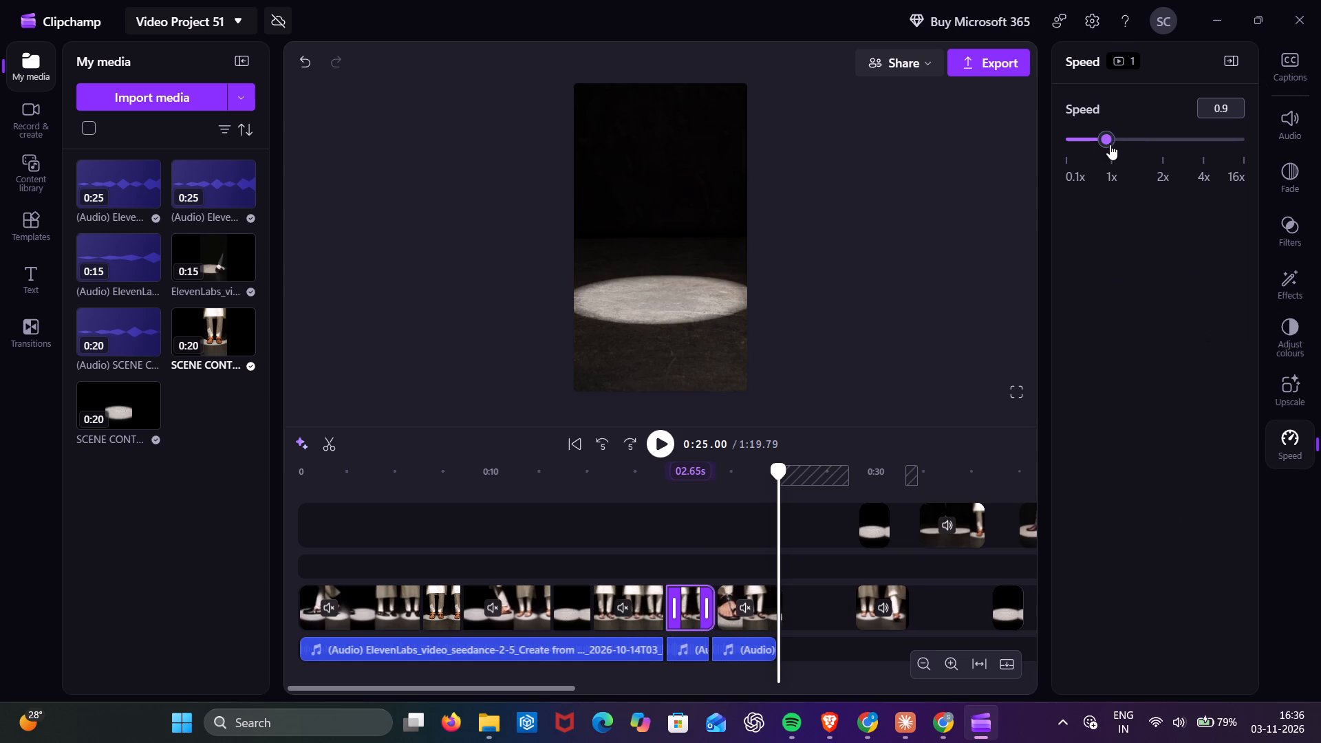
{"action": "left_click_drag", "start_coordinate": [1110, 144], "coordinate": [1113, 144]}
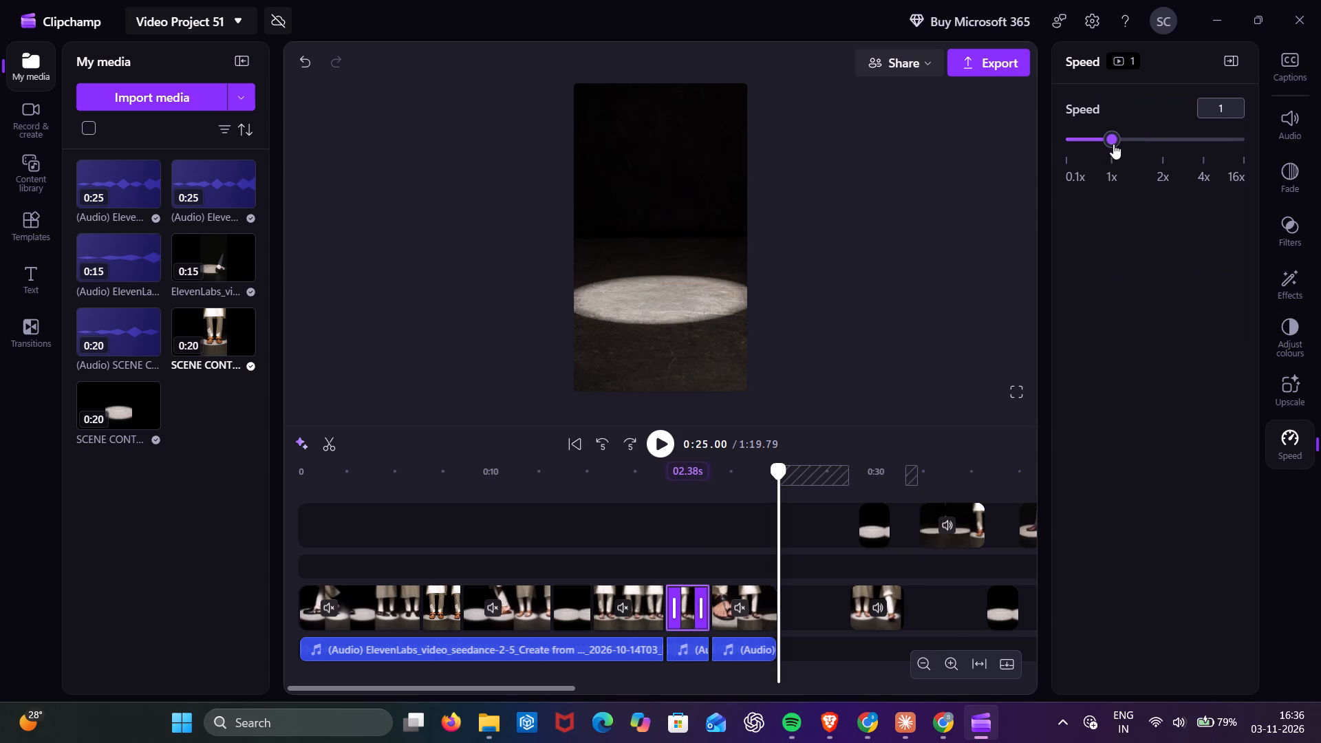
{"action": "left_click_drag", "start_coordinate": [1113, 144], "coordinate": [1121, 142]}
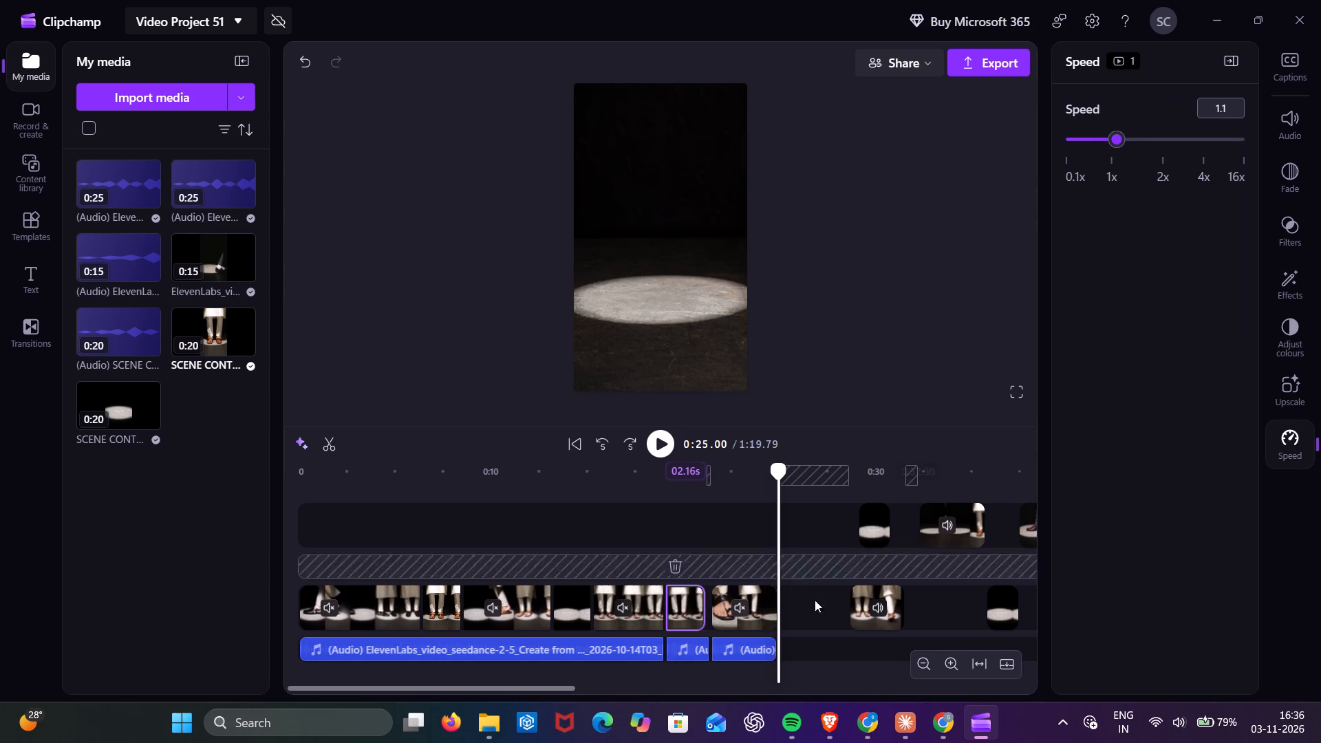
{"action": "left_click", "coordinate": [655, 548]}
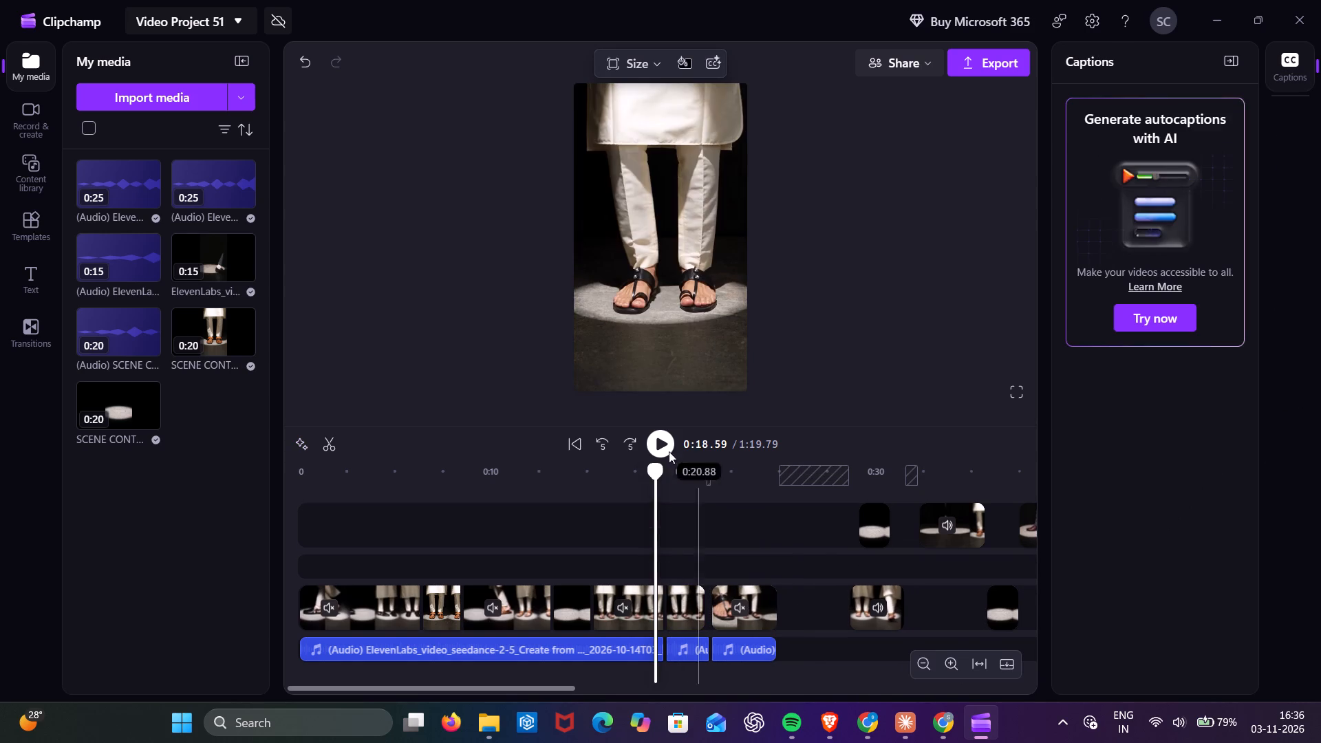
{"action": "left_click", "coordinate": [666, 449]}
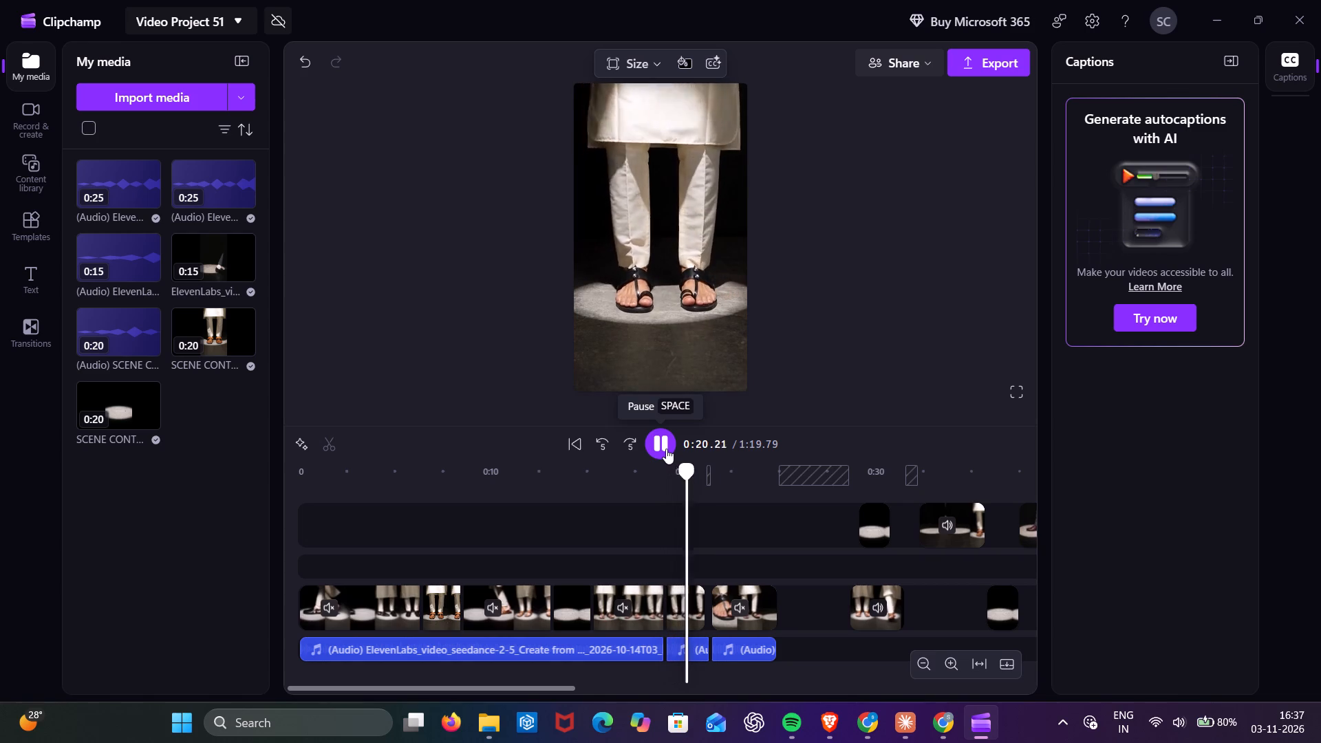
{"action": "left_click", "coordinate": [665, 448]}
Set the short black-sandal piece's speed to 1.2x and close the gap before the sandal close-up clip.
{"action": "left_click", "coordinate": [685, 620]}
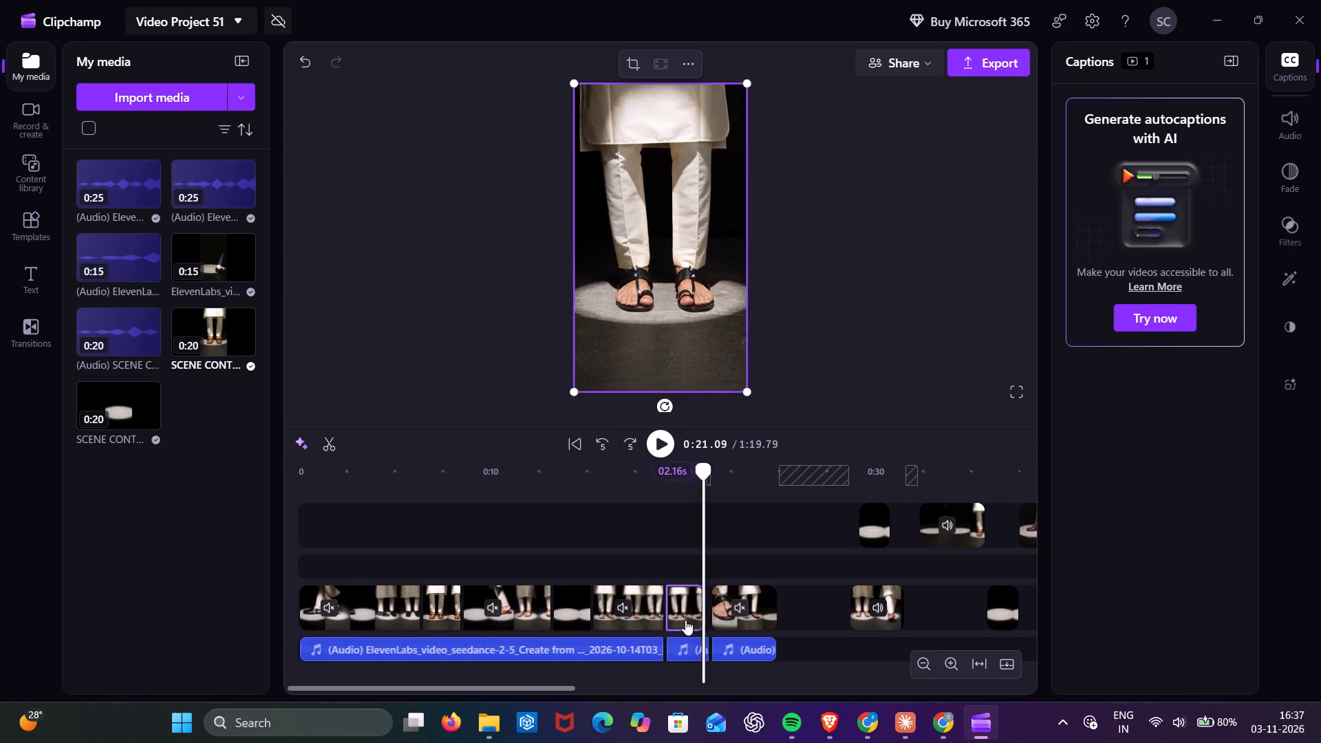
{"action": "left_click", "coordinate": [1290, 470]}
{"action": "left_click", "coordinate": [1290, 439]}
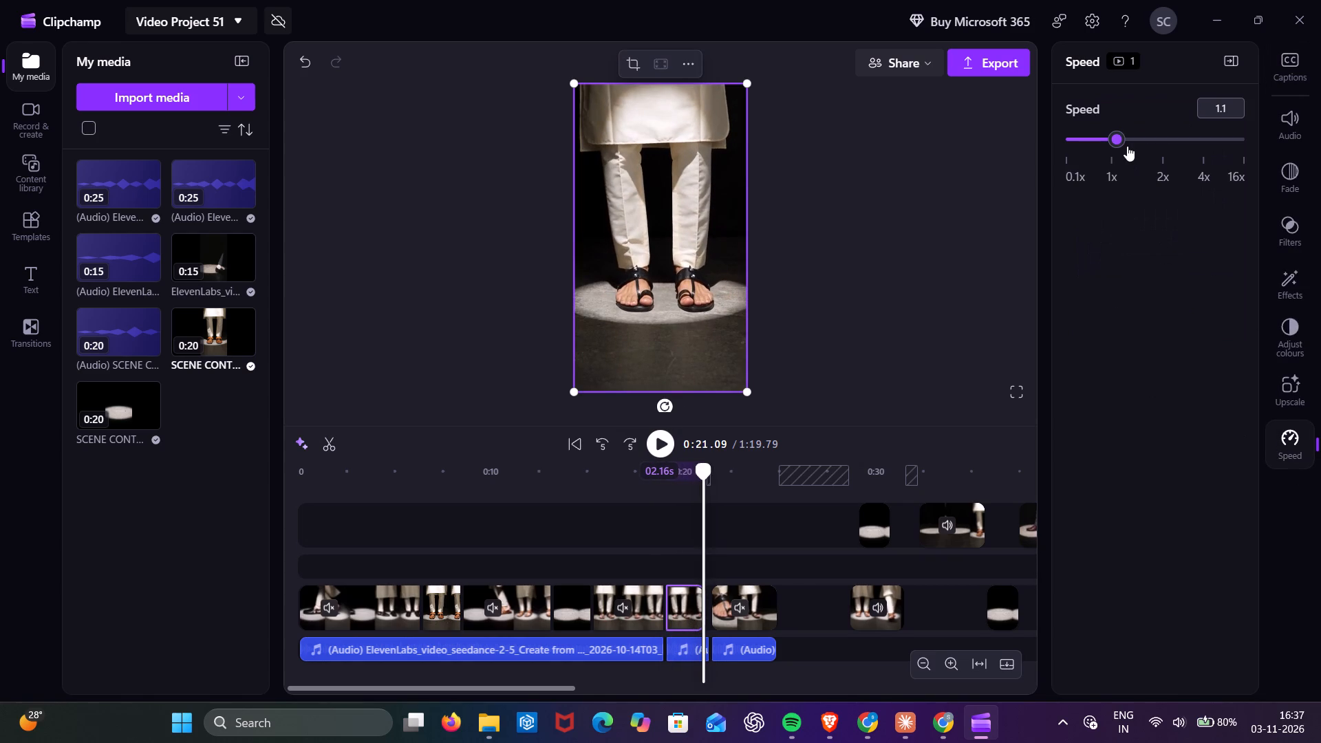
{"action": "left_click", "coordinate": [1124, 145]}
{"action": "left_click", "coordinate": [1128, 142]}
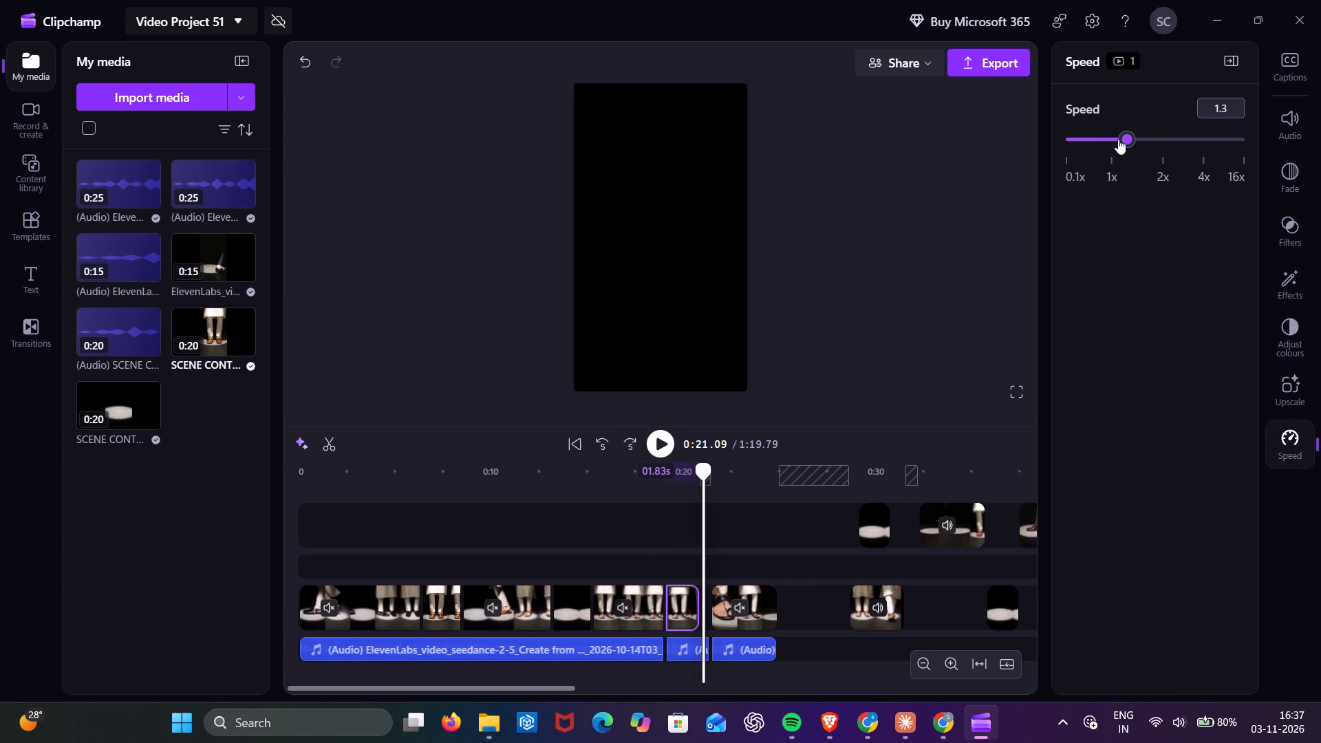
{"action": "left_click", "coordinate": [1121, 140]}
{"action": "left_click", "coordinate": [1121, 140]}
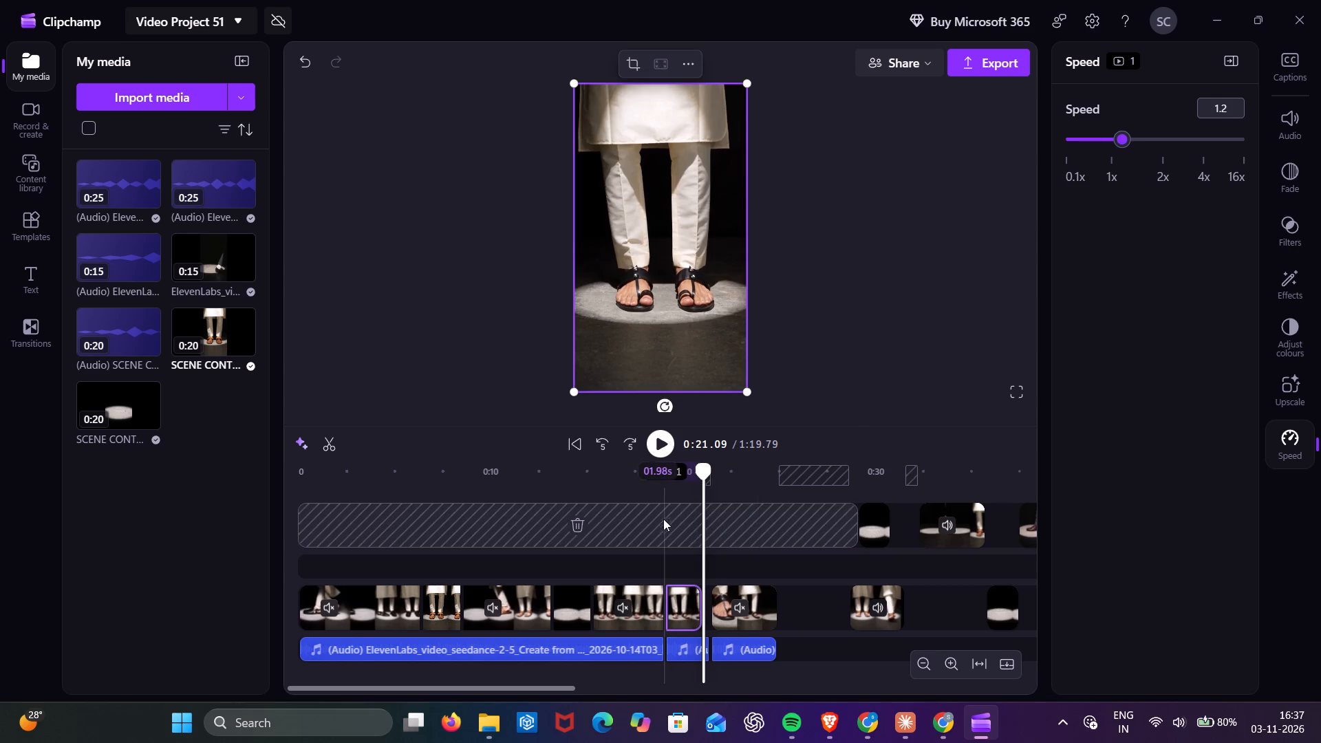
{"action": "left_click", "coordinate": [664, 489]}
{"action": "left_click", "coordinate": [705, 607]}
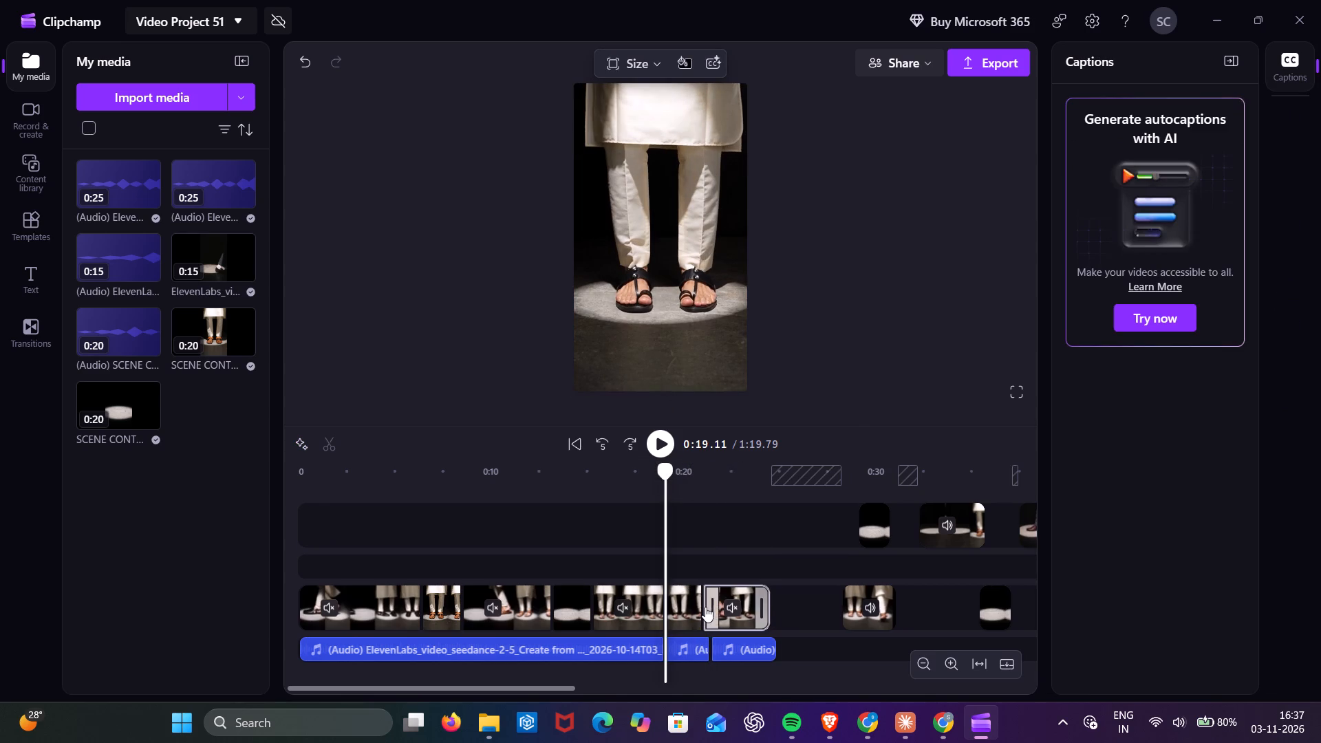
Replay the ending from about 0:19 to the last frame to examine the sped-up piece against the music.
{"action": "left_click", "coordinate": [658, 445]}
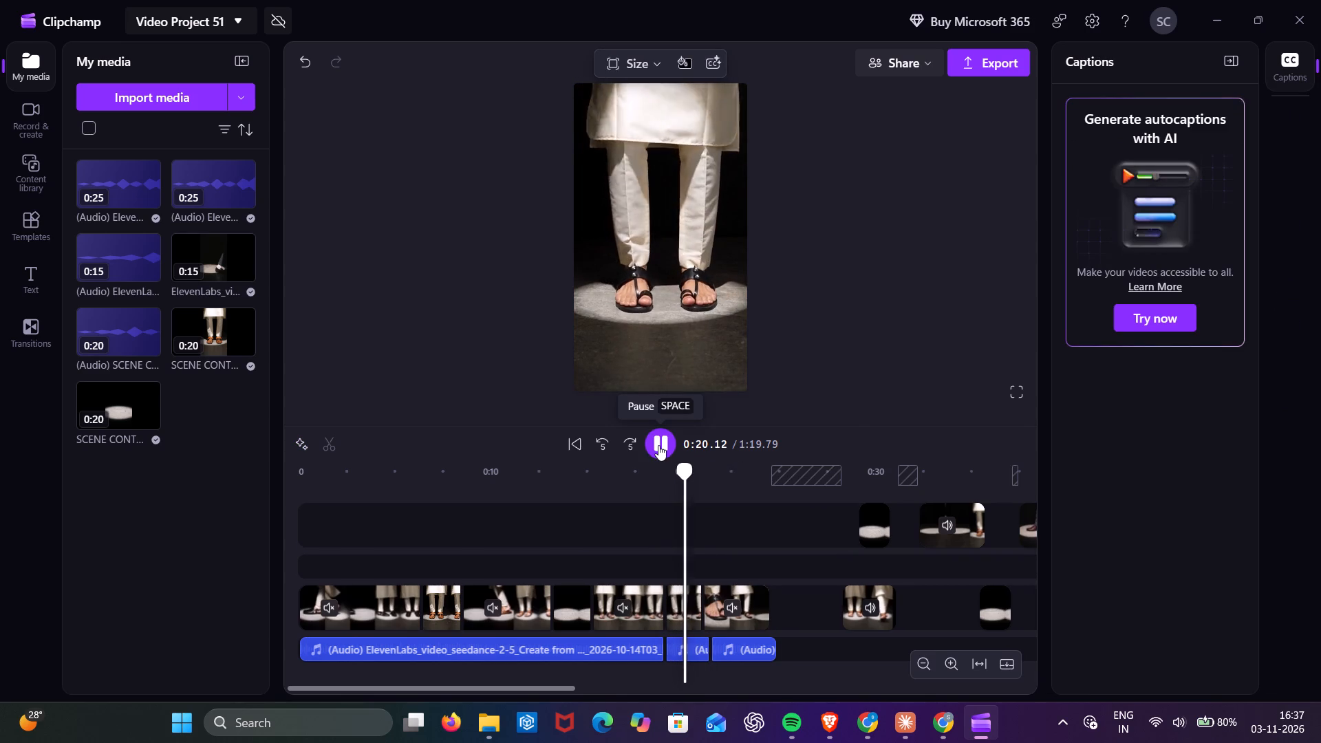
{"action": "left_click", "coordinate": [628, 504]}
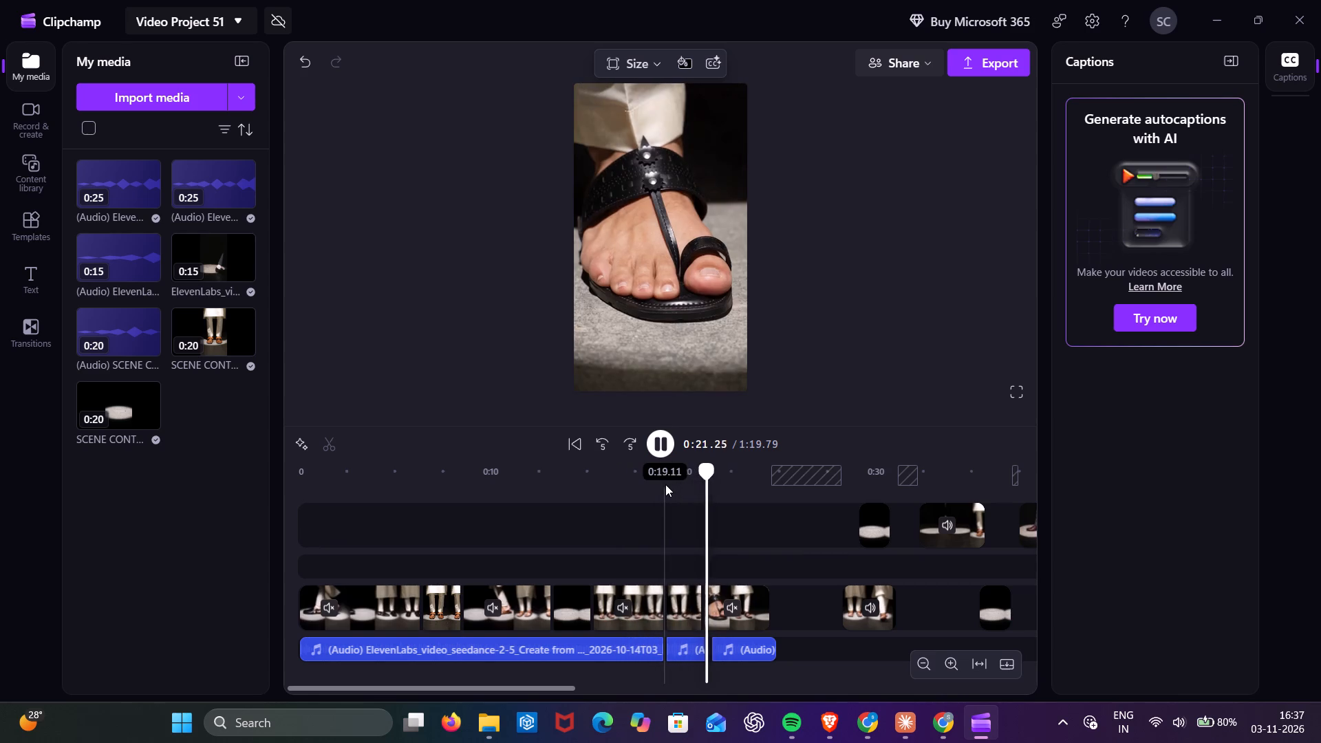
{"action": "left_click", "coordinate": [664, 443]}
{"action": "left_click", "coordinate": [664, 443]}
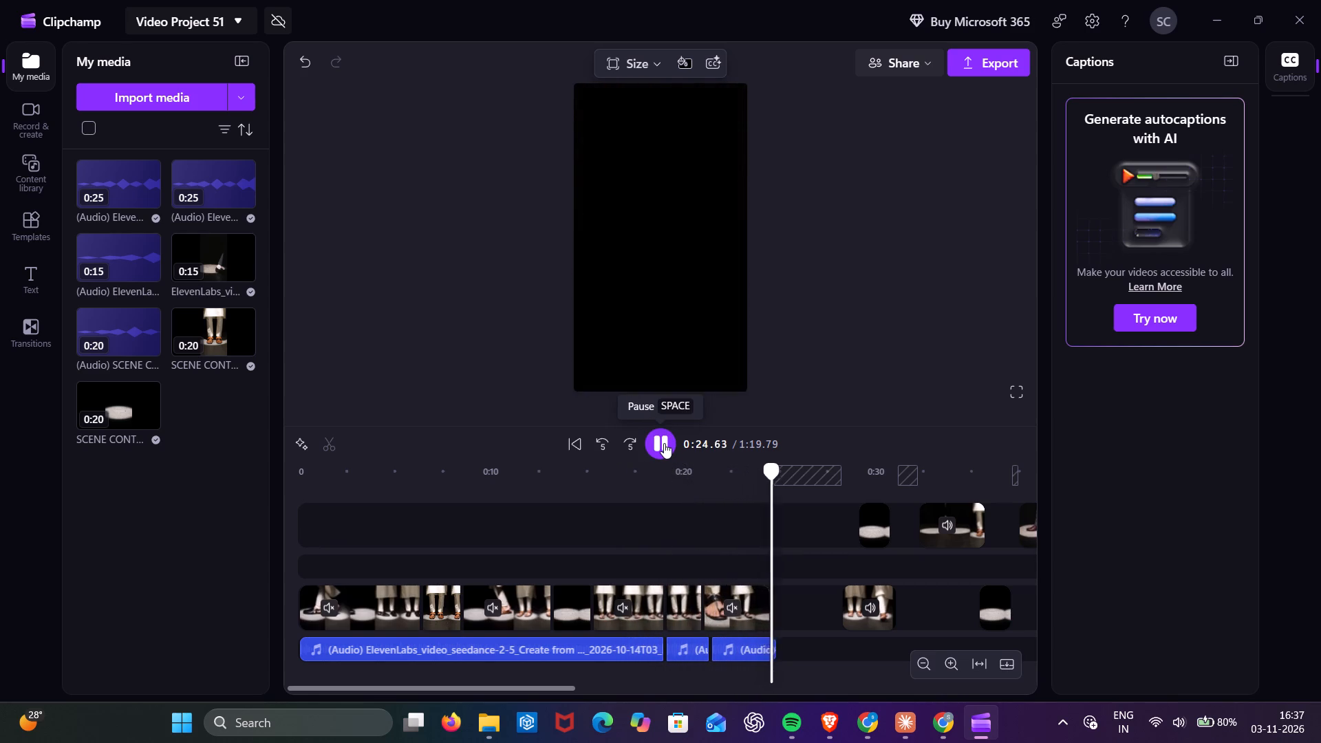
{"action": "left_click", "coordinate": [664, 443]}
{"action": "left_click", "coordinate": [770, 530]}
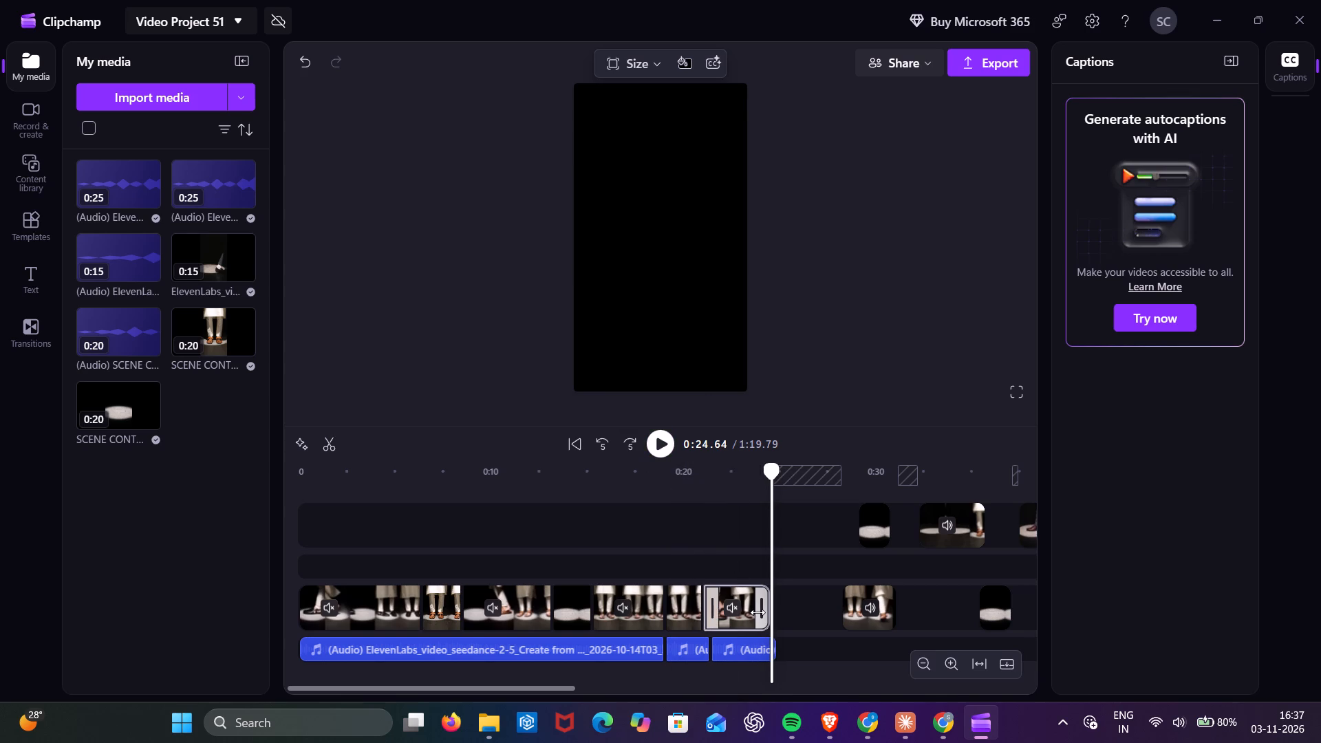
Set the opening video clip's speed to 1.1x and close the gap it leaves before the following clip.
{"action": "left_click", "coordinate": [293, 566]}
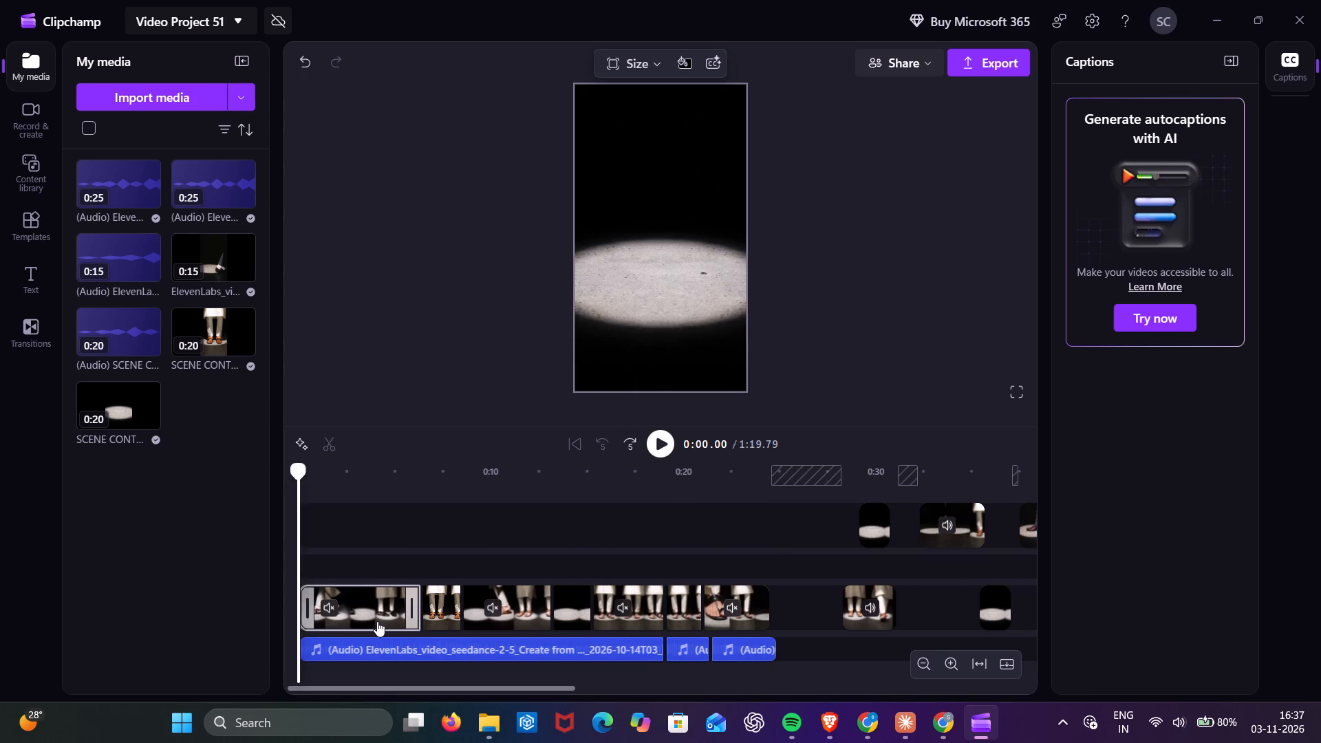
{"action": "left_click", "coordinate": [377, 621]}
{"action": "left_click", "coordinate": [1274, 457]}
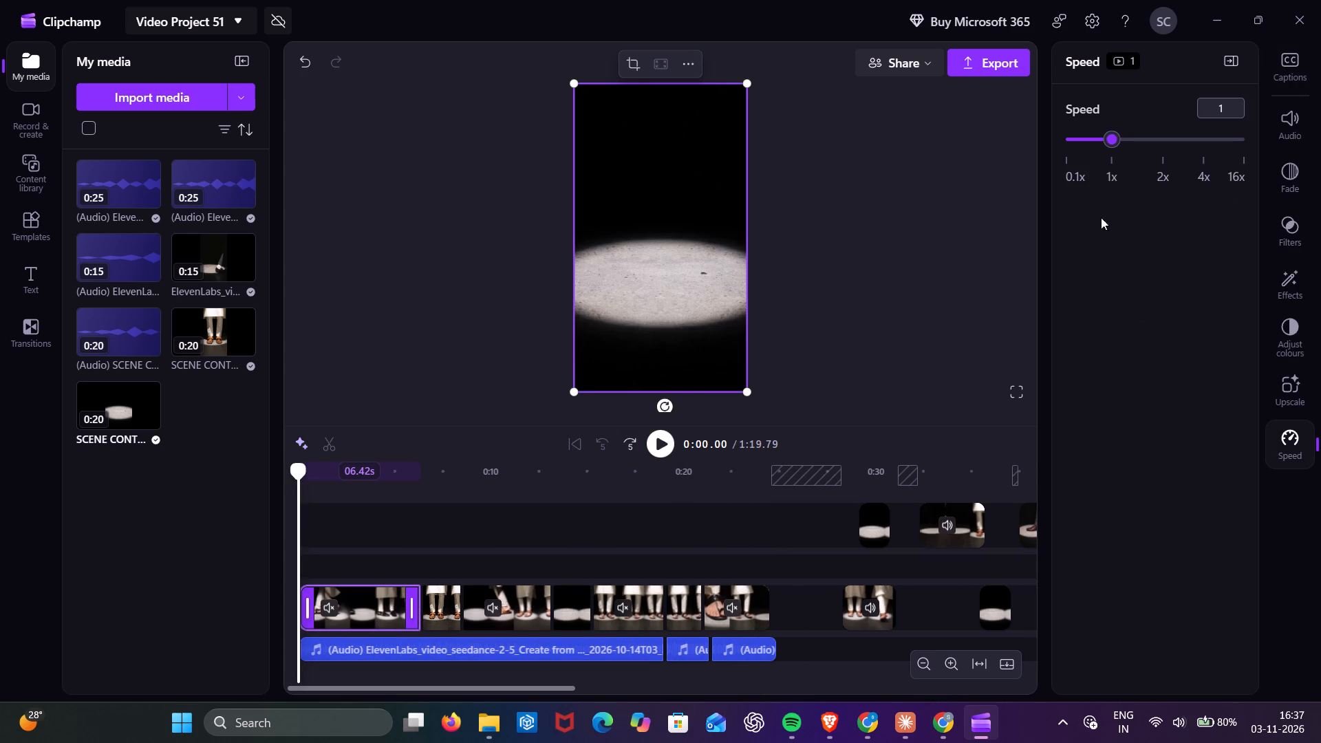
{"action": "left_click_drag", "start_coordinate": [1110, 147], "coordinate": [1117, 151]}
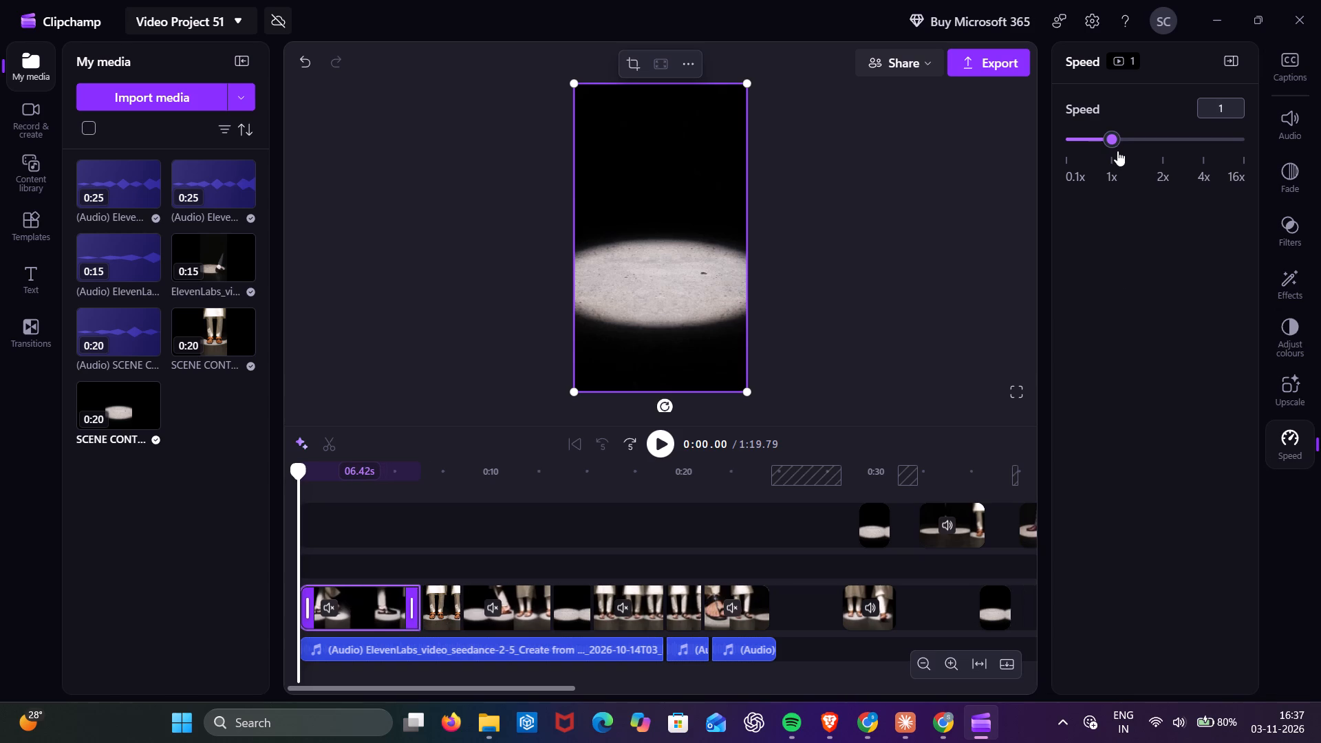
{"action": "left_click_drag", "start_coordinate": [1117, 151], "coordinate": [1116, 155]}
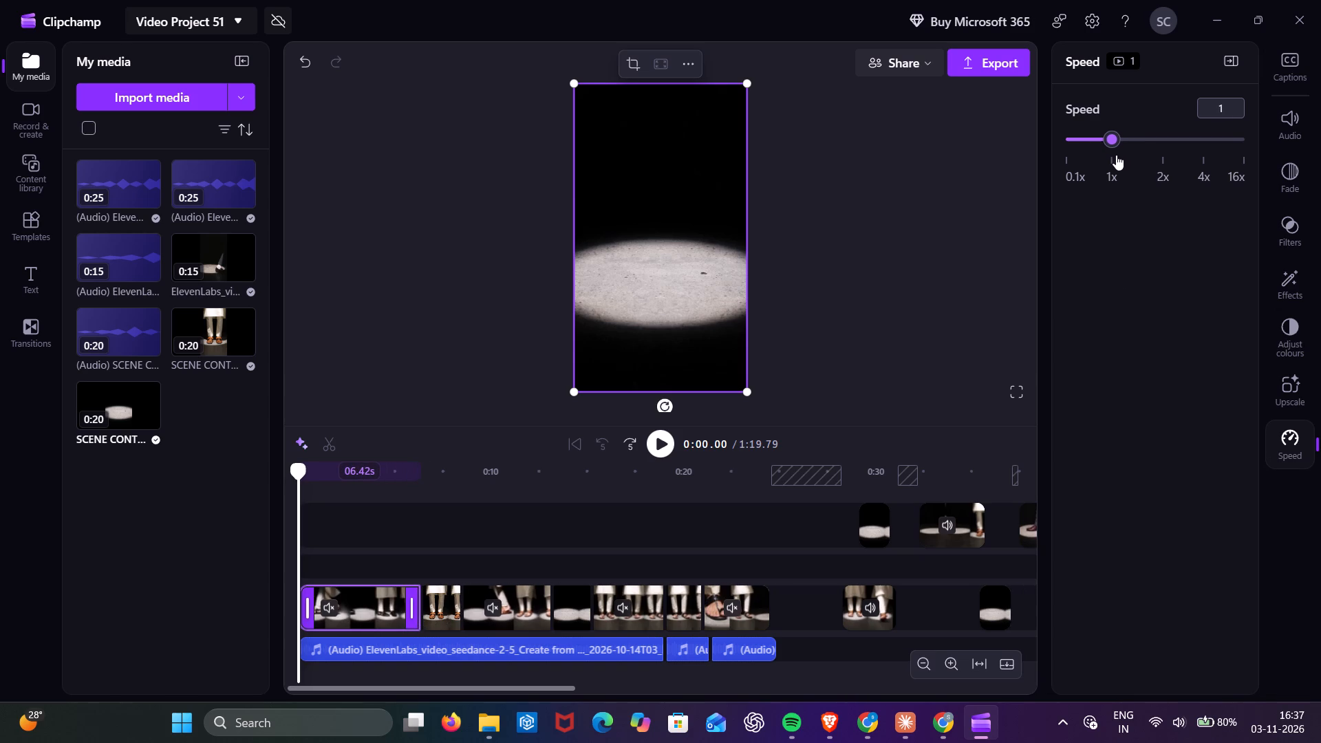
{"action": "left_click_drag", "start_coordinate": [1116, 155], "coordinate": [1120, 157]}
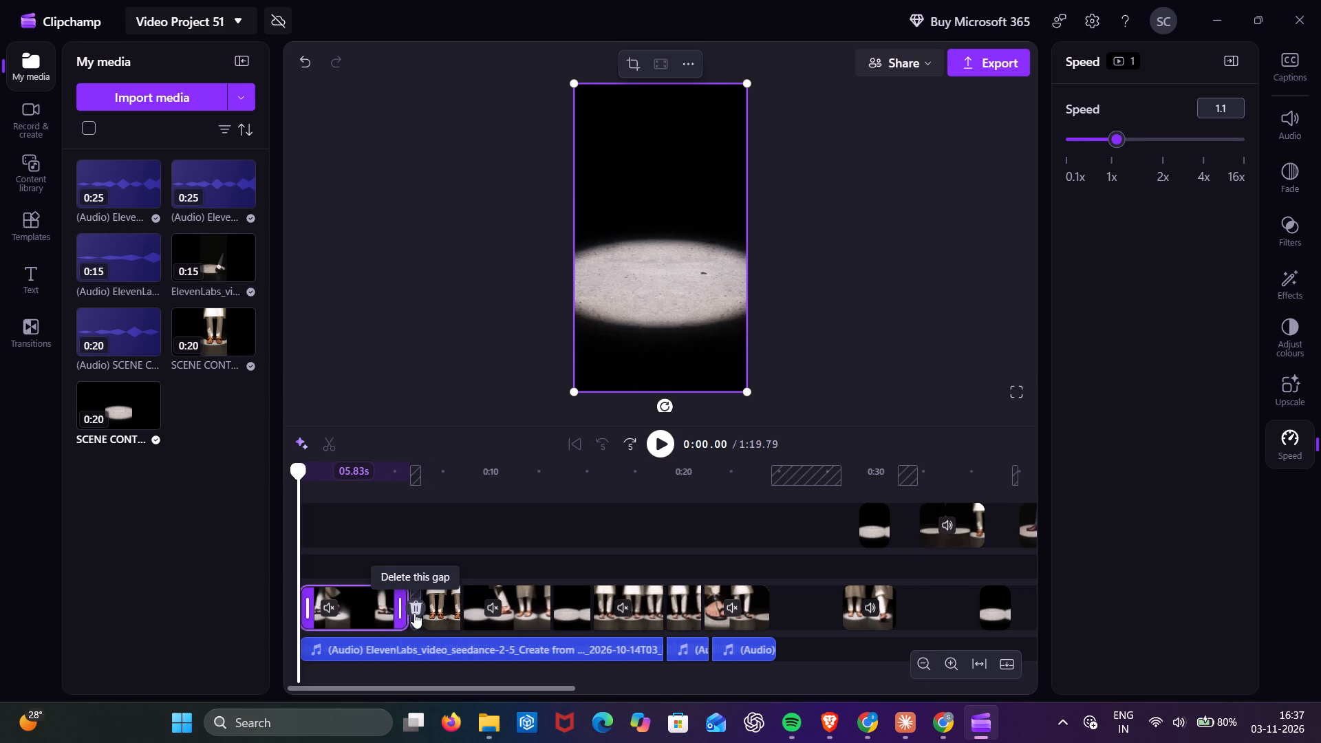
{"action": "left_click", "coordinate": [419, 539]}
{"action": "left_click", "coordinate": [419, 612]}
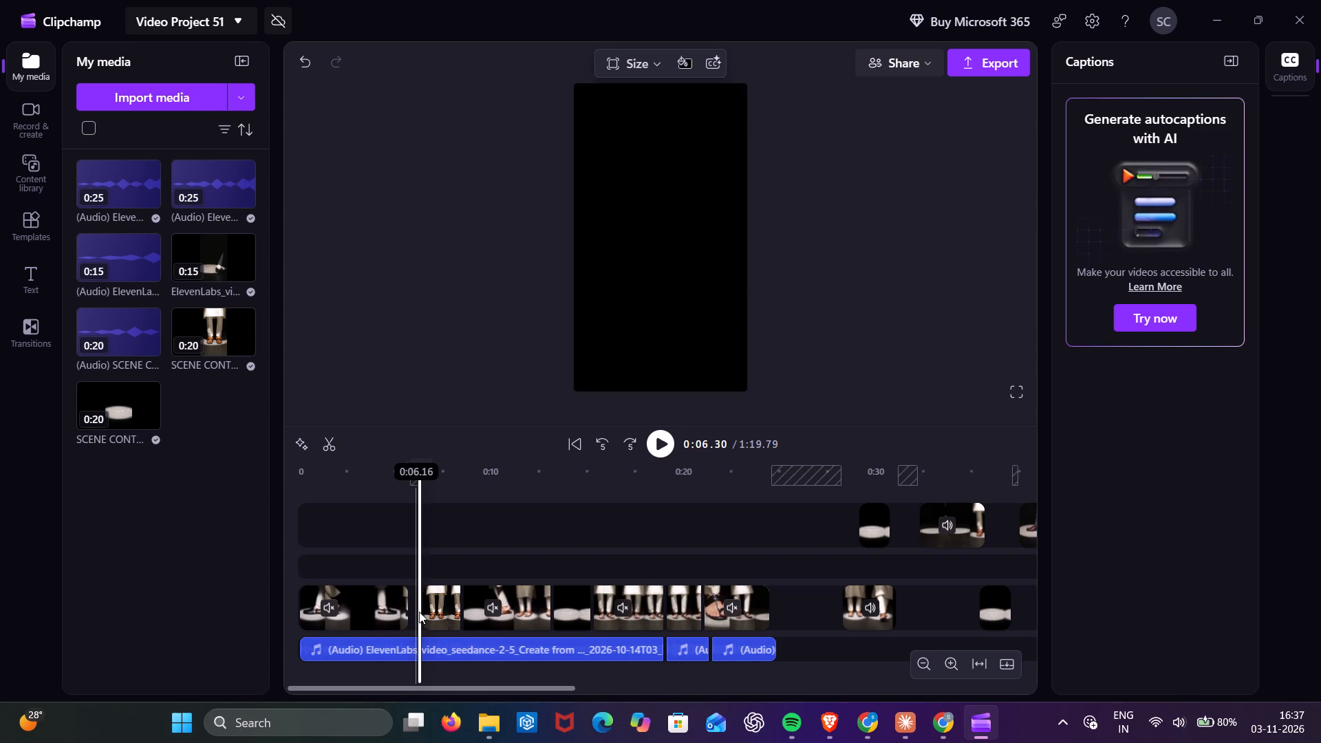
{"action": "left_click", "coordinate": [414, 610]}
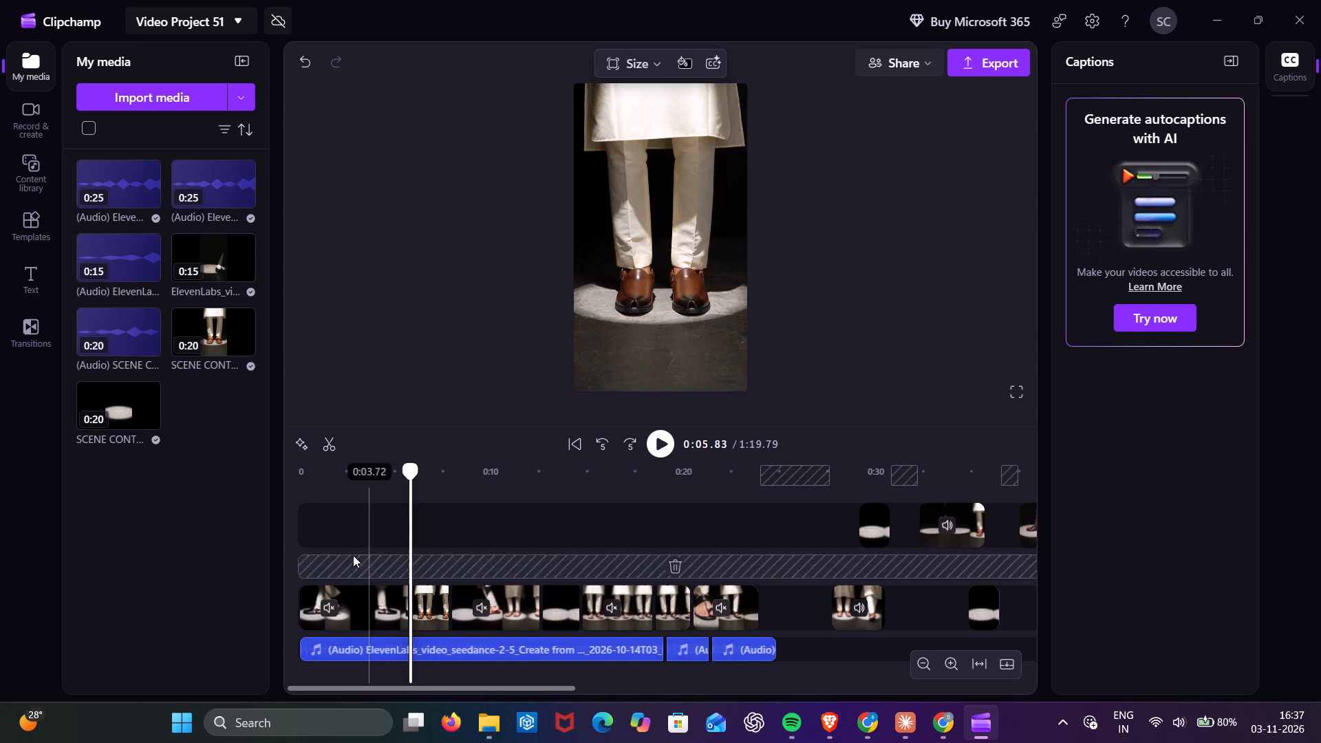
Play the whole sequence from the start to about 0:25 to examine the video timing against the soundtrack.
{"action": "left_click", "coordinate": [295, 521]}
{"action": "left_click", "coordinate": [653, 441]}
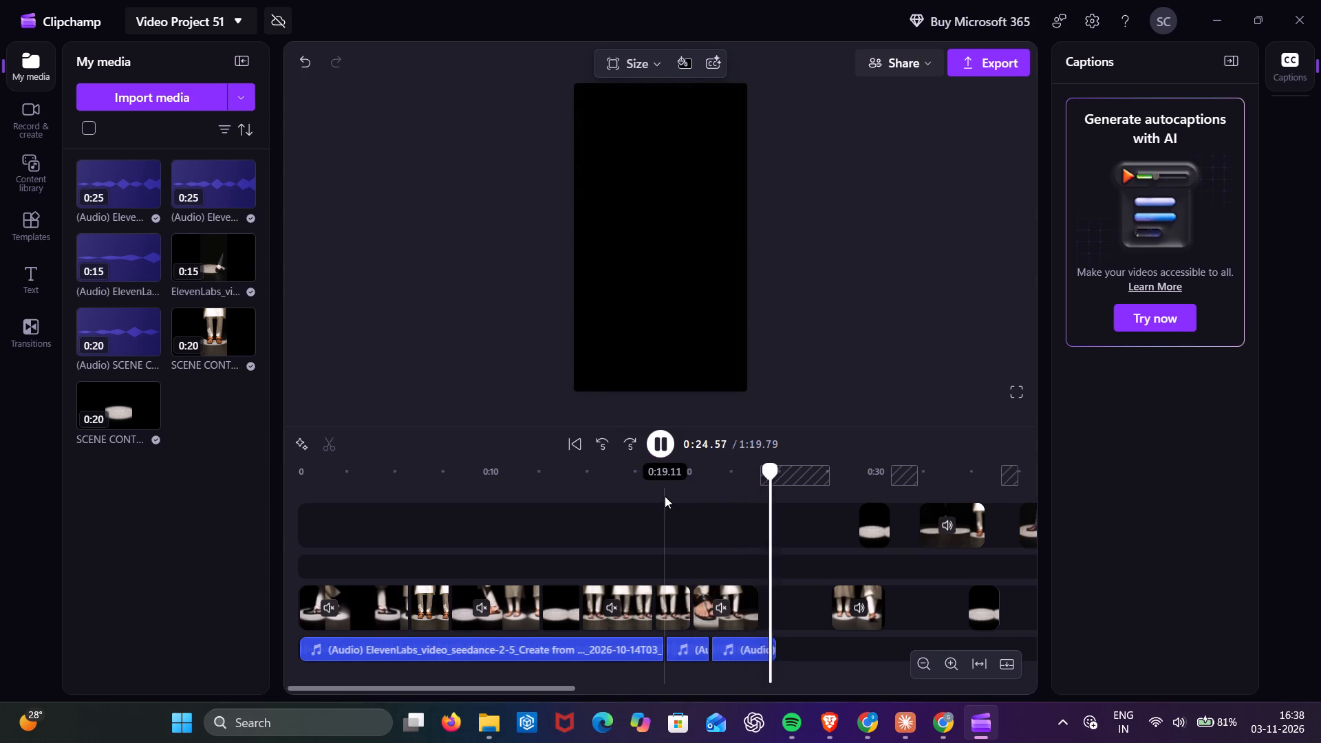
{"action": "left_click", "coordinate": [658, 440]}
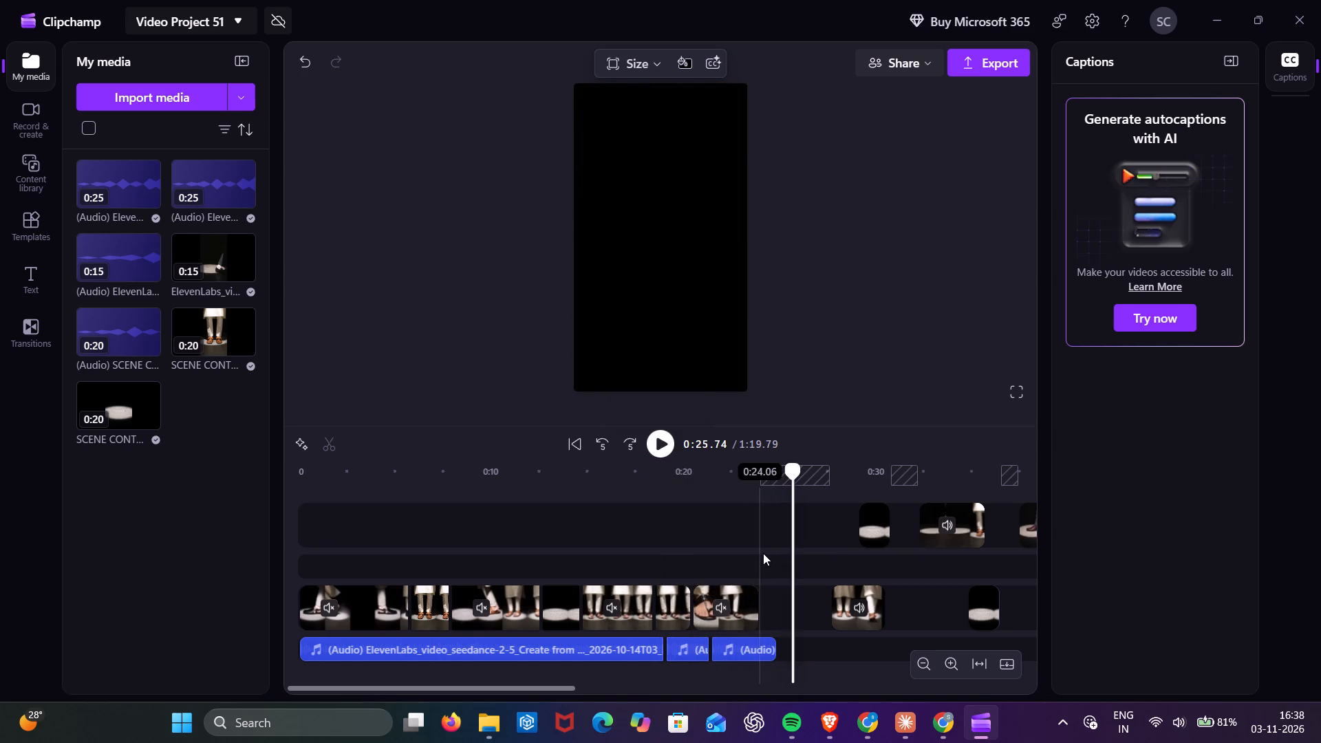
Slightly speed up the last soundtrack piece, under the sandal close-up, so it ends closer to the end of the video.
{"action": "left_click", "coordinate": [763, 553]}
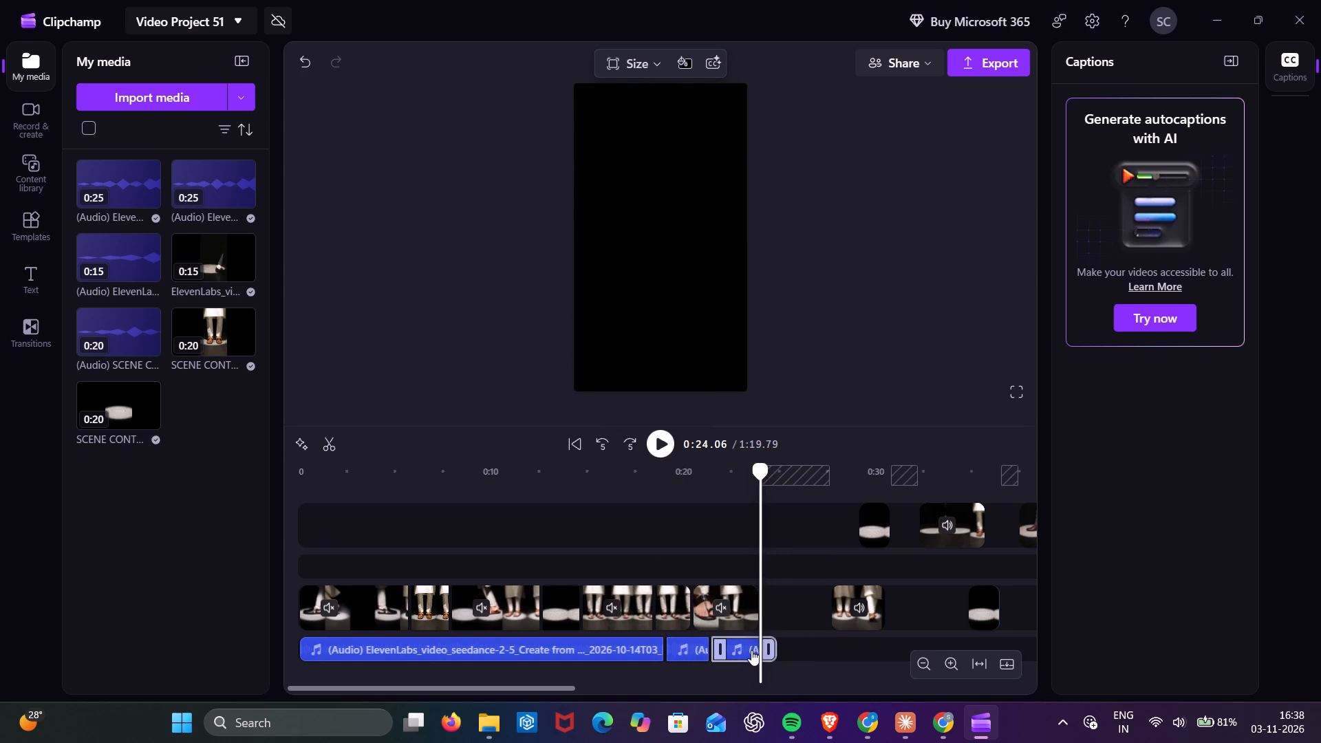
{"action": "left_click", "coordinate": [751, 650]}
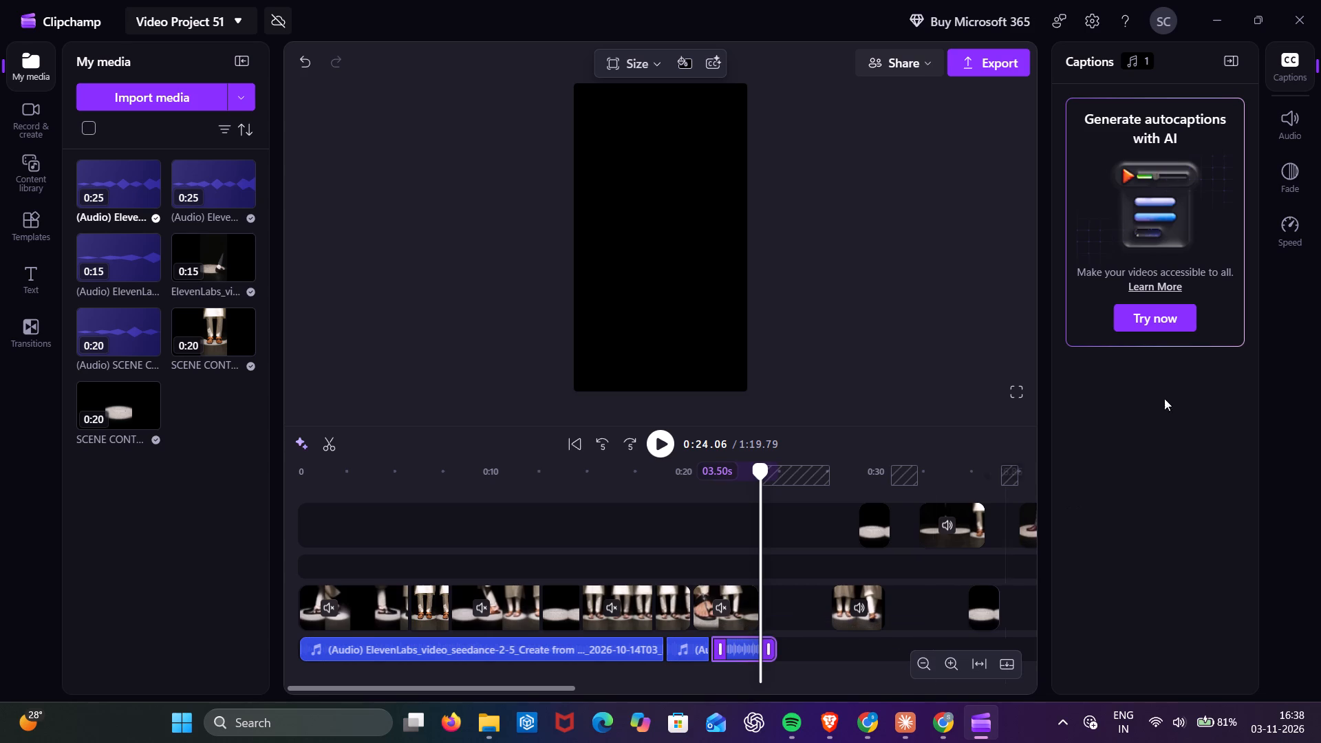
{"action": "left_click", "coordinate": [1278, 250]}
{"action": "left_click_drag", "start_coordinate": [1110, 140], "coordinate": [1120, 140]}
{"action": "left_click", "coordinate": [701, 497]}
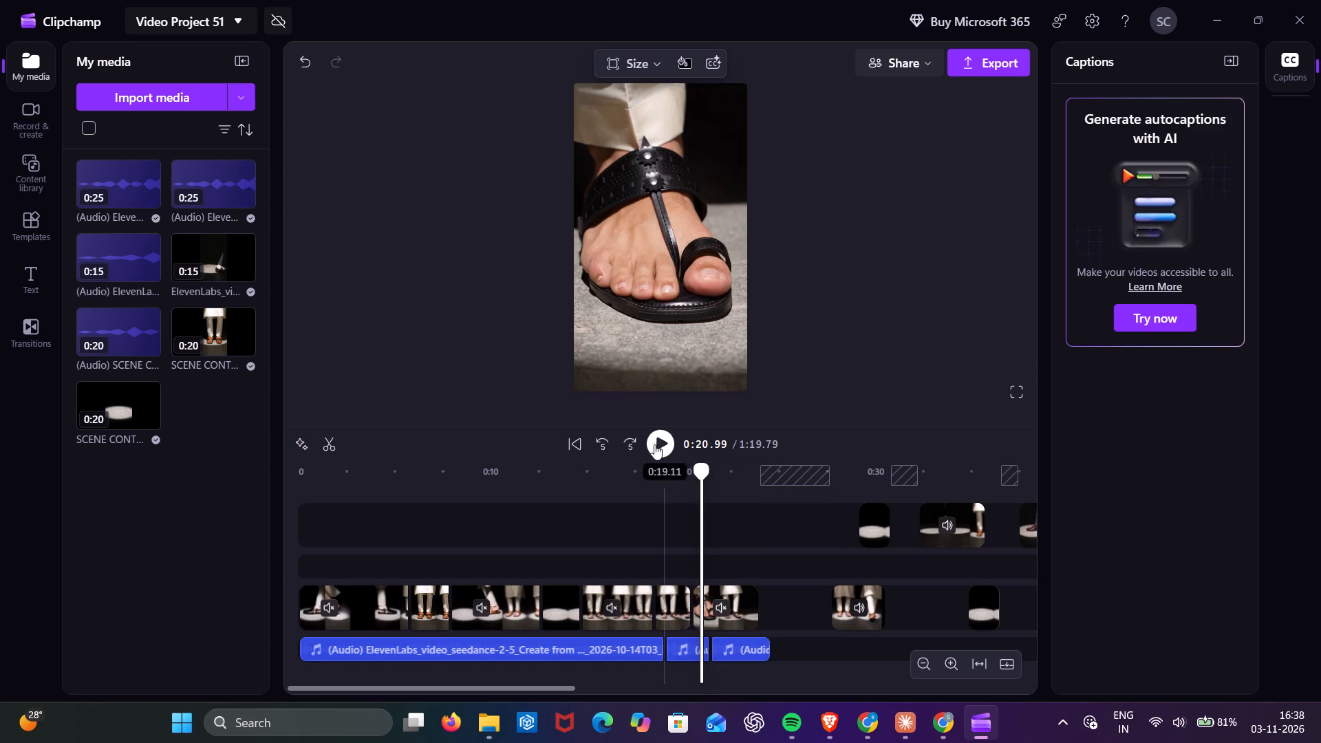
Check the ending, split the last soundtrack piece at about 0:24.06, where the video ends, and delete the excess.
{"action": "left_click", "coordinate": [654, 442]}
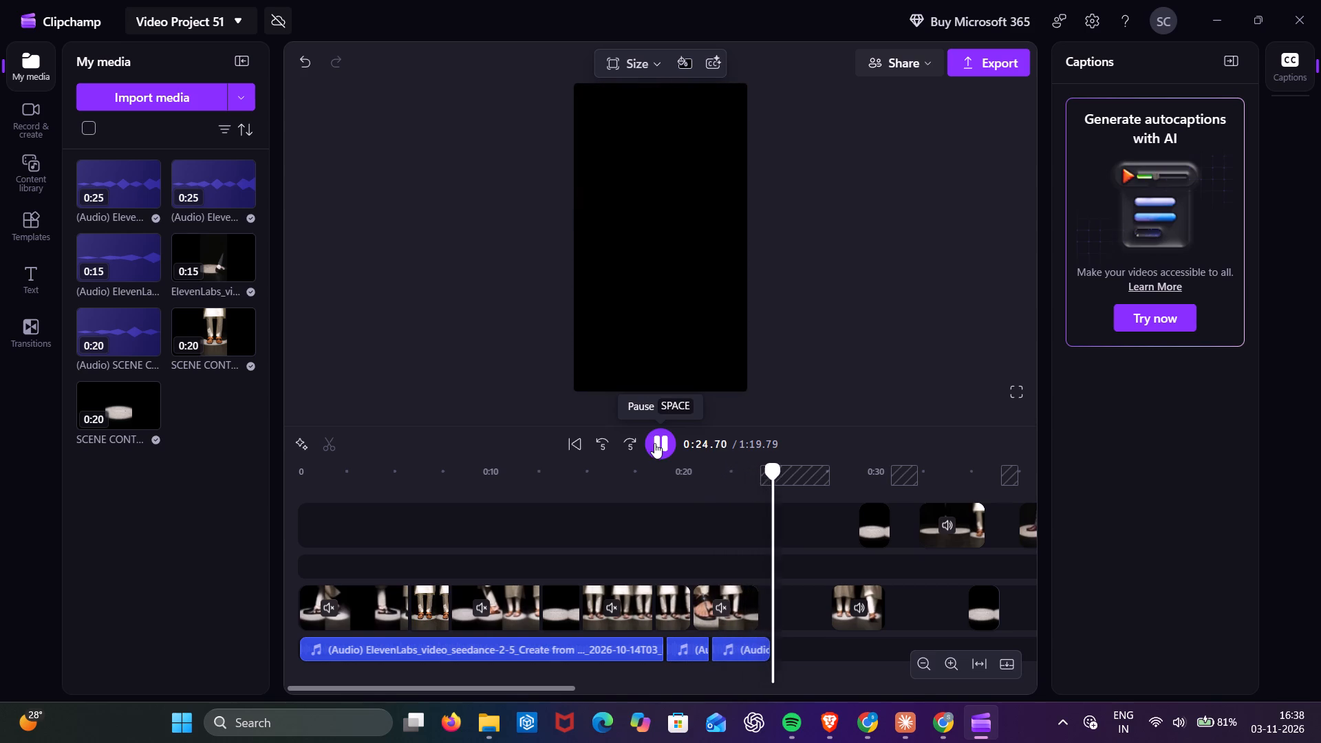
{"action": "left_click", "coordinate": [654, 443]}
{"action": "left_click", "coordinate": [764, 543]}
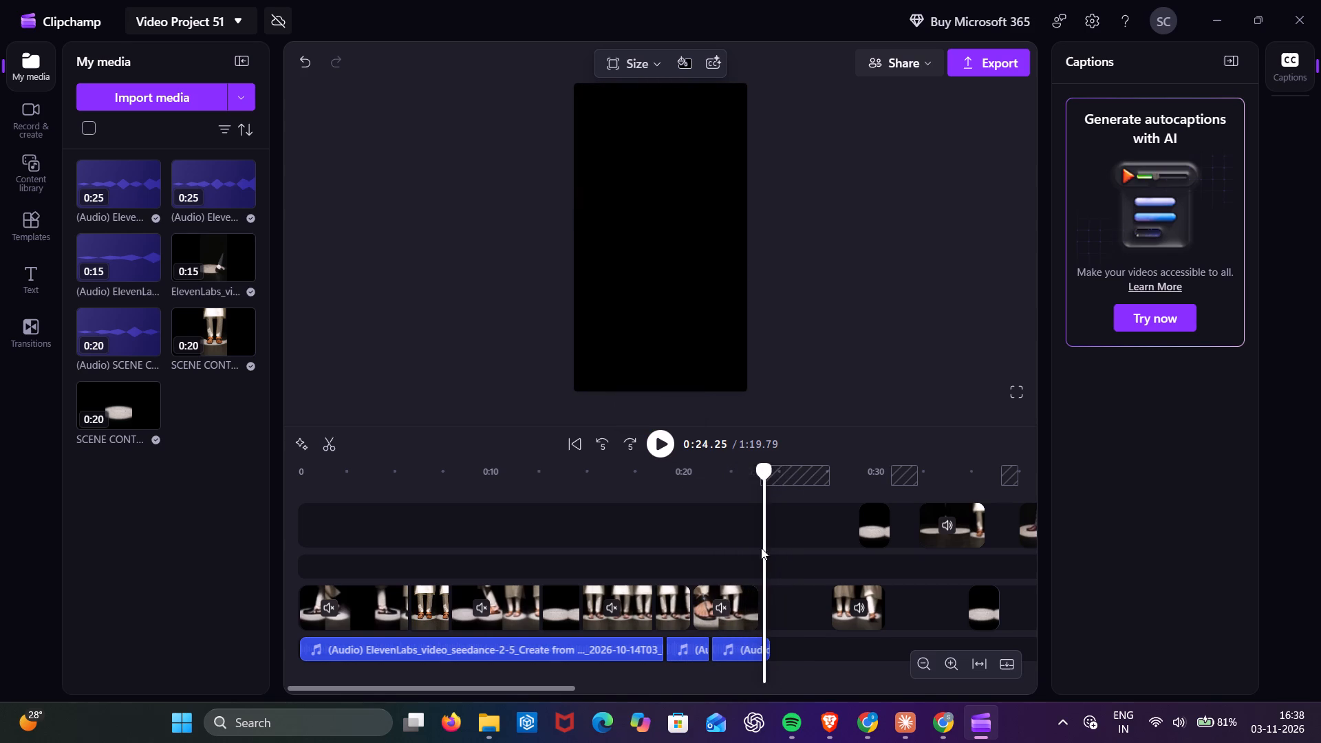
{"action": "left_click", "coordinate": [755, 539]}
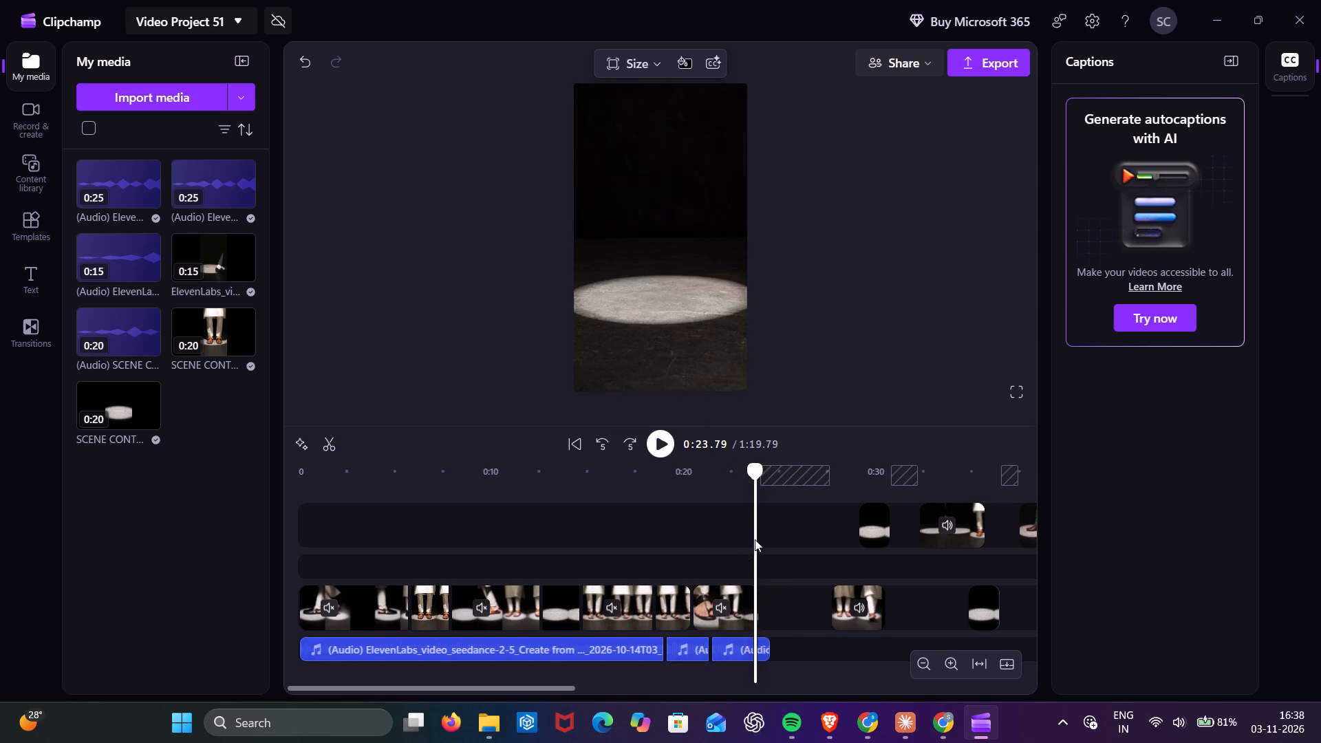
{"action": "left_click", "coordinate": [761, 544]}
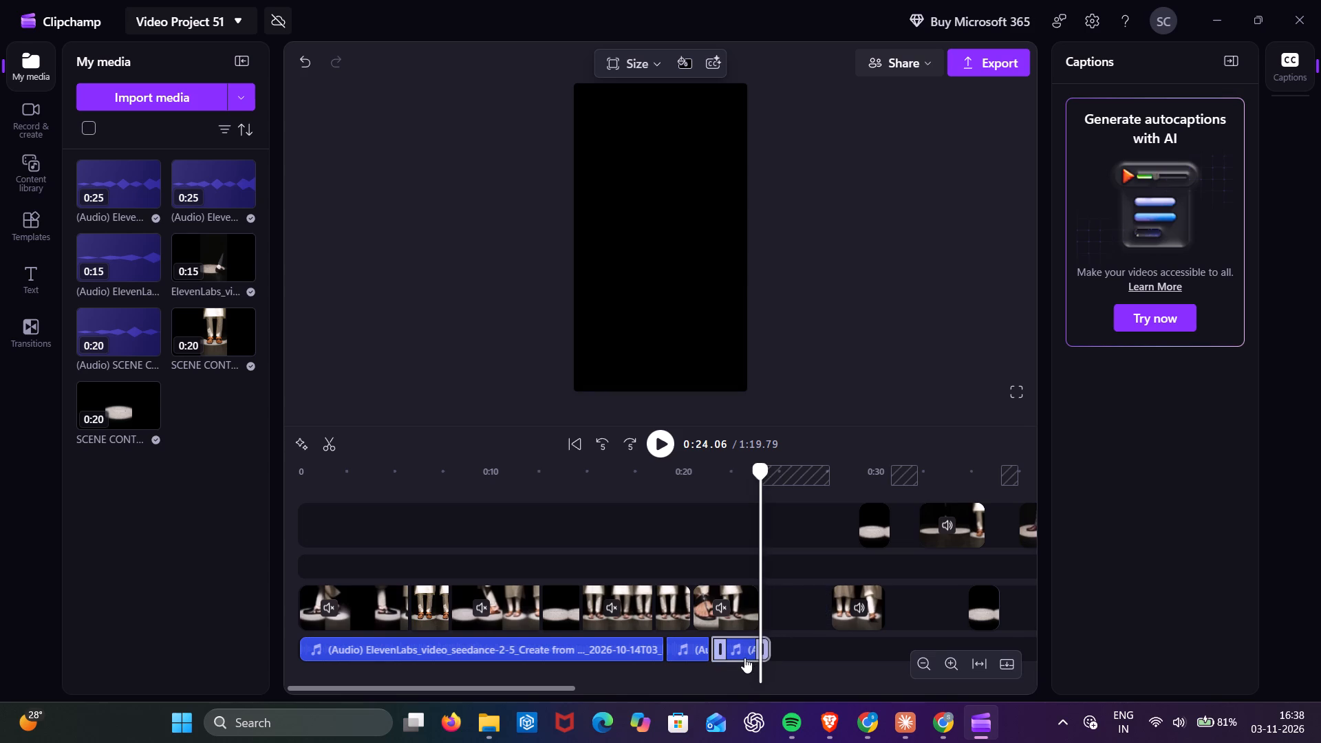
{"action": "key", "text": "s"}
{"action": "key", "text": "Delete"}
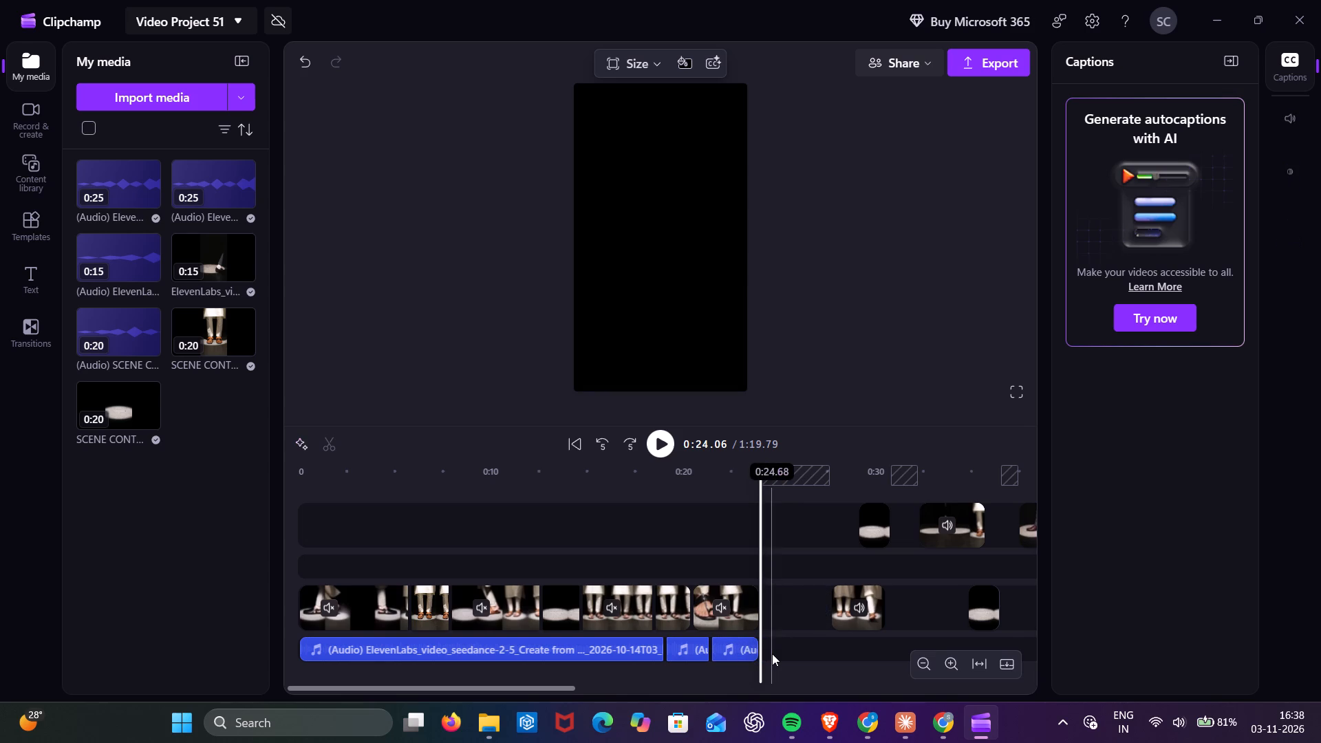
Replay the trimmed ending, and play the sequence from the start to about 0:09 to examine the timing against the music.
{"action": "left_click", "coordinate": [722, 547]}
{"action": "left_click", "coordinate": [660, 440]}
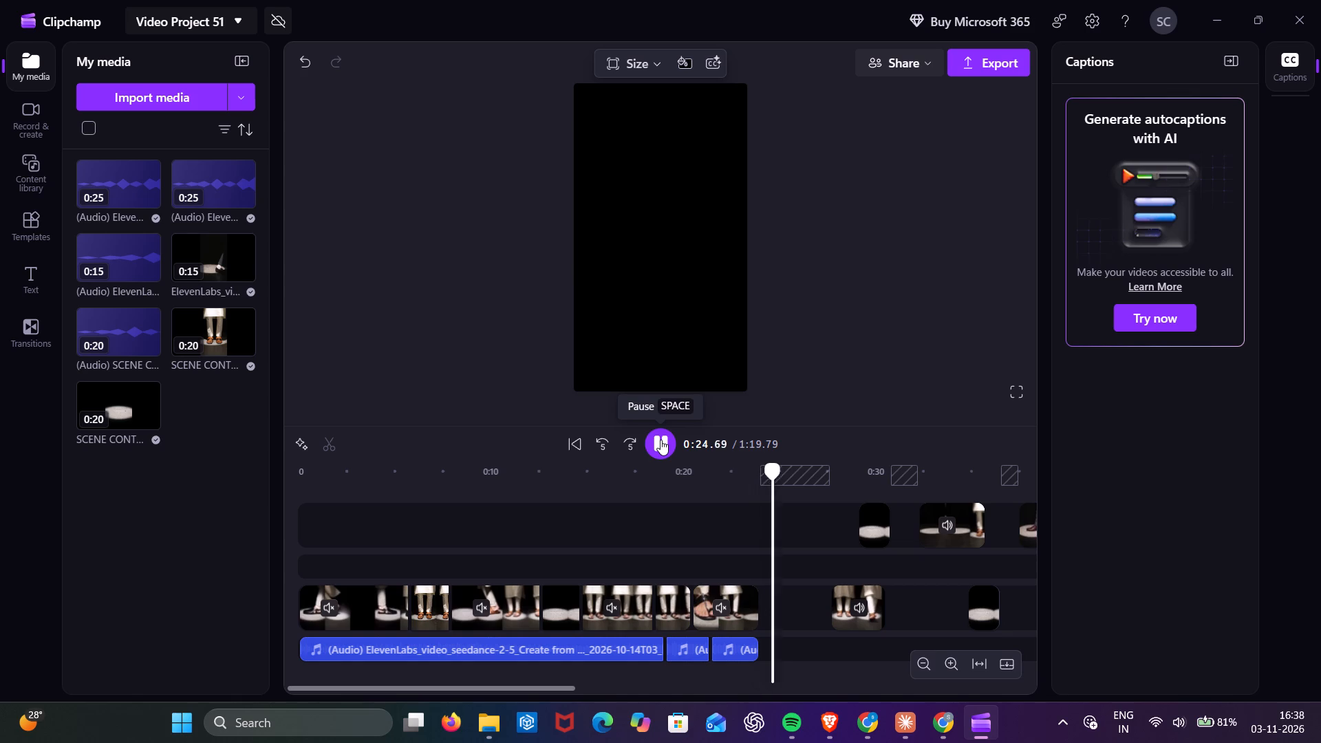
{"action": "left_click", "coordinate": [660, 440]}
{"action": "left_click", "coordinate": [297, 522]}
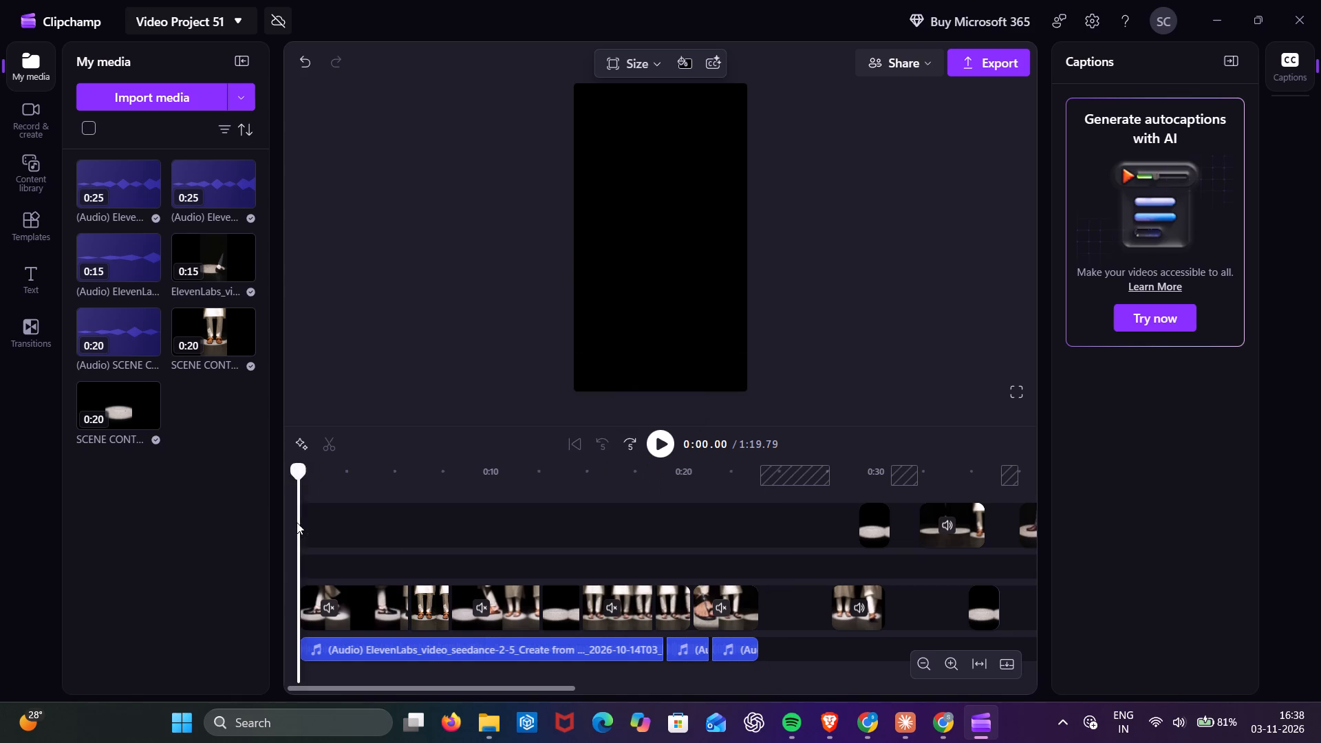
{"action": "left_click", "coordinate": [669, 444]}
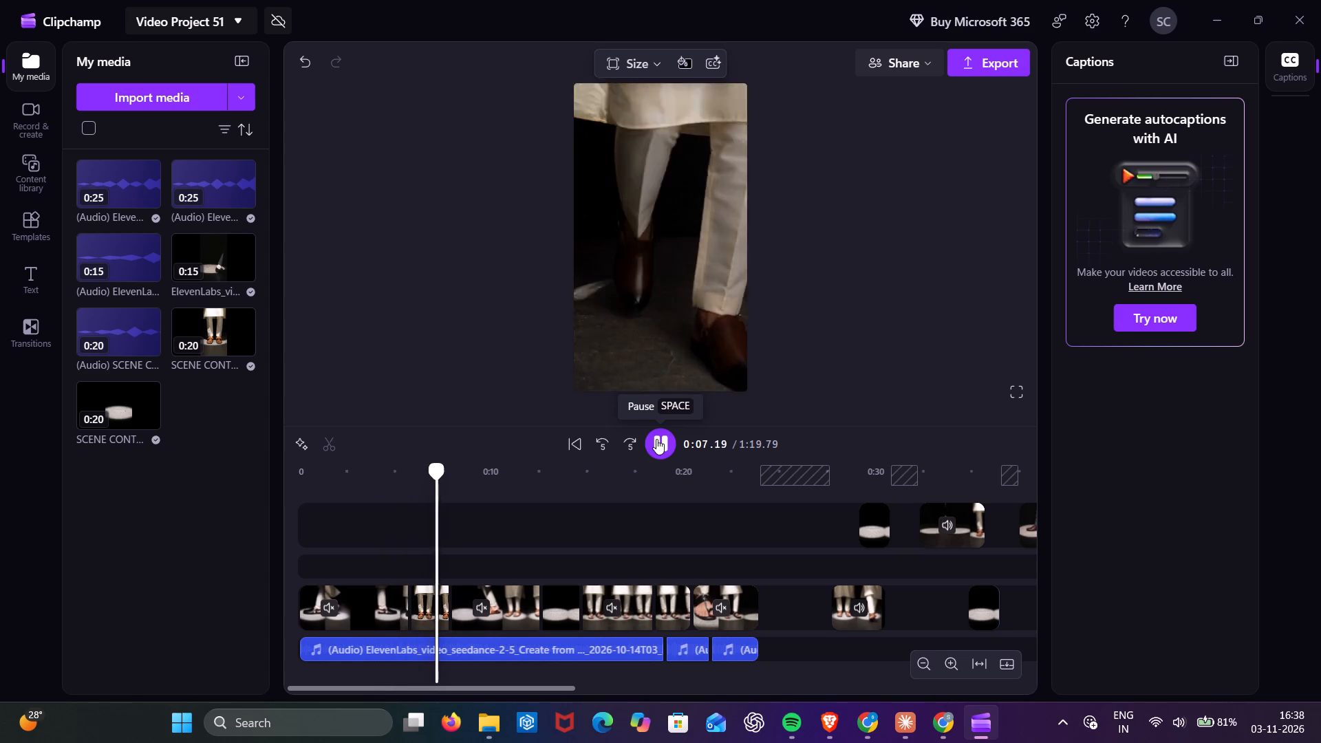
{"action": "left_click", "coordinate": [656, 440]}
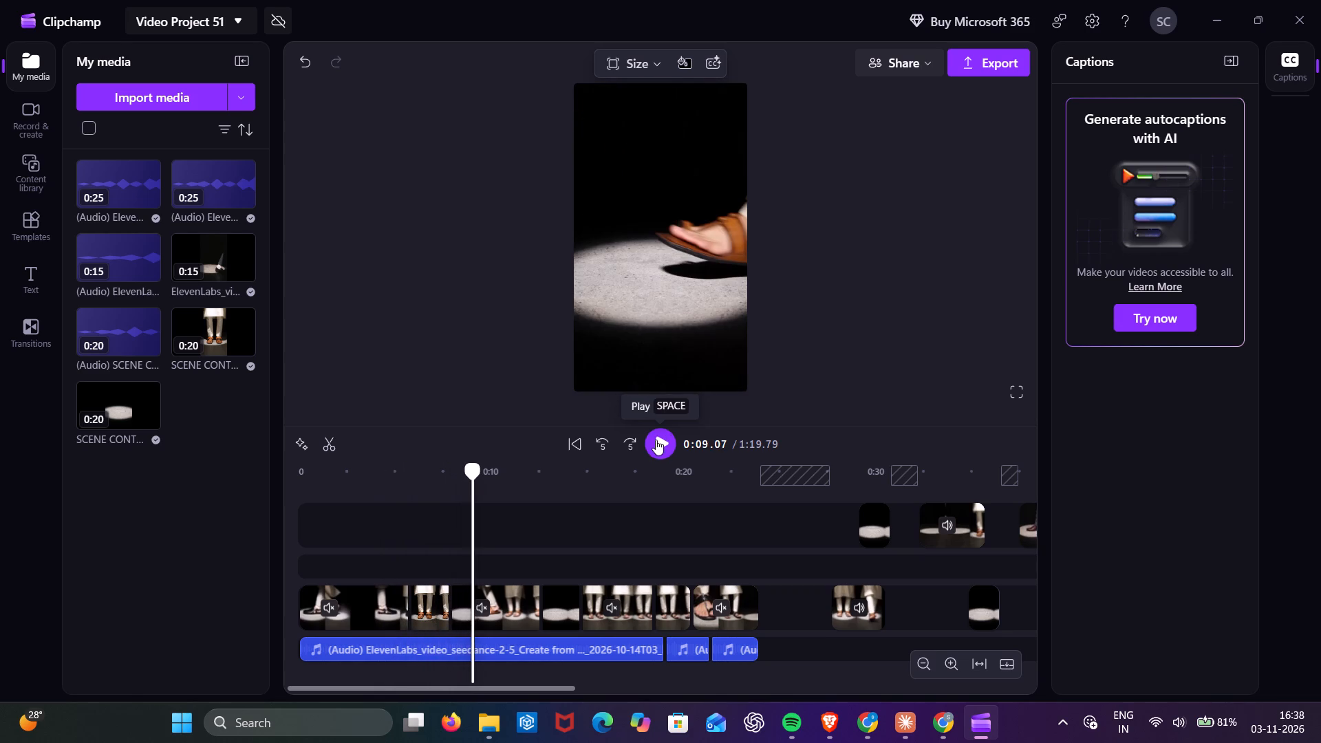
Set the tan sandal spotlight clip starting at about 0:08 to 1.1x speed and close the gap after it.
{"action": "left_click", "coordinate": [503, 614]}
{"action": "left_click", "coordinate": [1291, 431]}
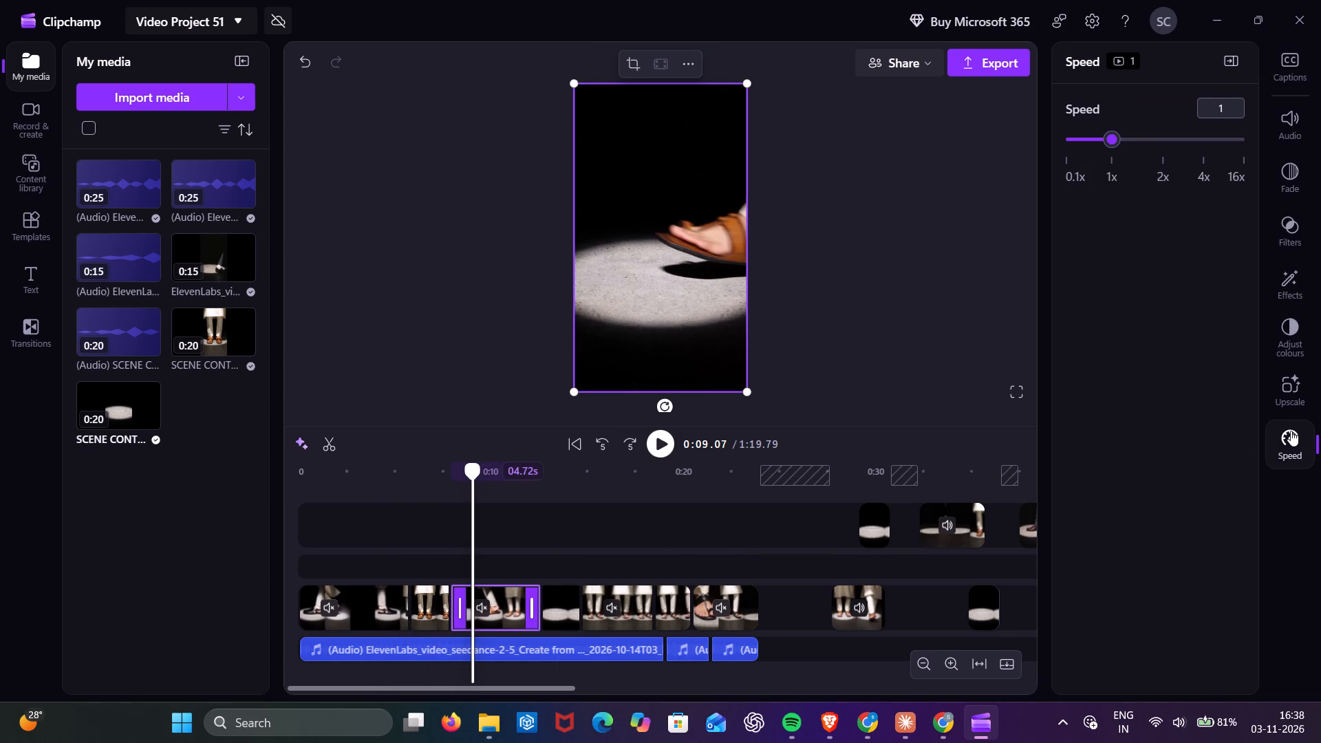
{"action": "left_click_drag", "start_coordinate": [1113, 145], "coordinate": [1124, 145]}
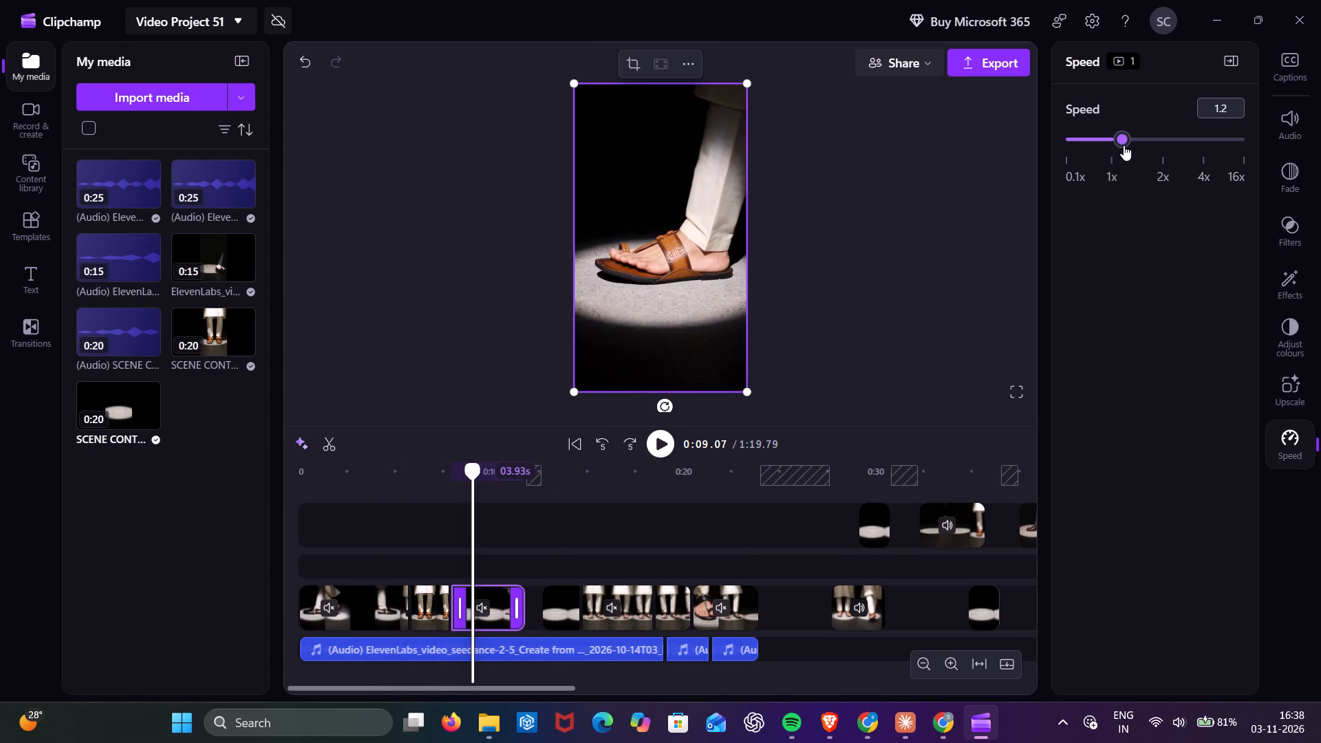
{"action": "left_click_drag", "start_coordinate": [1124, 145], "coordinate": [1119, 145]}
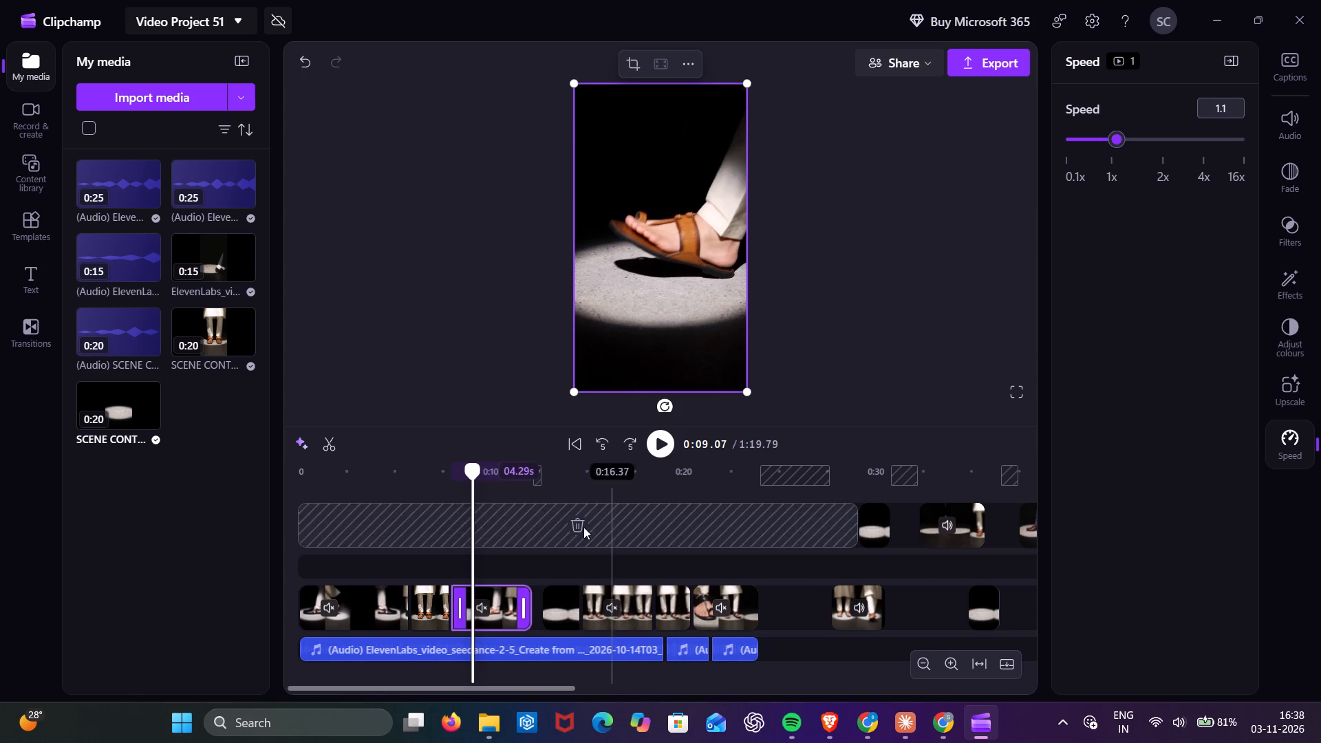
{"action": "left_click", "coordinate": [535, 603]}
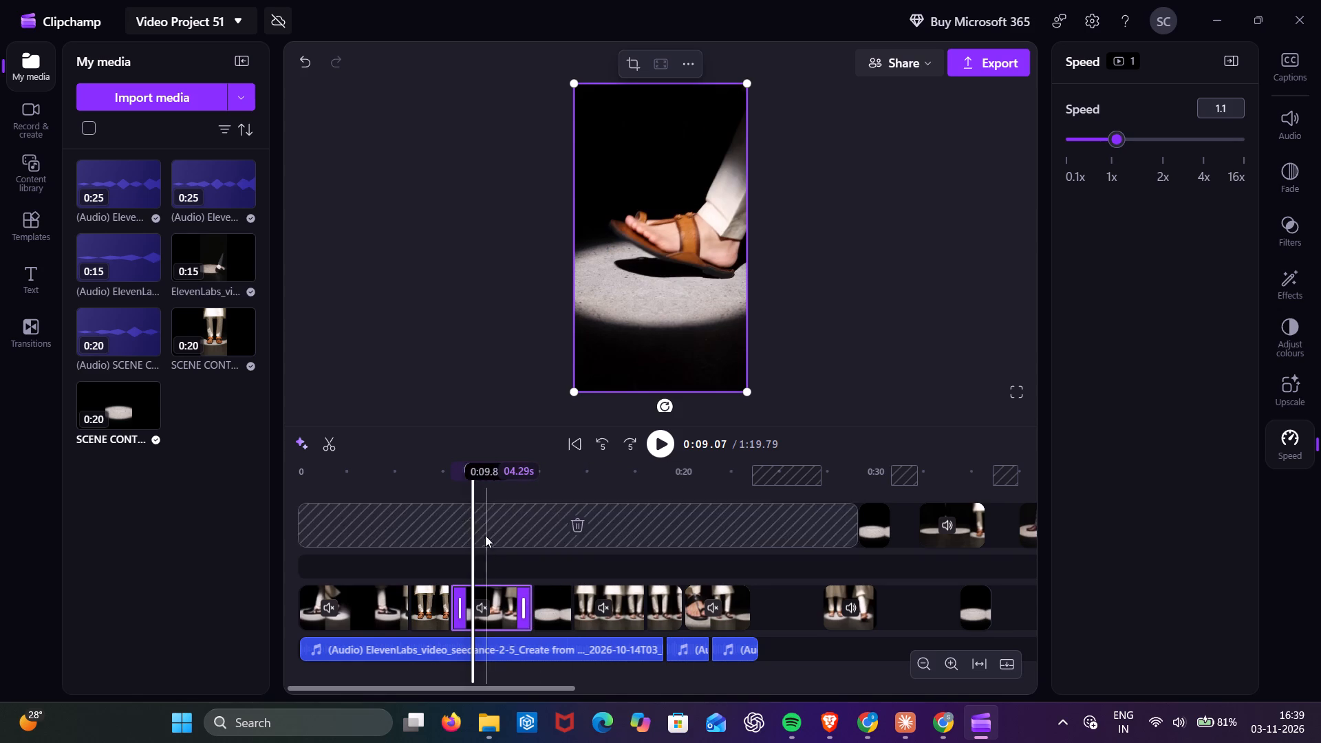
Replay the retimed tan sandal clip and continue to about 0:19 to examine how the cuts match the music.
{"action": "left_click", "coordinate": [659, 453]}
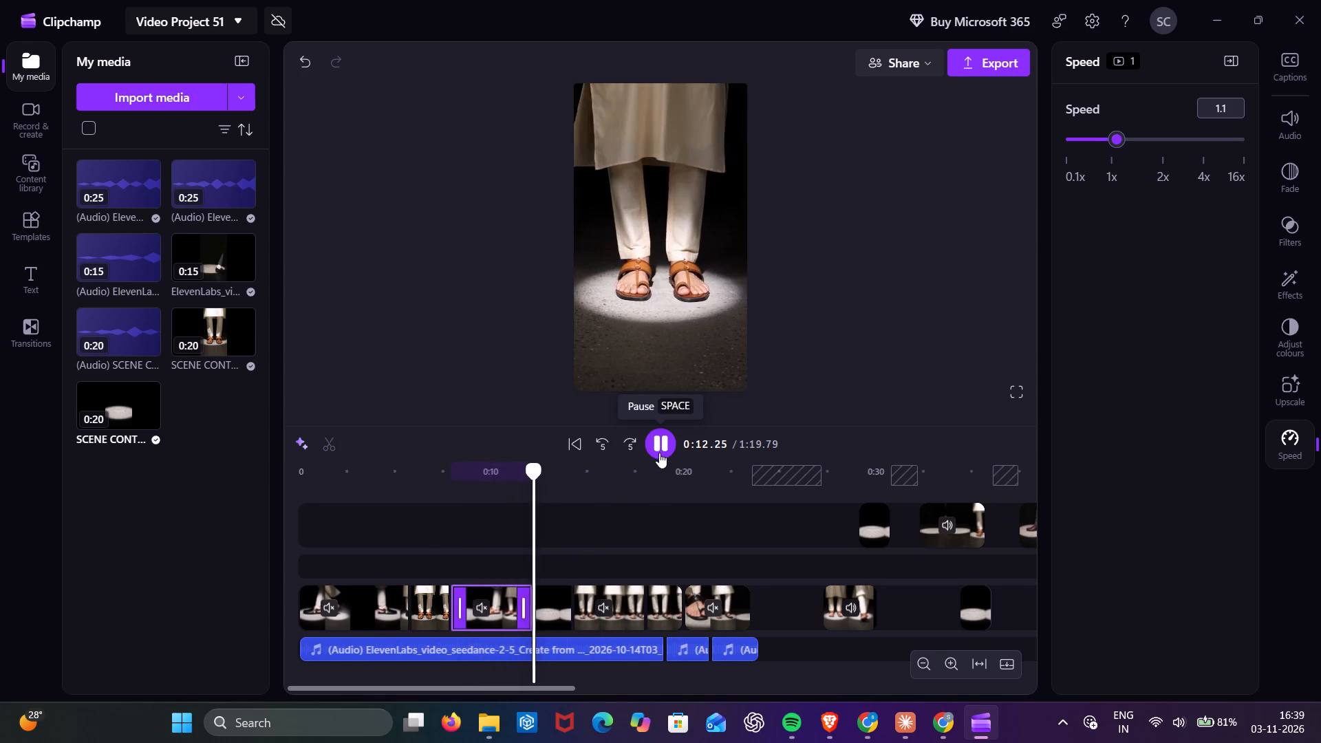
{"action": "left_click", "coordinate": [460, 494]}
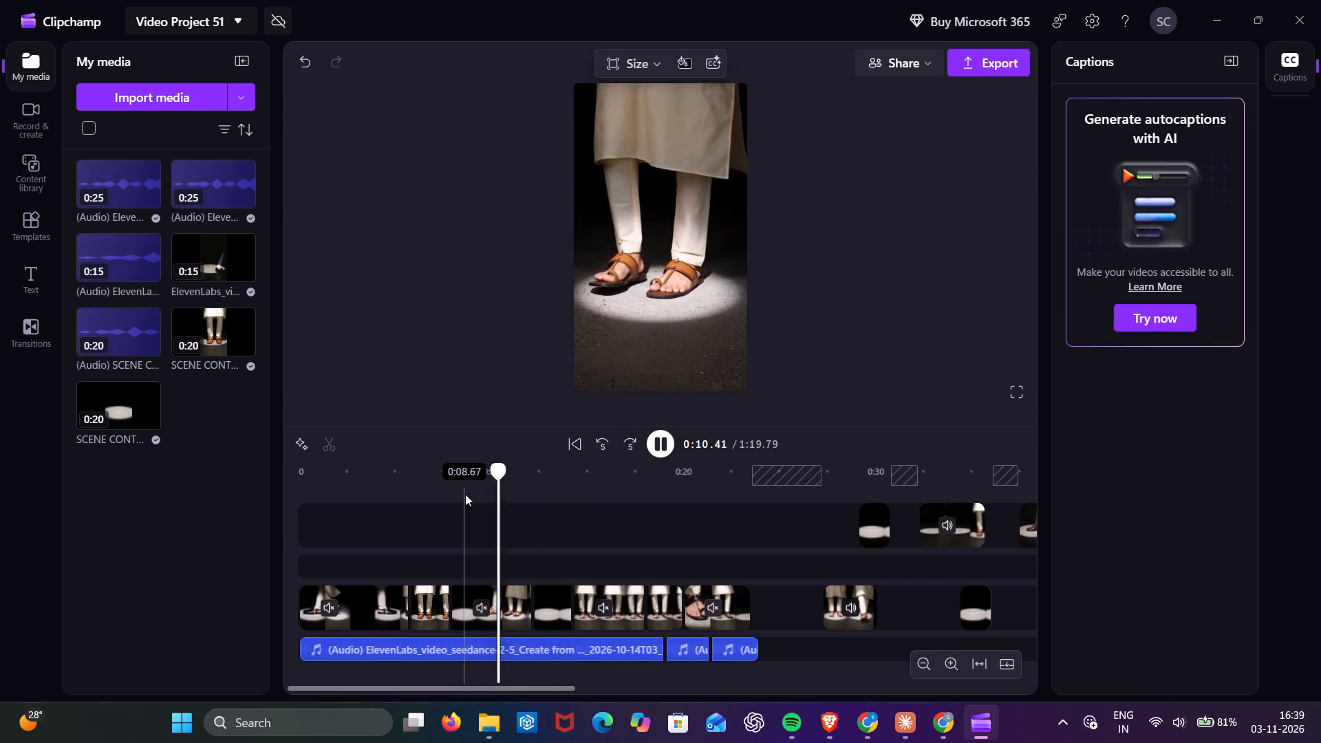
{"action": "left_click", "coordinate": [460, 495]}
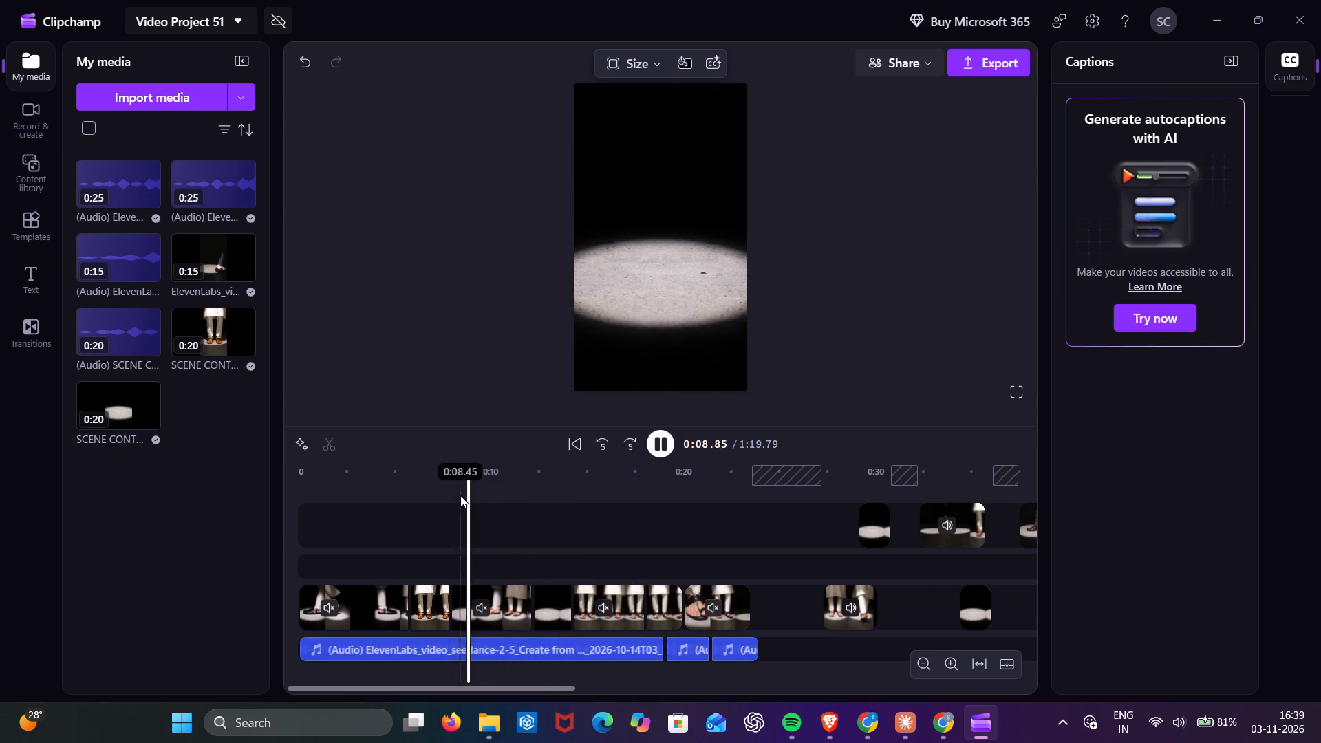
{"action": "left_click", "coordinate": [414, 497]}
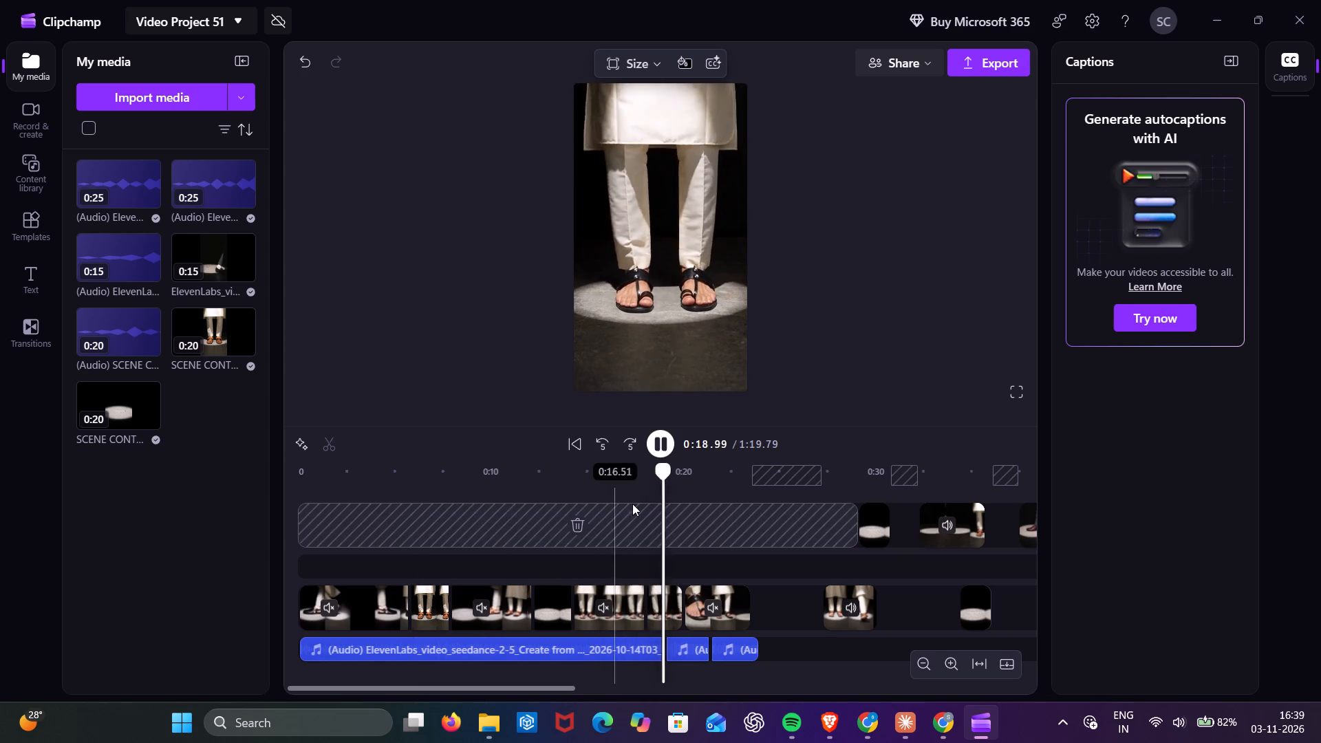
Locate the sandal change in the standing-feet clip and split the video and soundtrack there, at about 0:16.44.
{"action": "left_click_drag", "start_coordinate": [676, 472], "coordinate": [604, 486]}
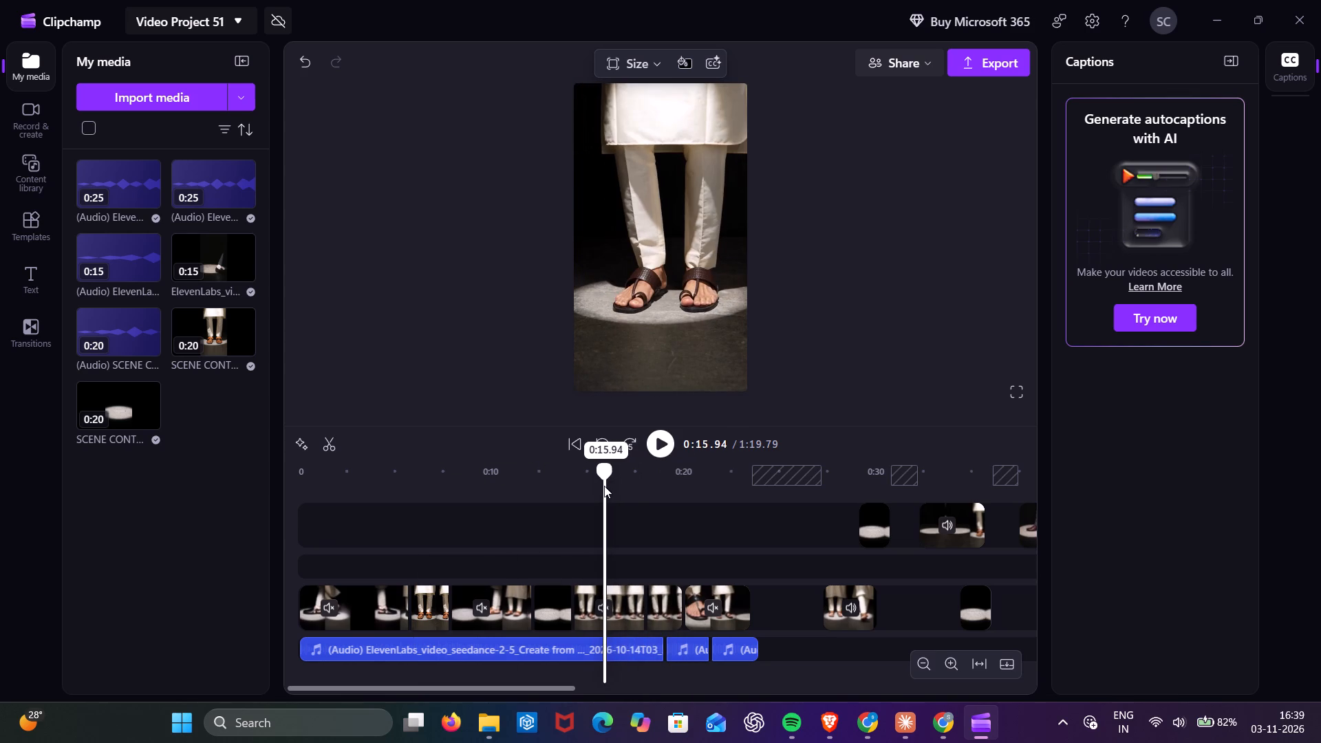
{"action": "left_click_drag", "start_coordinate": [604, 486], "coordinate": [592, 489]}
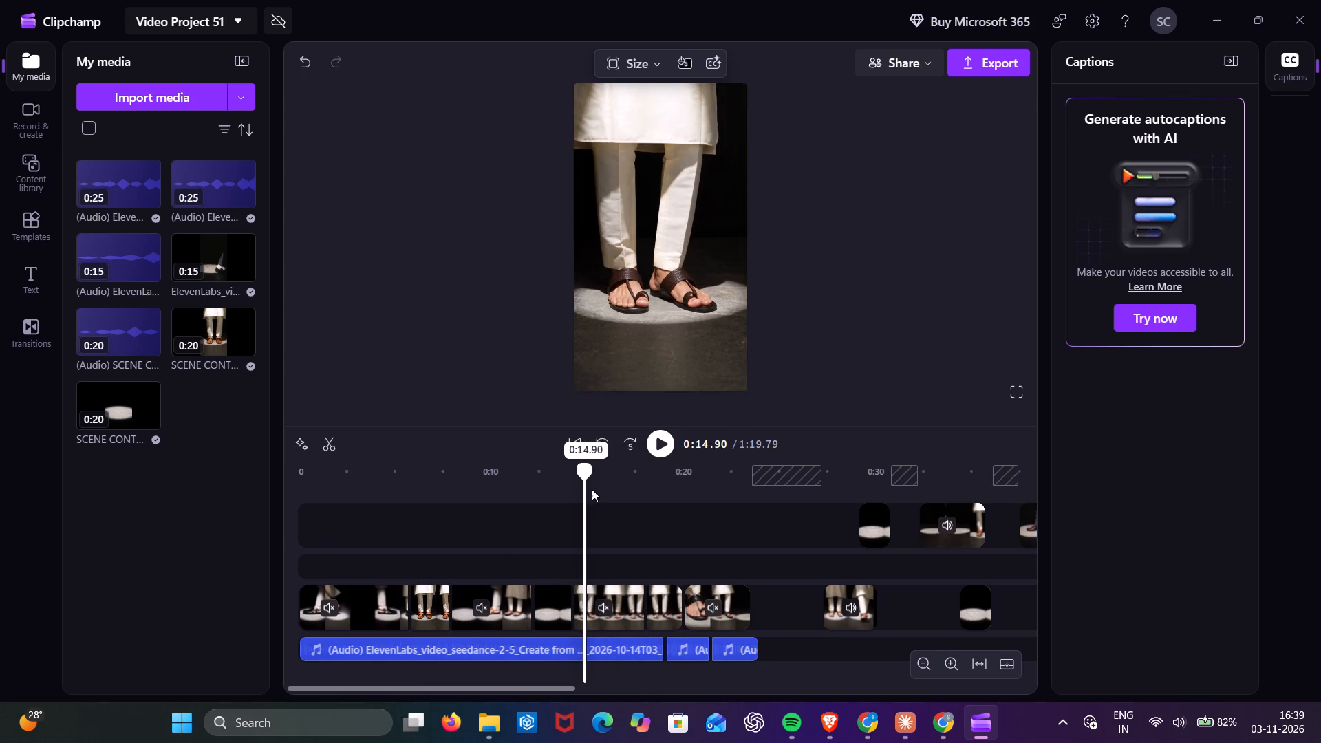
{"action": "left_click_drag", "start_coordinate": [592, 489], "coordinate": [616, 493]}
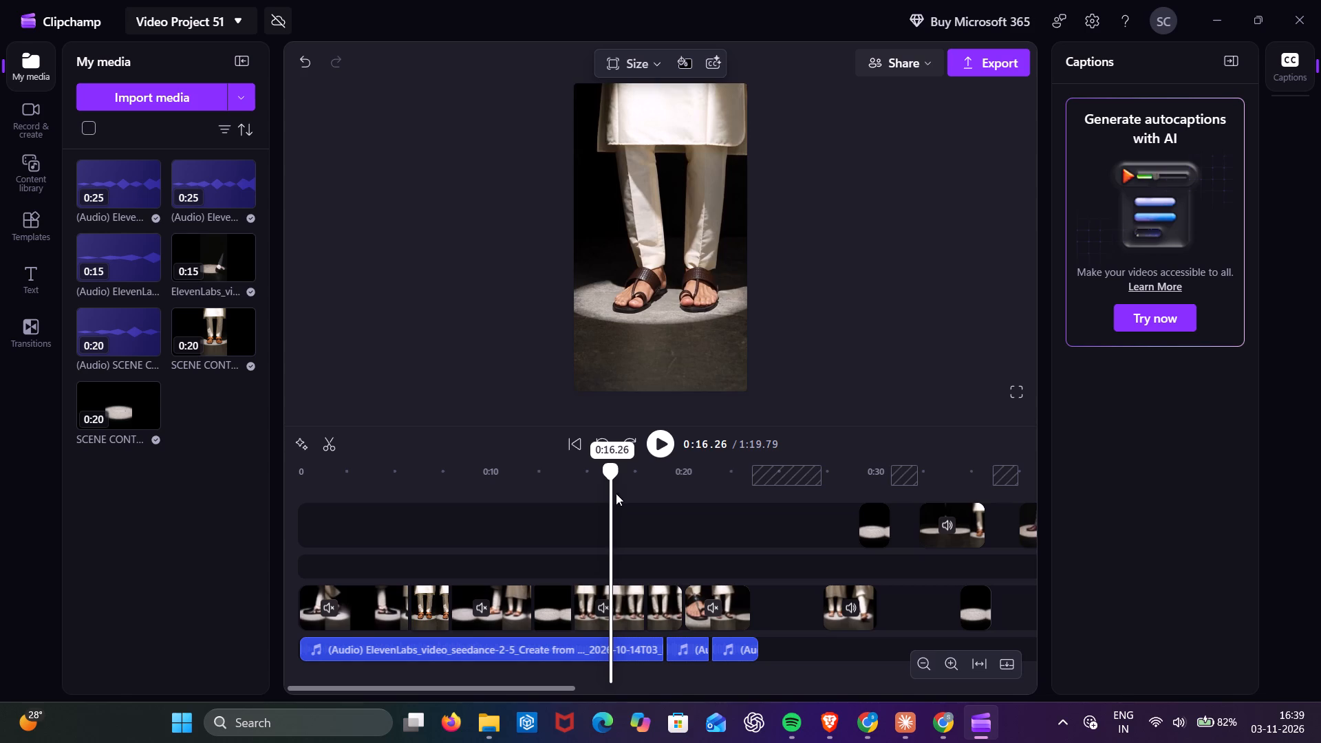
{"action": "left_click_drag", "start_coordinate": [616, 493], "coordinate": [616, 499]}
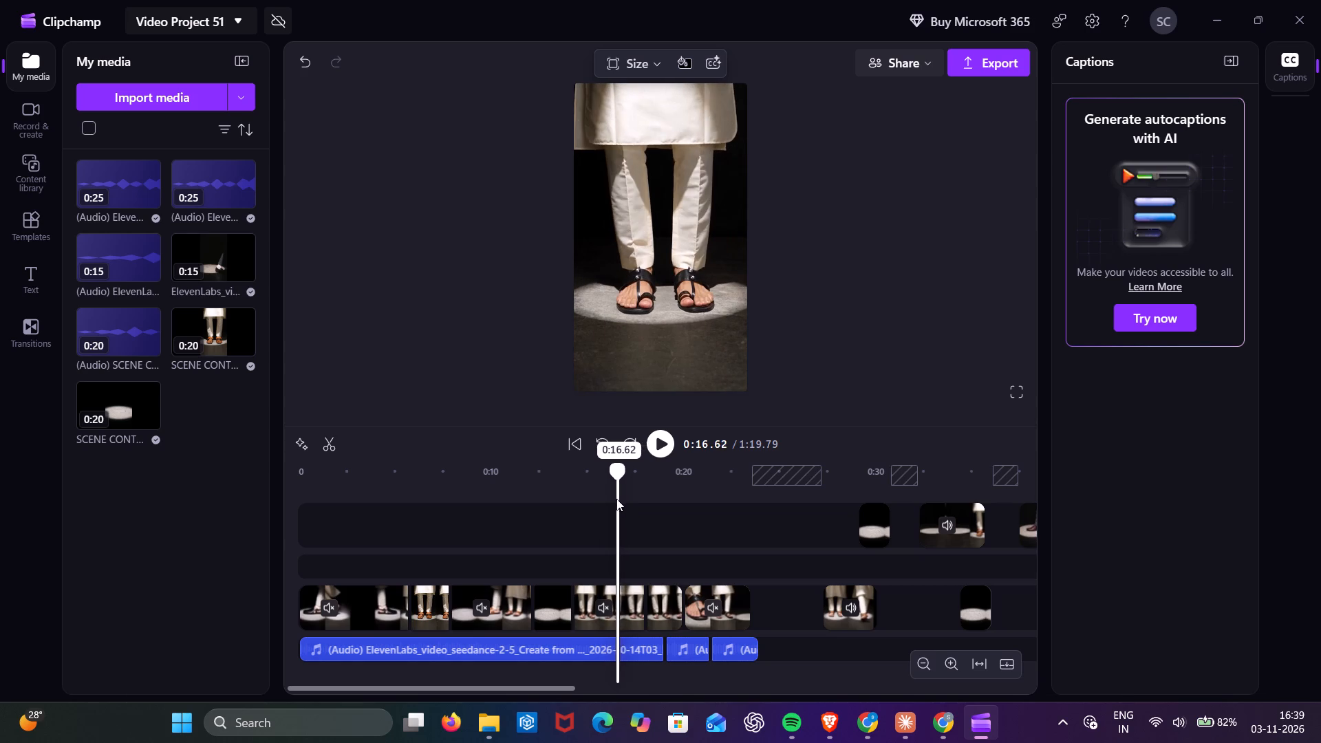
{"action": "left_click_drag", "start_coordinate": [616, 499], "coordinate": [612, 499]}
{"action": "left_click", "coordinate": [666, 442]}
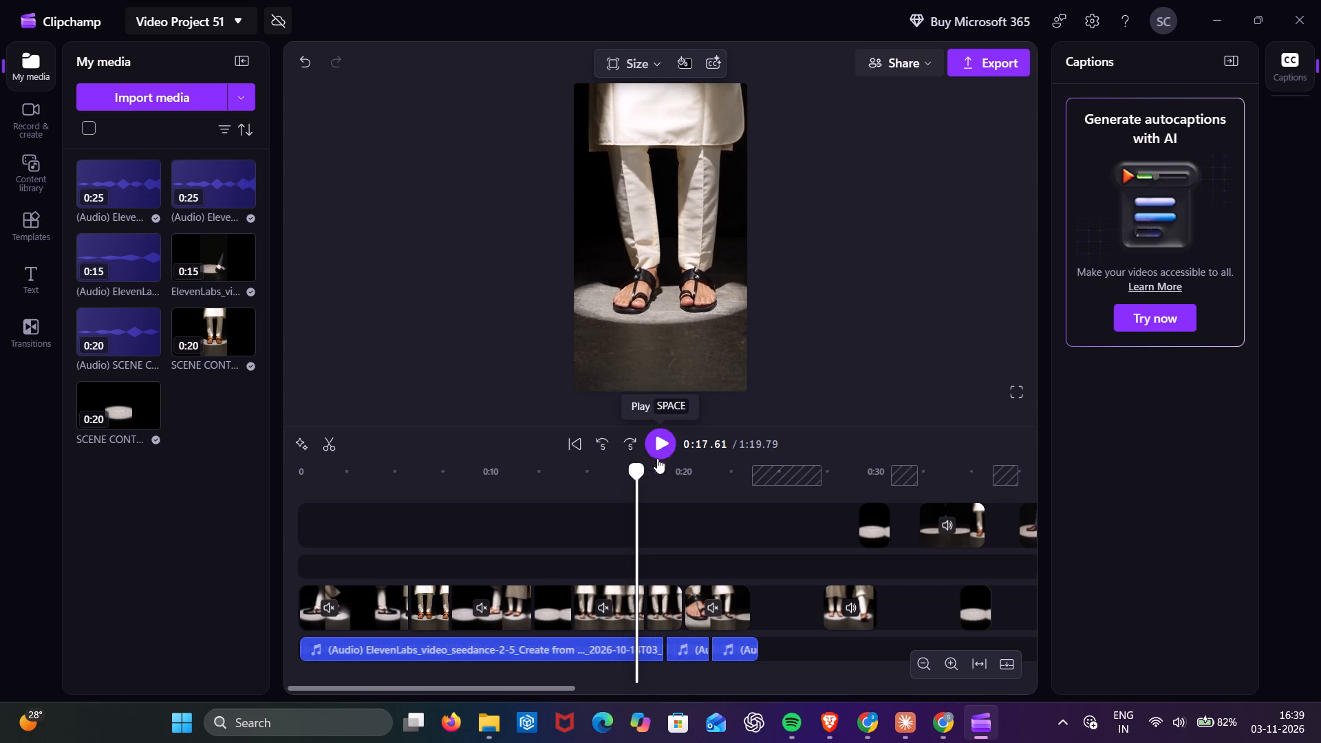
{"action": "left_click_drag", "start_coordinate": [636, 469], "coordinate": [610, 475]}
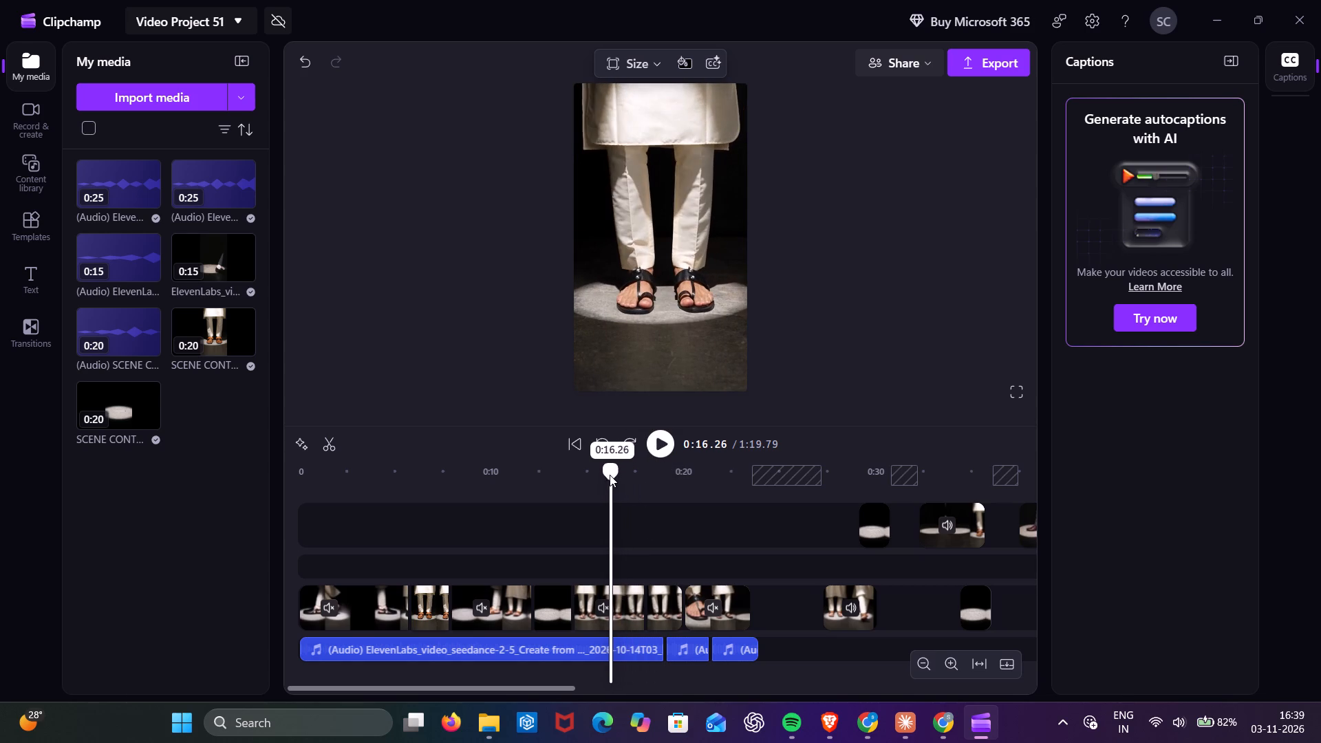
{"action": "left_click_drag", "start_coordinate": [610, 475], "coordinate": [614, 476]}
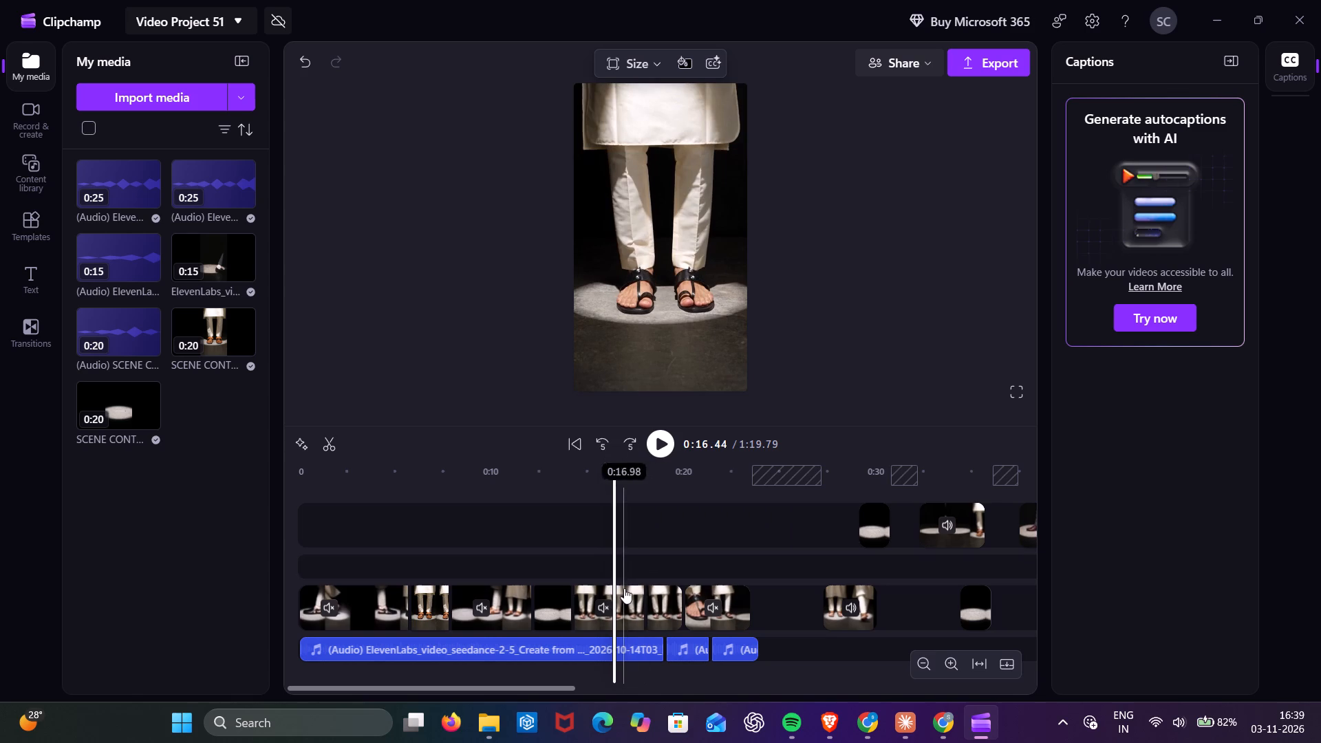
{"action": "key", "text": "s"}
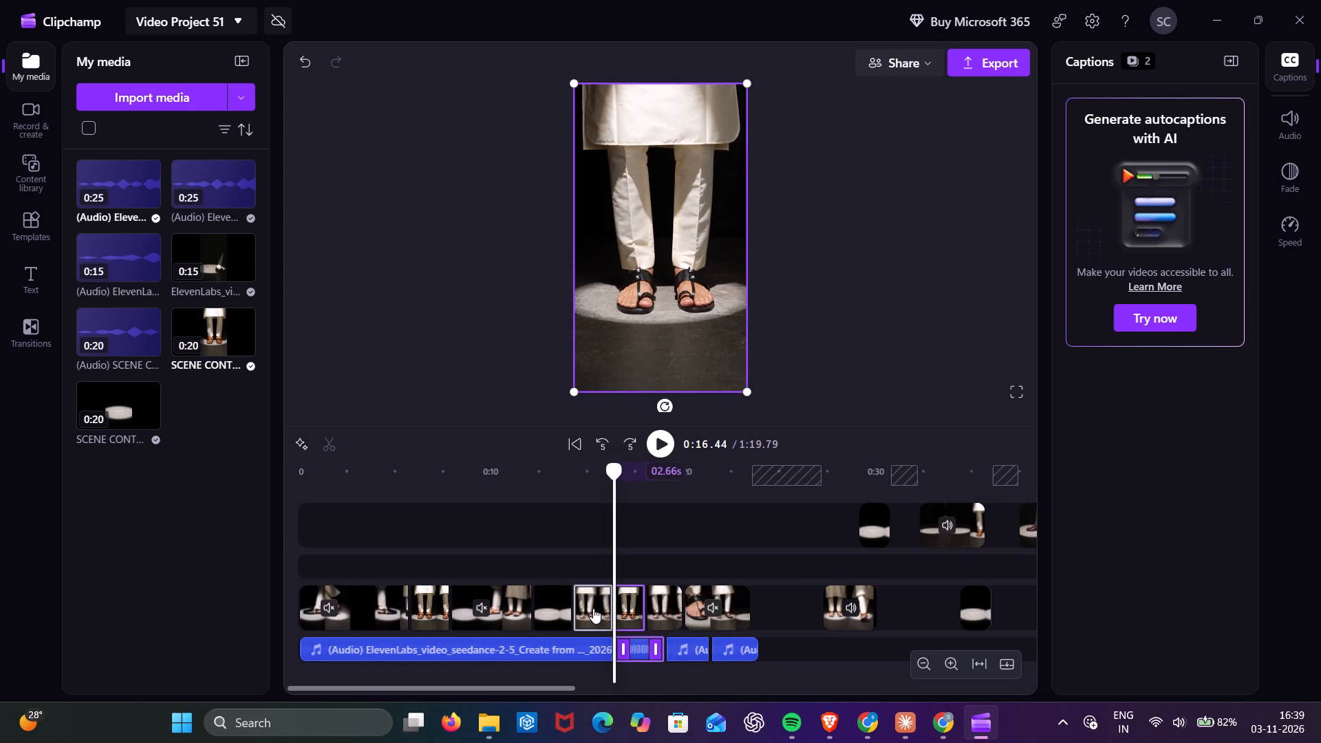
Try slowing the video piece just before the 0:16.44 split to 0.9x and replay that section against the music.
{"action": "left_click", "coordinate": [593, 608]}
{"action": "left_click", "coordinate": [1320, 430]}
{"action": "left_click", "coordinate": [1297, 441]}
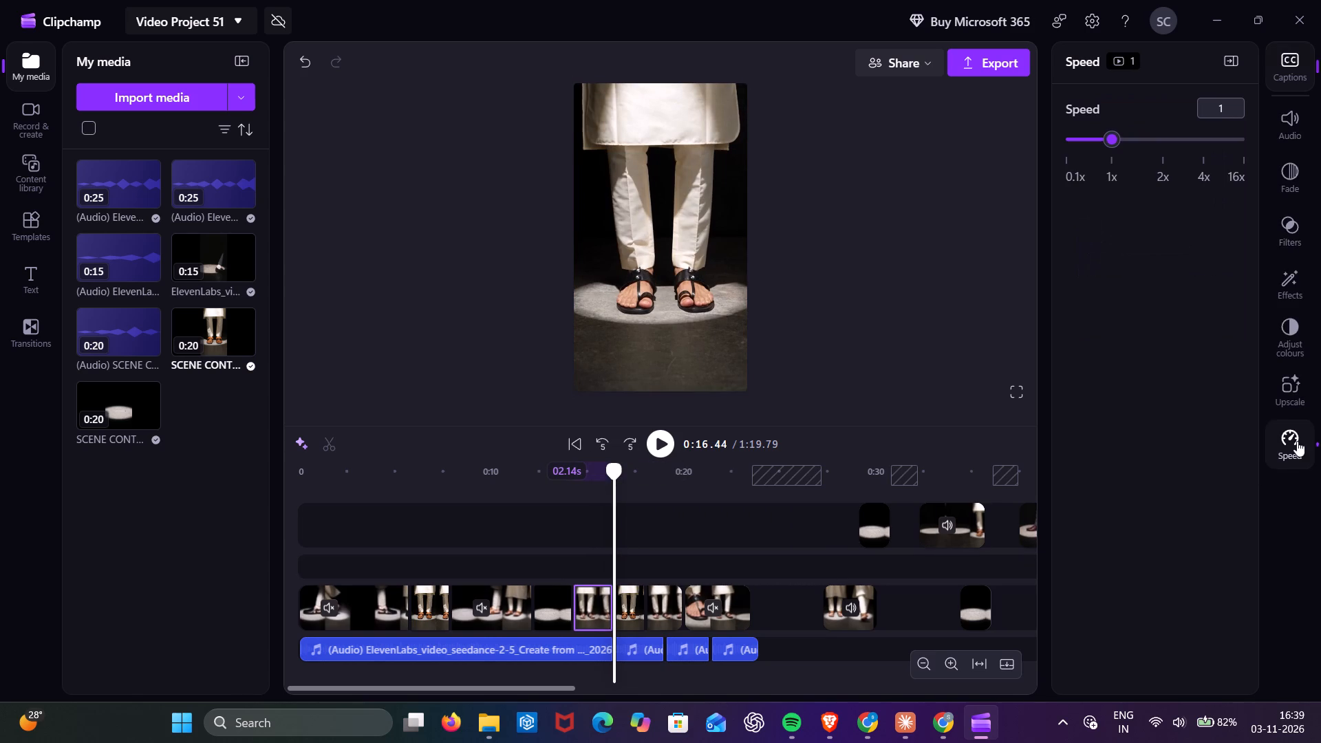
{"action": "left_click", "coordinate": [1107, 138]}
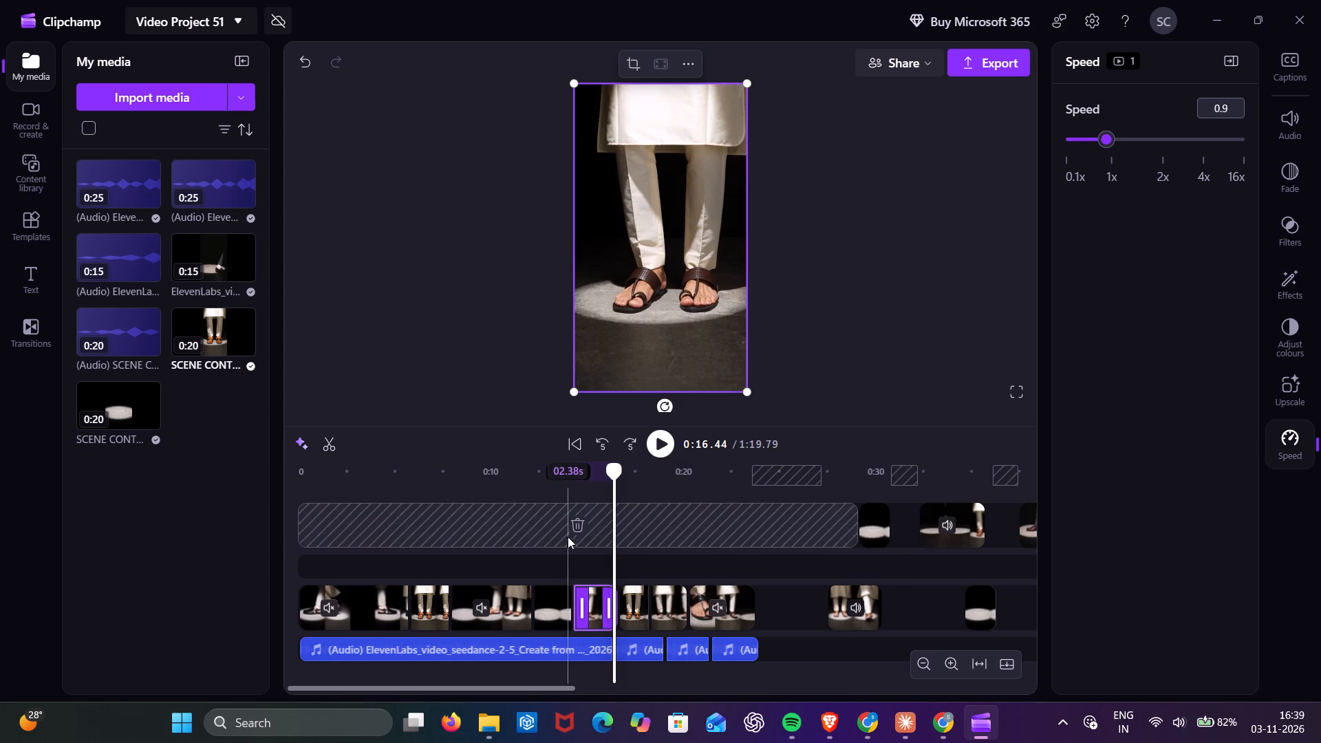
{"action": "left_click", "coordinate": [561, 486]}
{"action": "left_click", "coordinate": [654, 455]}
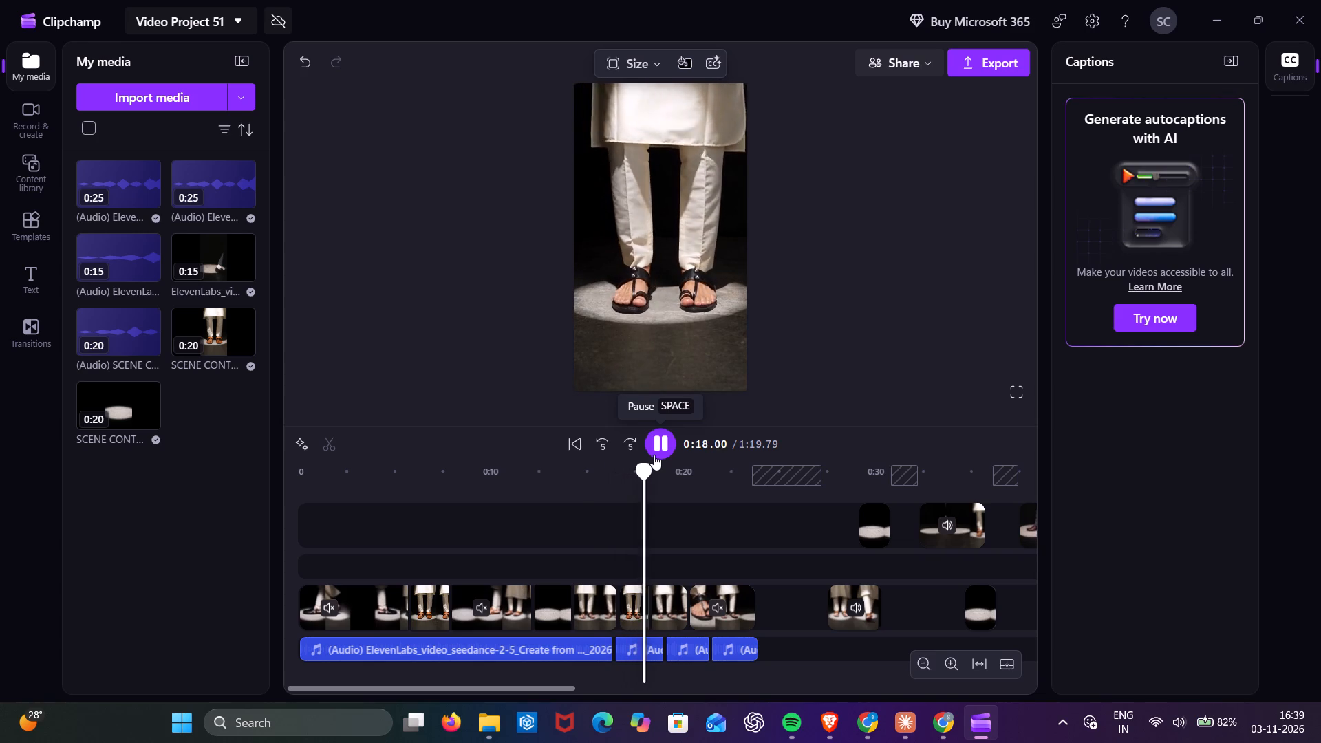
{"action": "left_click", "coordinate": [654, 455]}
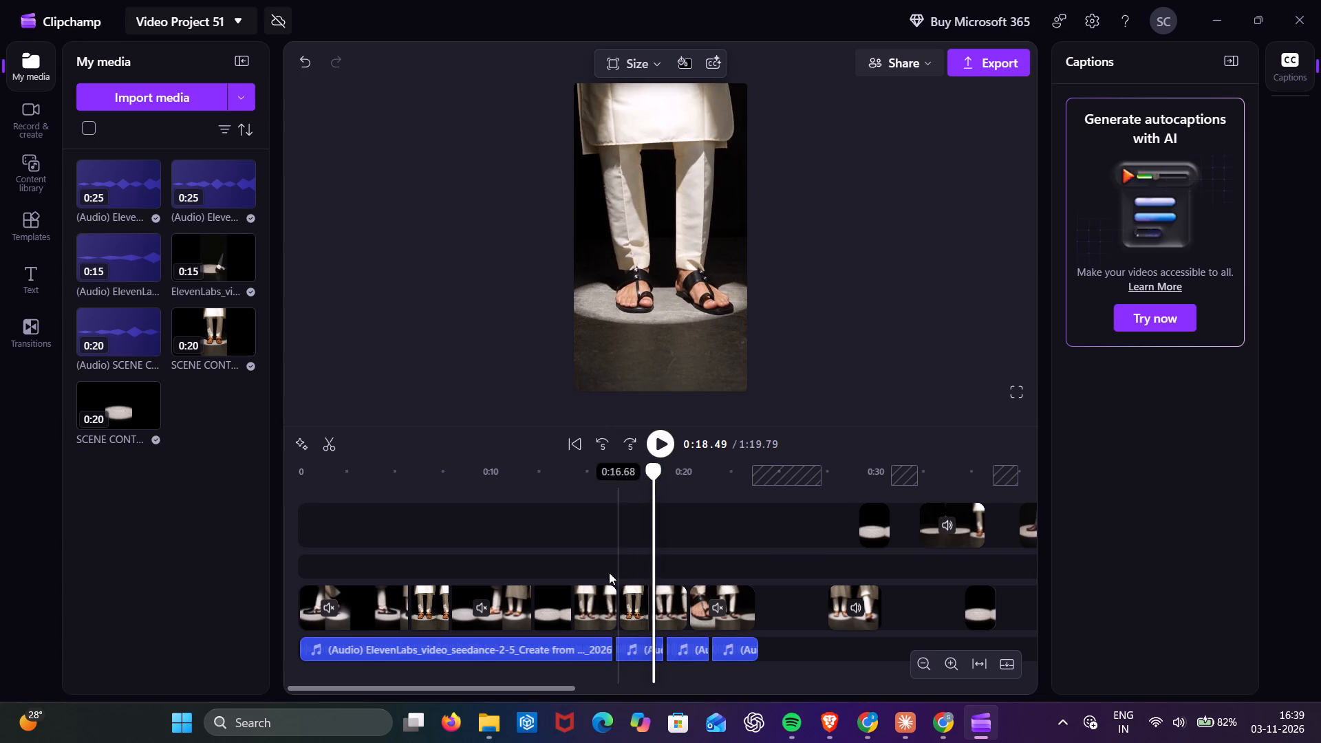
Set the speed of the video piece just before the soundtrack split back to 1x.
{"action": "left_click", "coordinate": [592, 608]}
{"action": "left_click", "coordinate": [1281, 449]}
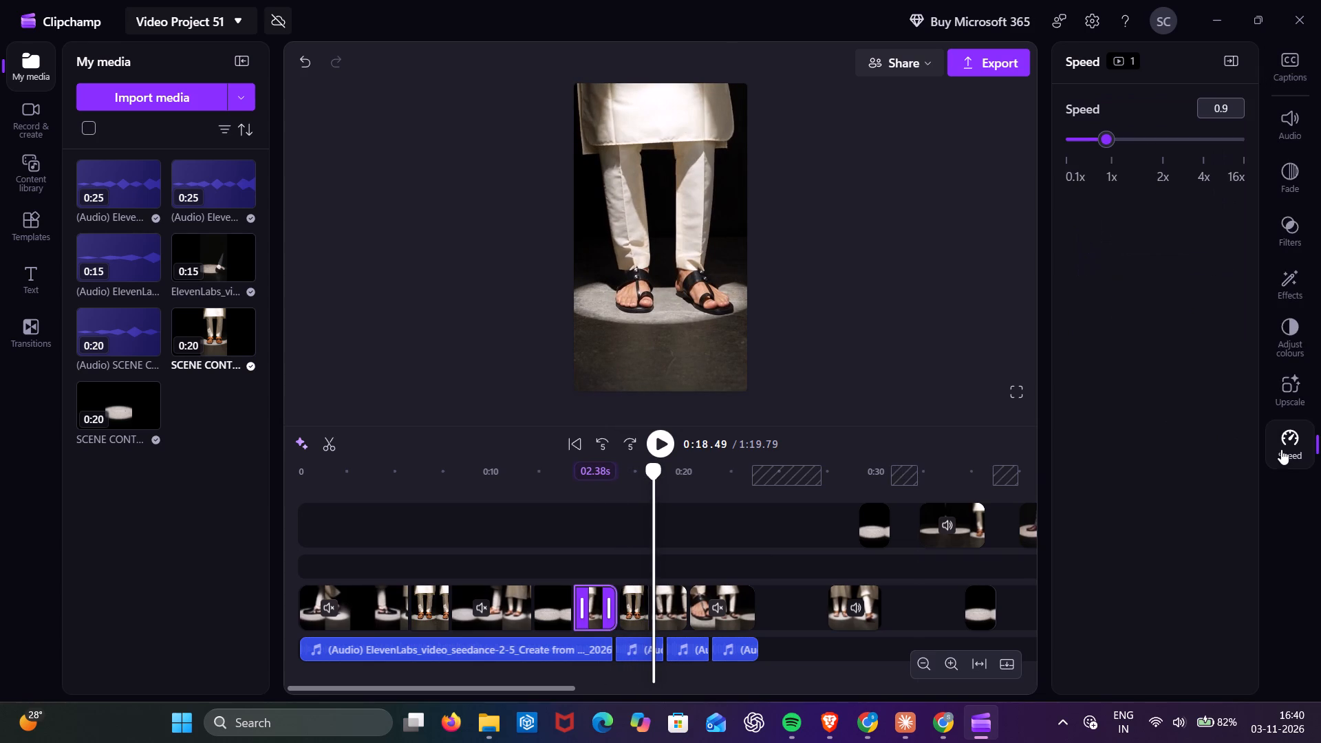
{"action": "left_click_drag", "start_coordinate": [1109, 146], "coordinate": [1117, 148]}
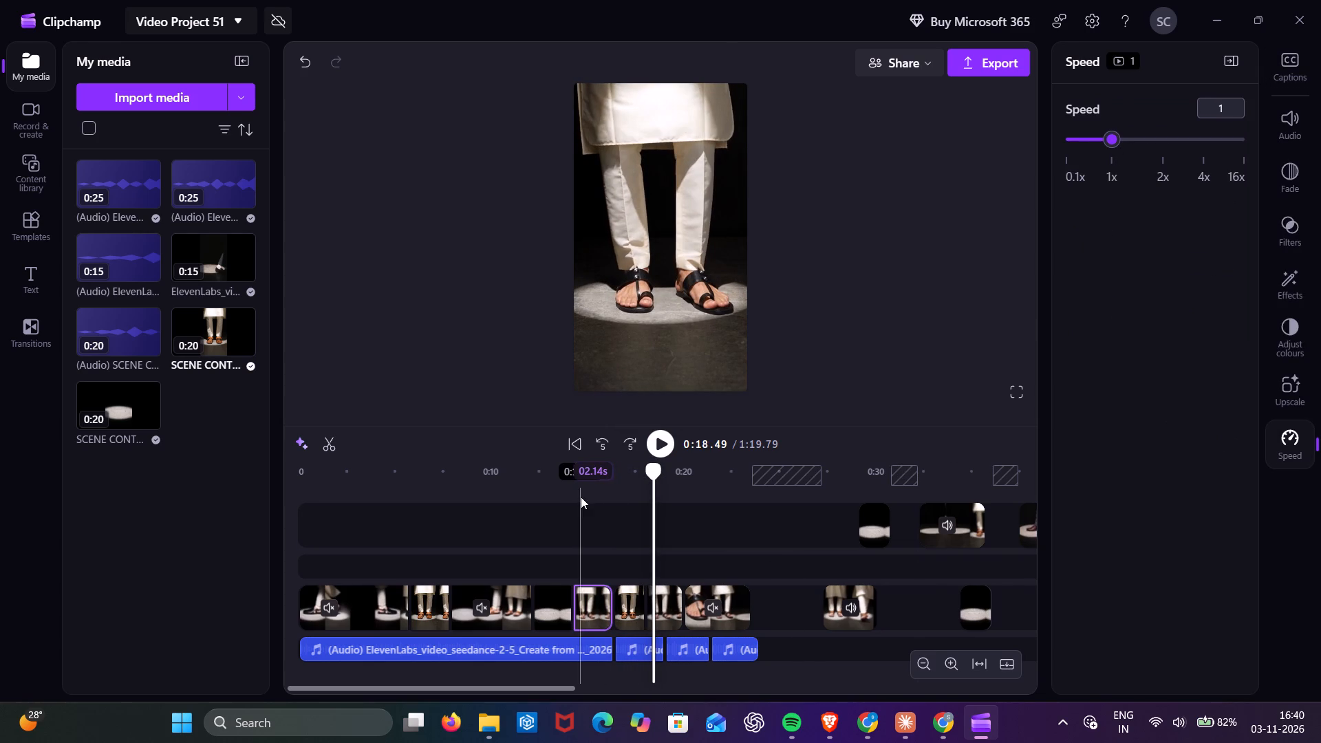
Play from about 0:14 past the end of the video to examine the cuts and ending against the music.
{"action": "left_click", "coordinate": [561, 493]}
{"action": "left_click", "coordinate": [665, 441]}
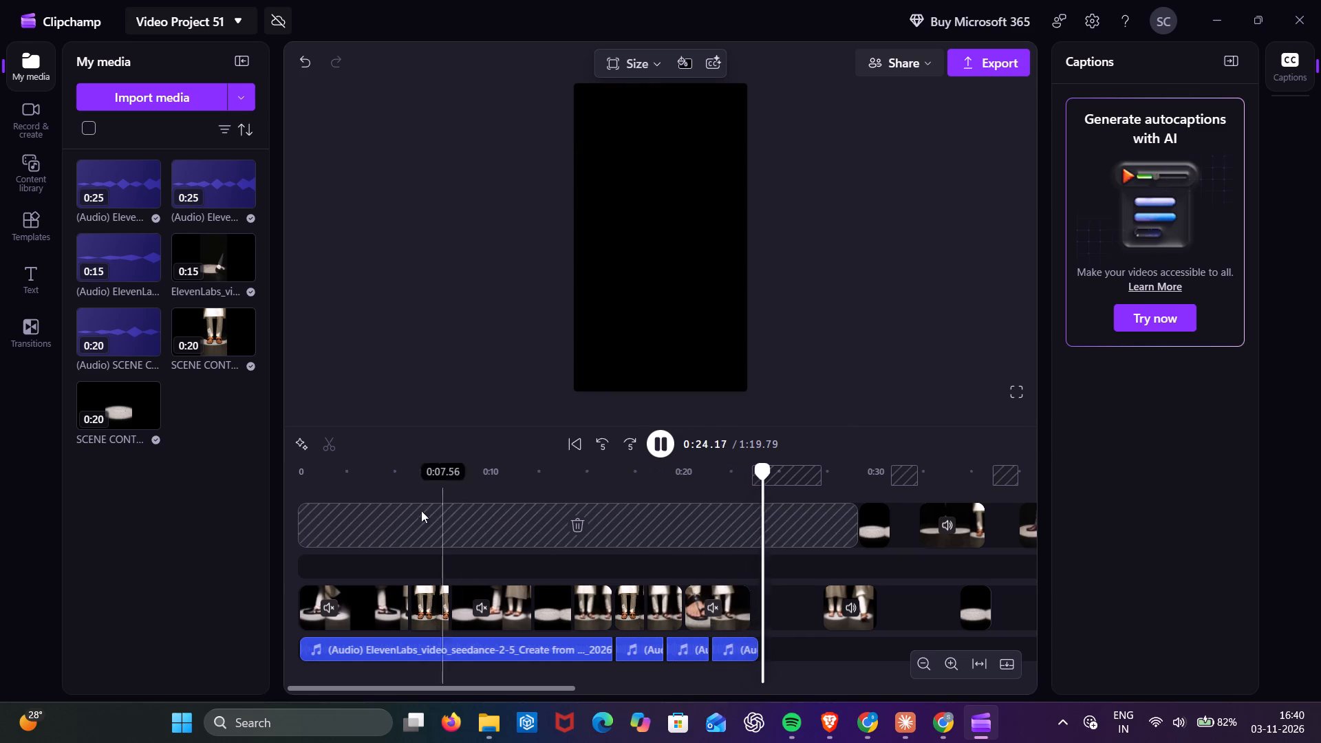
{"action": "left_click", "coordinate": [669, 442]}
Set the speed of the last soundtrack piece to 0.9x.
{"action": "left_click", "coordinate": [729, 640]}
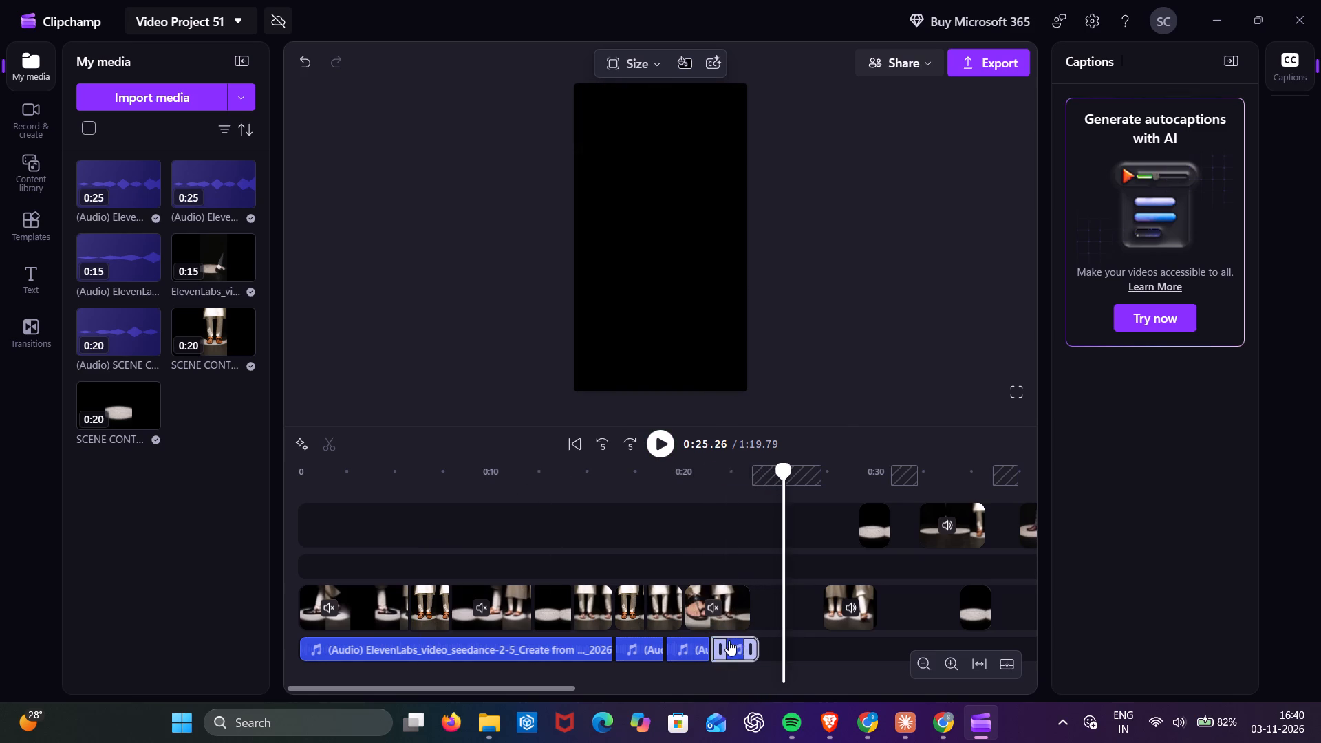
{"action": "left_click", "coordinate": [1293, 237]}
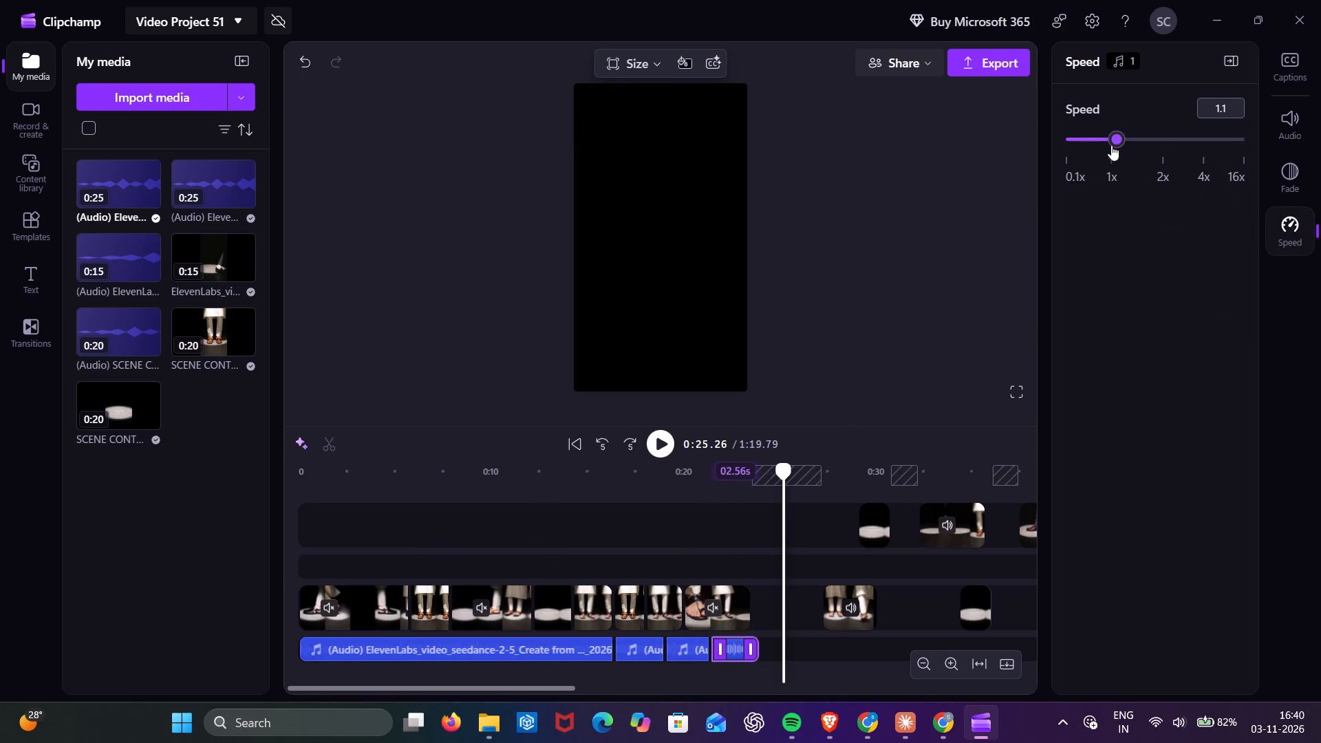
{"action": "left_click", "coordinate": [1110, 160]}
{"action": "left_click", "coordinate": [1111, 142]}
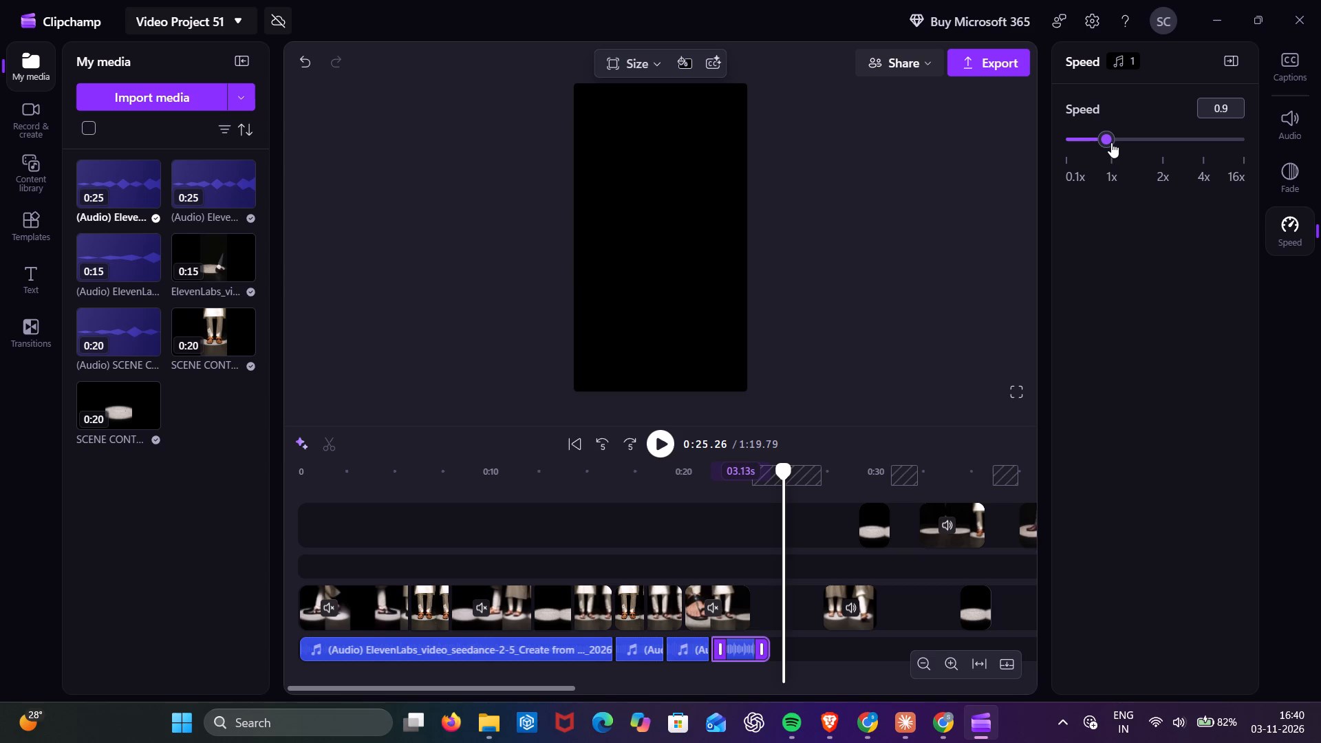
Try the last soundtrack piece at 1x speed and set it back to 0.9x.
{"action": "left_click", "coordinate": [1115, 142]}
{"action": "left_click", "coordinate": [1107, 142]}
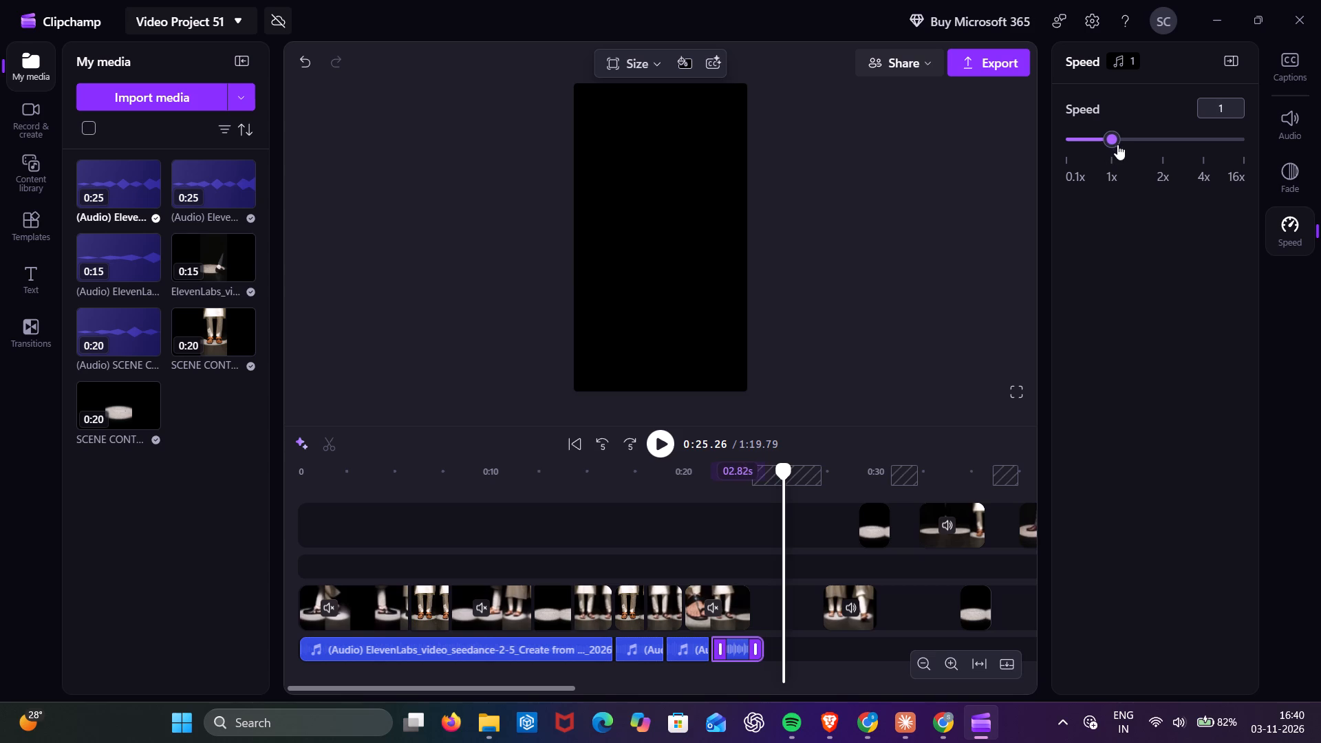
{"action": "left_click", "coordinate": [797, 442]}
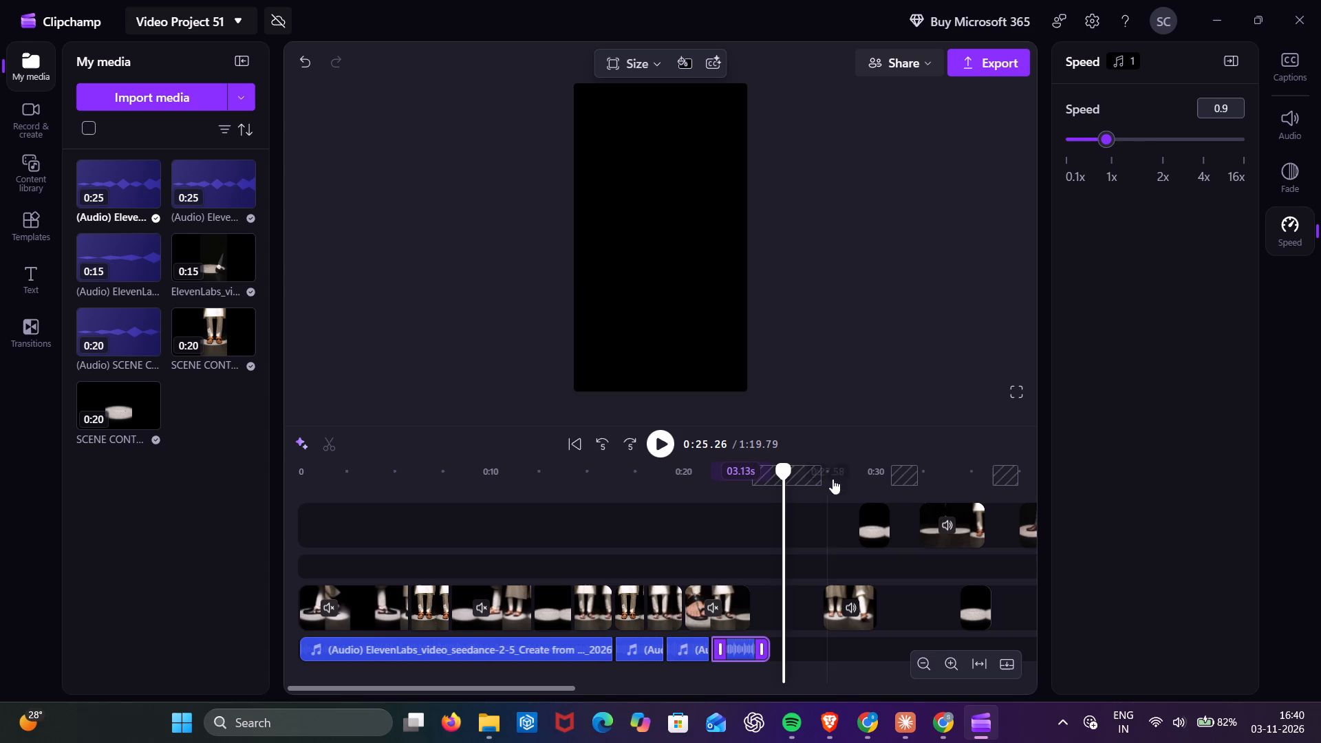
Split the last soundtrack piece at 0:23.63, where the main video ends, and delete the leftover audio.
{"action": "left_click", "coordinate": [782, 541]}
{"action": "left_click", "coordinate": [763, 561]}
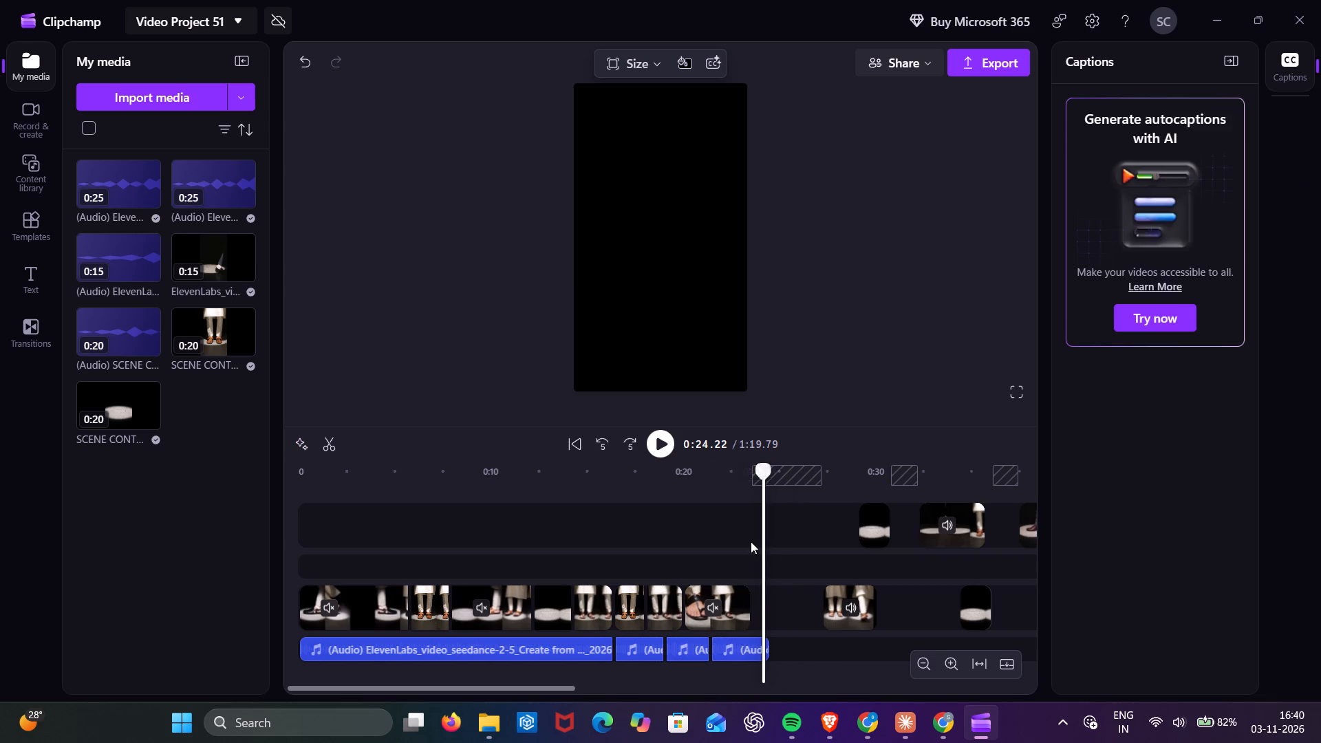
{"action": "left_click", "coordinate": [751, 543]}
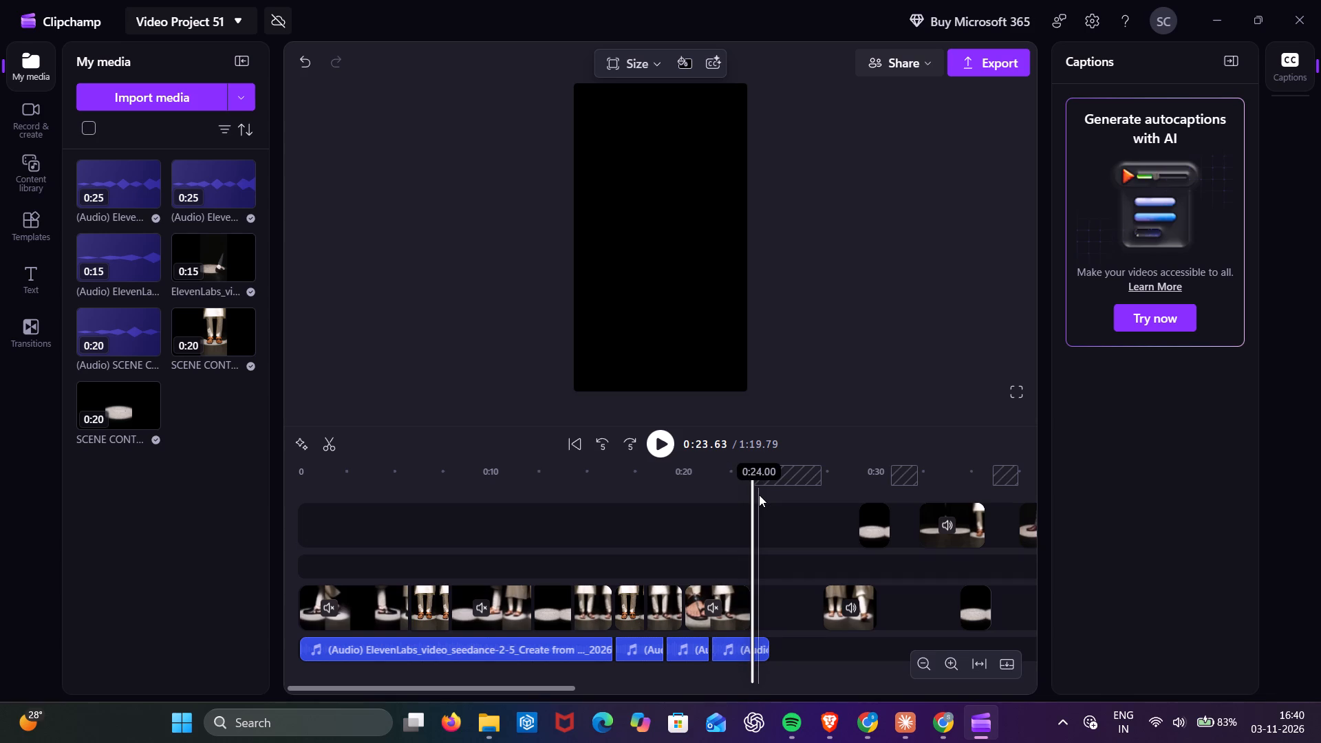
{"action": "key", "text": "s"}
{"action": "key", "text": "Delete"}
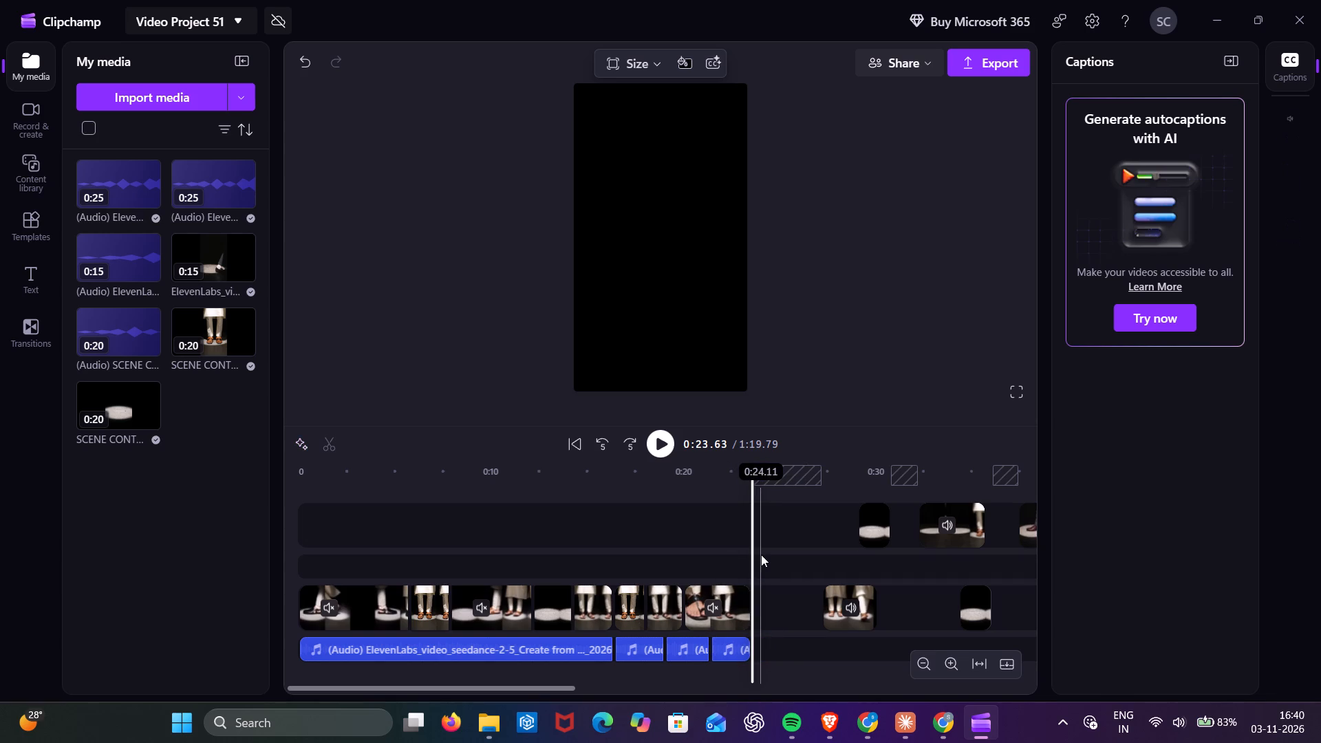
Play the edit twice from the start past its end in full screen to examine how picture and music fit.
{"action": "left_click", "coordinate": [284, 551]}
{"action": "left_click", "coordinate": [1018, 372]}
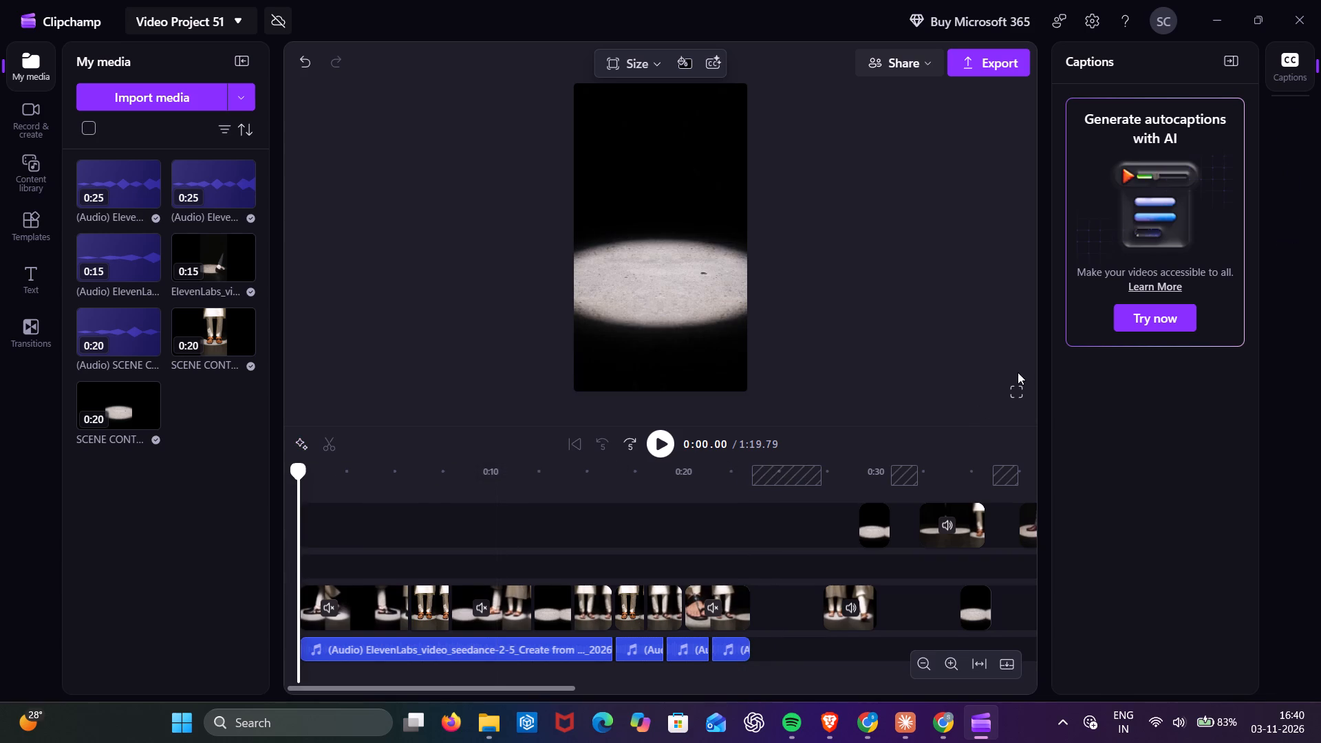
{"action": "left_click", "coordinate": [1016, 385]}
{"action": "left_click", "coordinate": [153, 665]}
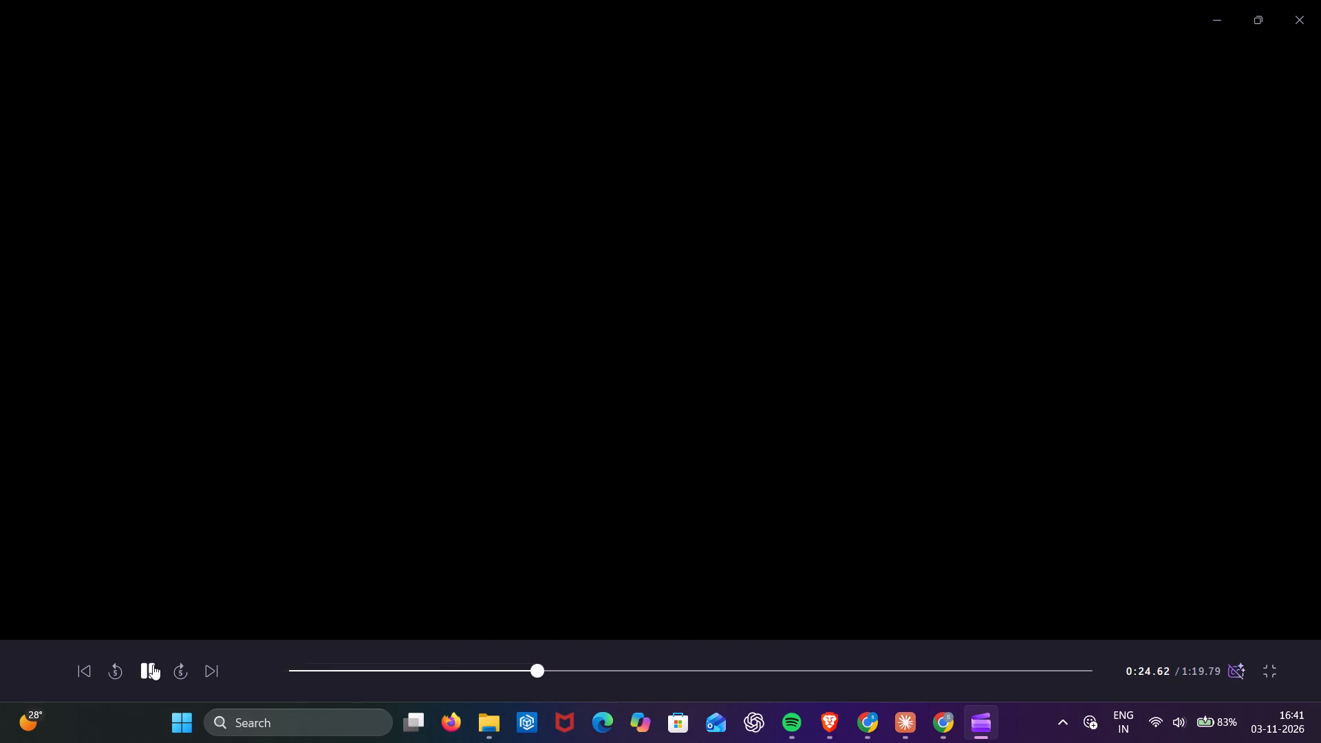
{"action": "left_click", "coordinate": [153, 665]}
{"action": "left_click", "coordinate": [289, 674]}
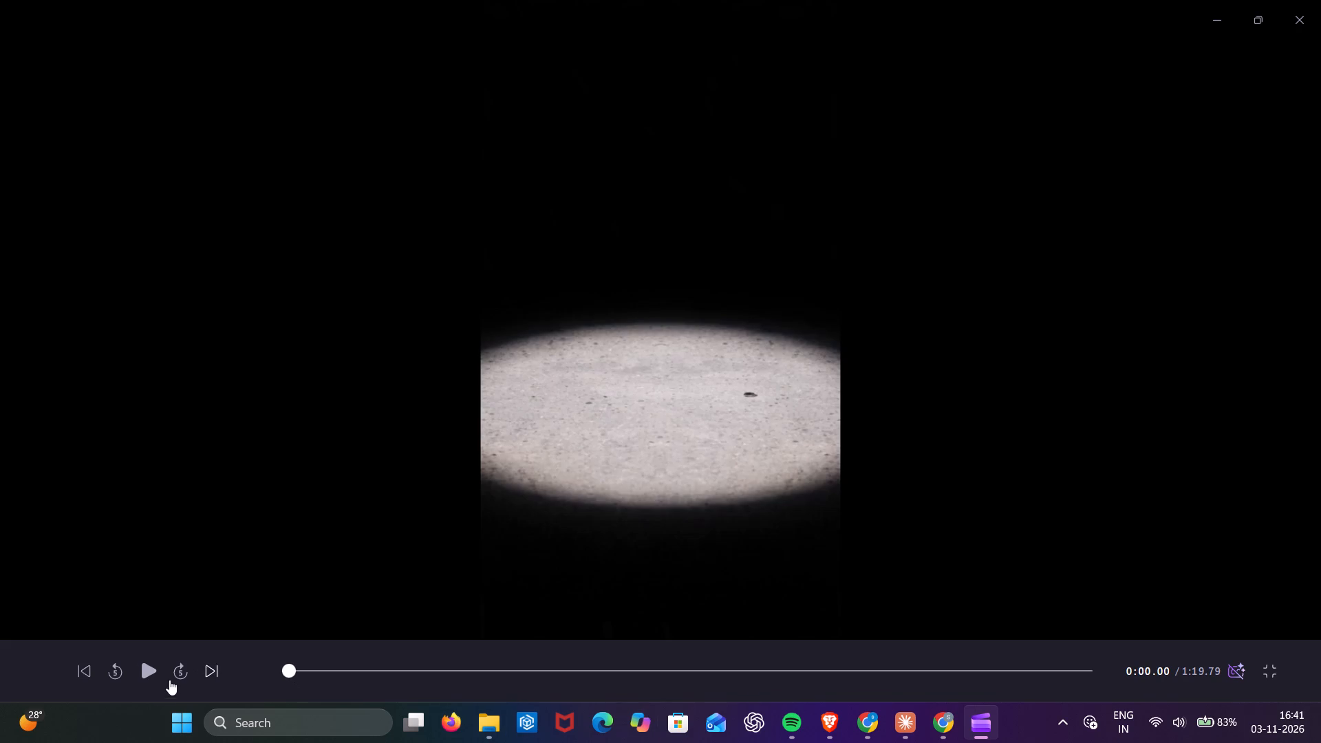
{"action": "left_click", "coordinate": [160, 683]}
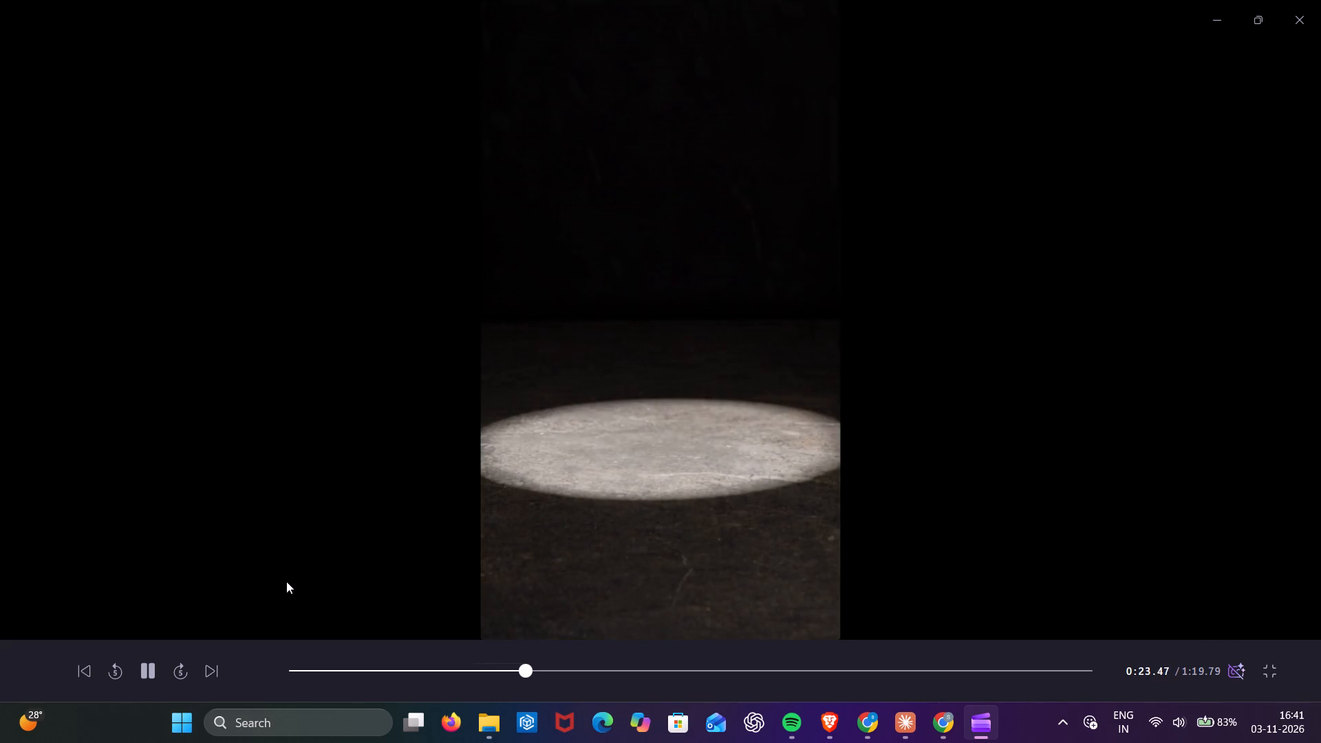
{"action": "left_click", "coordinate": [147, 686]}
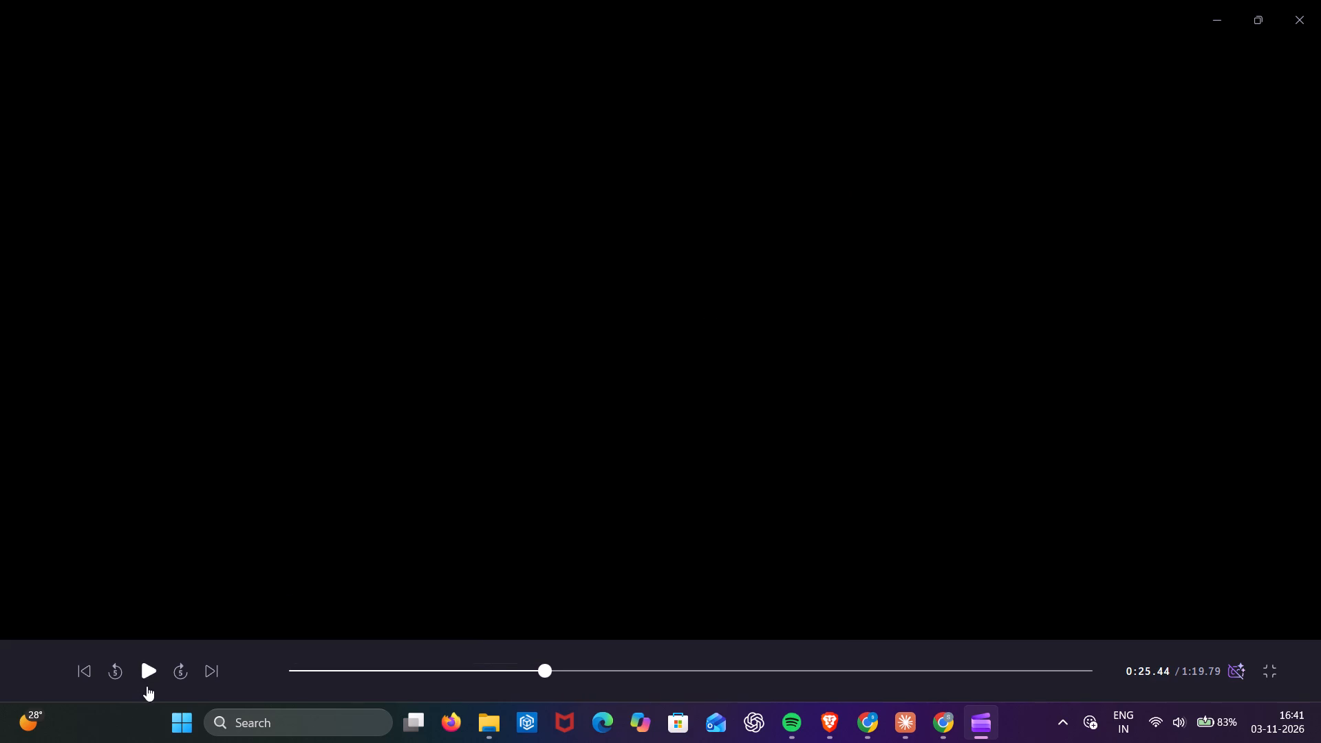
{"action": "left_click", "coordinate": [1282, 661]}
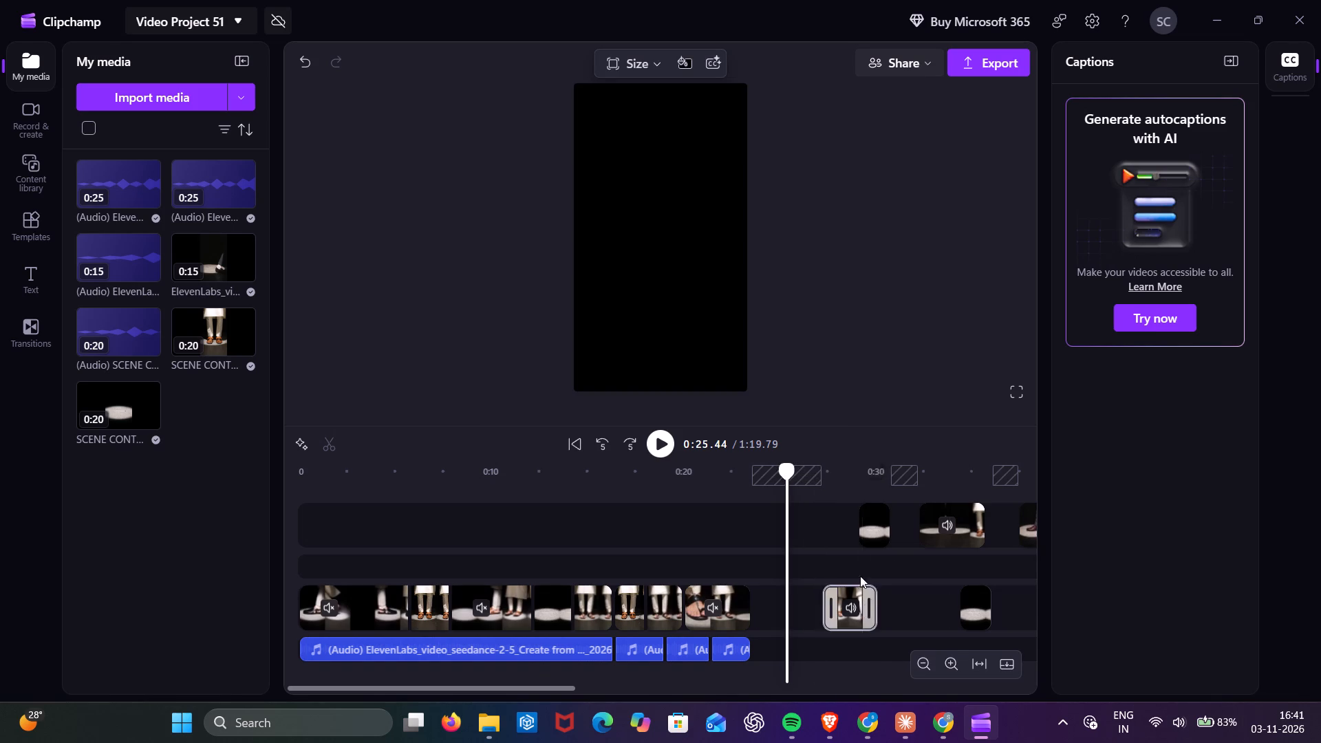
Unmute the long spare shoe clip that starts at about 0:37 on the upper video track.
{"action": "scroll", "coordinate": [947, 544], "scroll_direction": "left", "scroll_amount": 2}
{"action": "scroll", "coordinate": [523, 517], "scroll_direction": "right", "scroll_amount": 1}
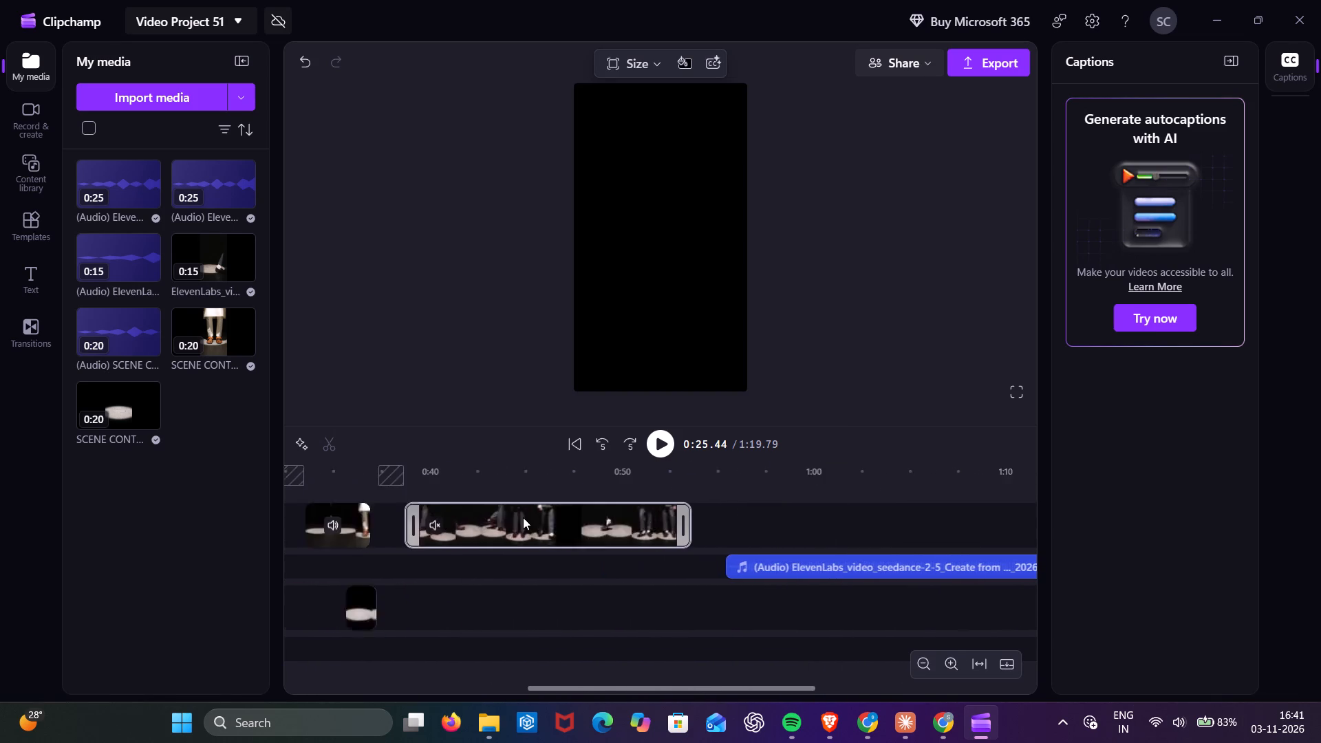
{"action": "scroll", "coordinate": [523, 517], "scroll_direction": "right", "scroll_amount": 1}
{"action": "left_click", "coordinate": [597, 483]}
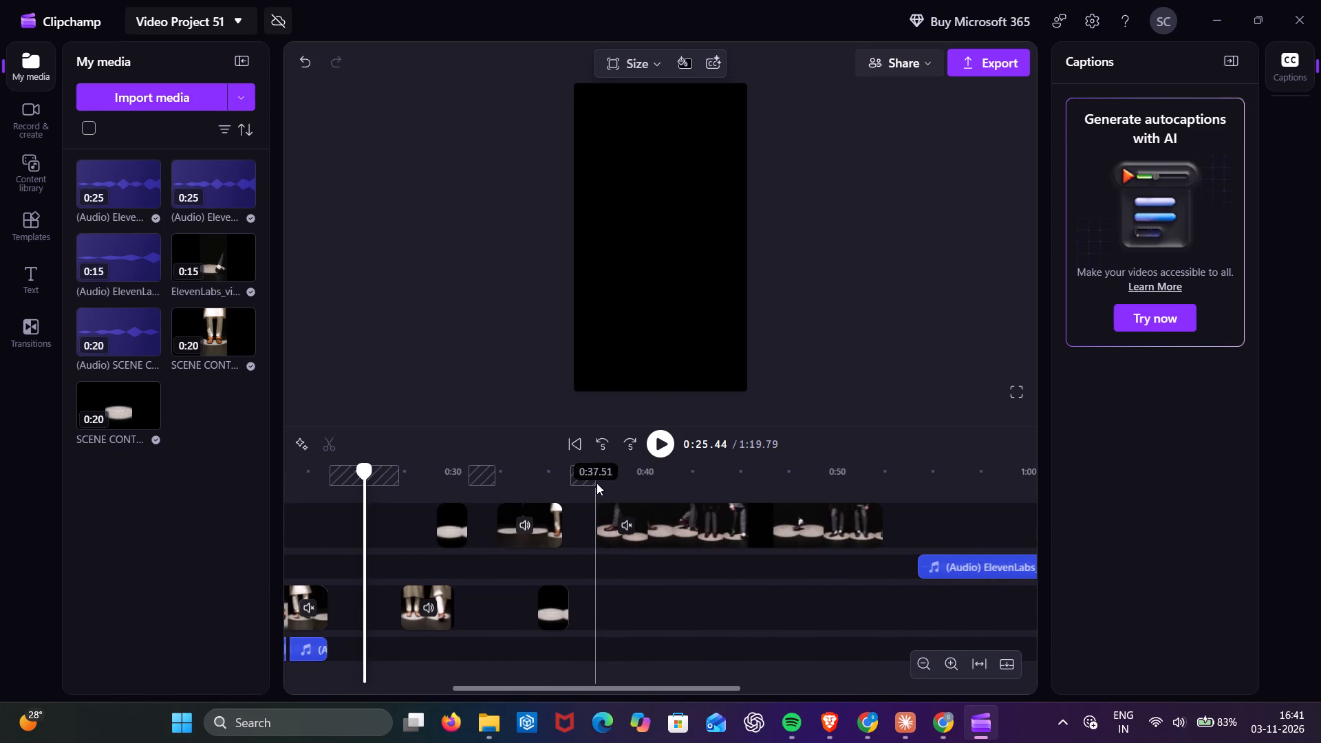
{"action": "left_click", "coordinate": [621, 526]}
Play the spare burgundy shoe clip from about 0:37 to its end in full screen to examine it with its original sound.
{"action": "left_click", "coordinate": [666, 437]}
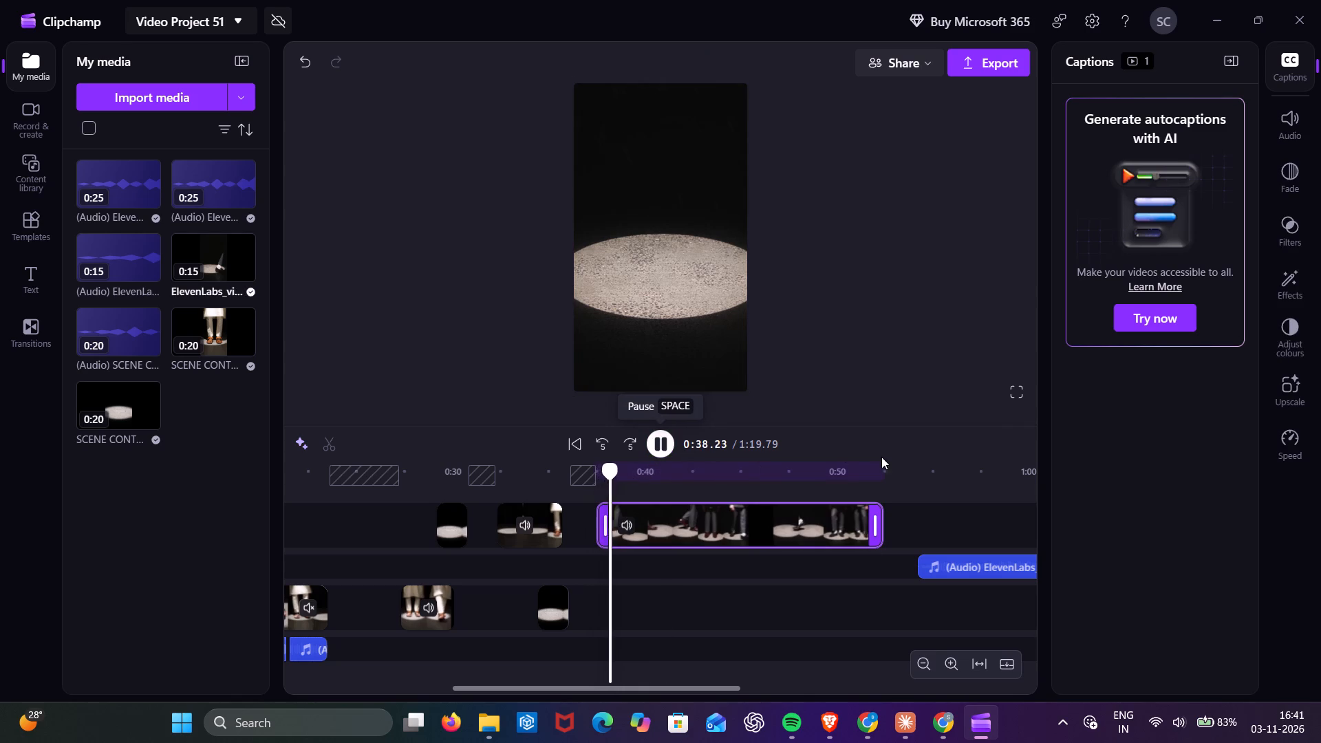
{"action": "left_click", "coordinate": [1018, 397]}
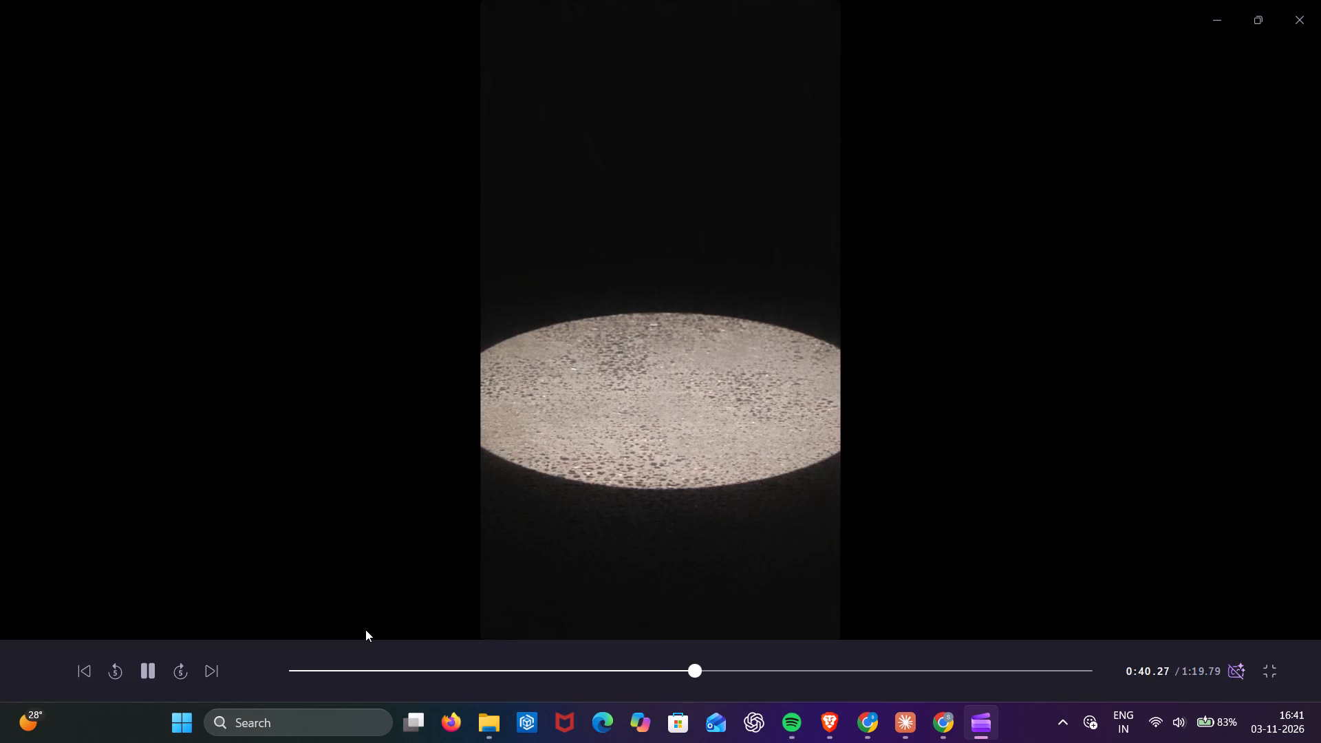
{"action": "left_click", "coordinate": [289, 665]}
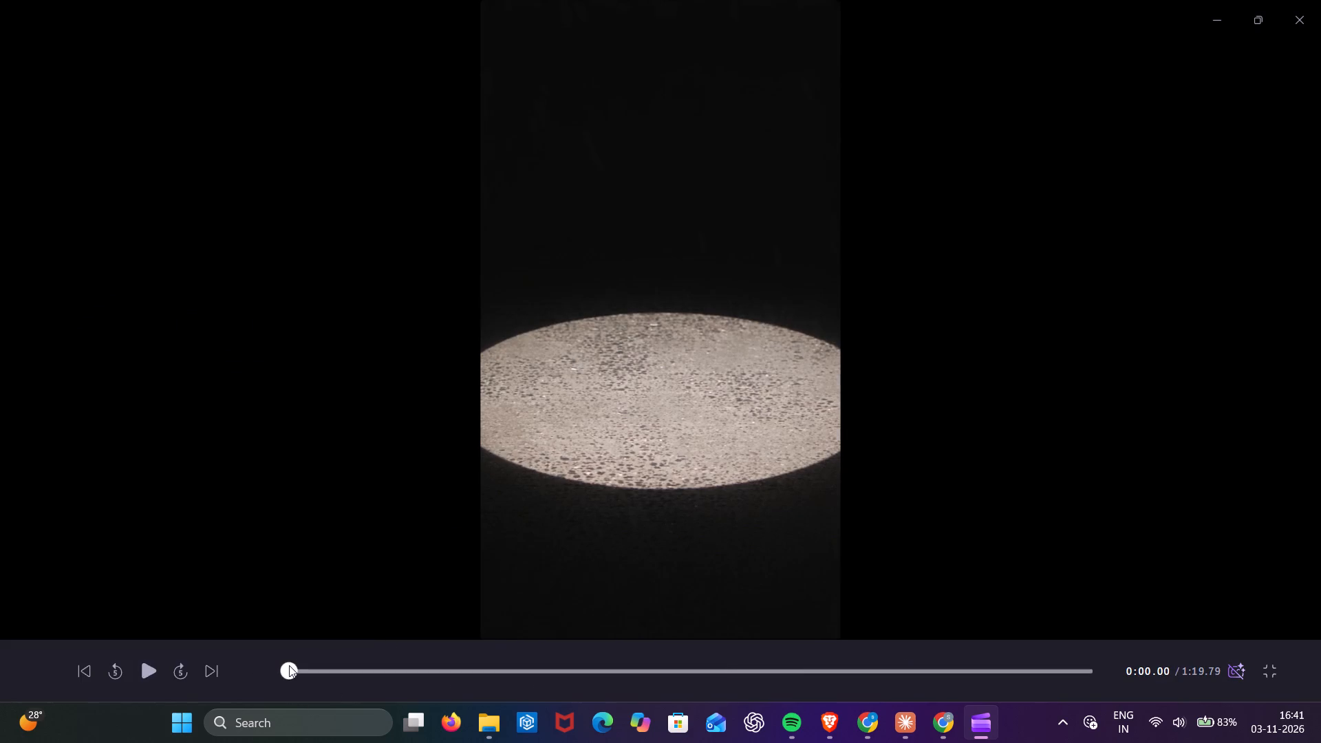
{"action": "left_click", "coordinate": [1267, 674]}
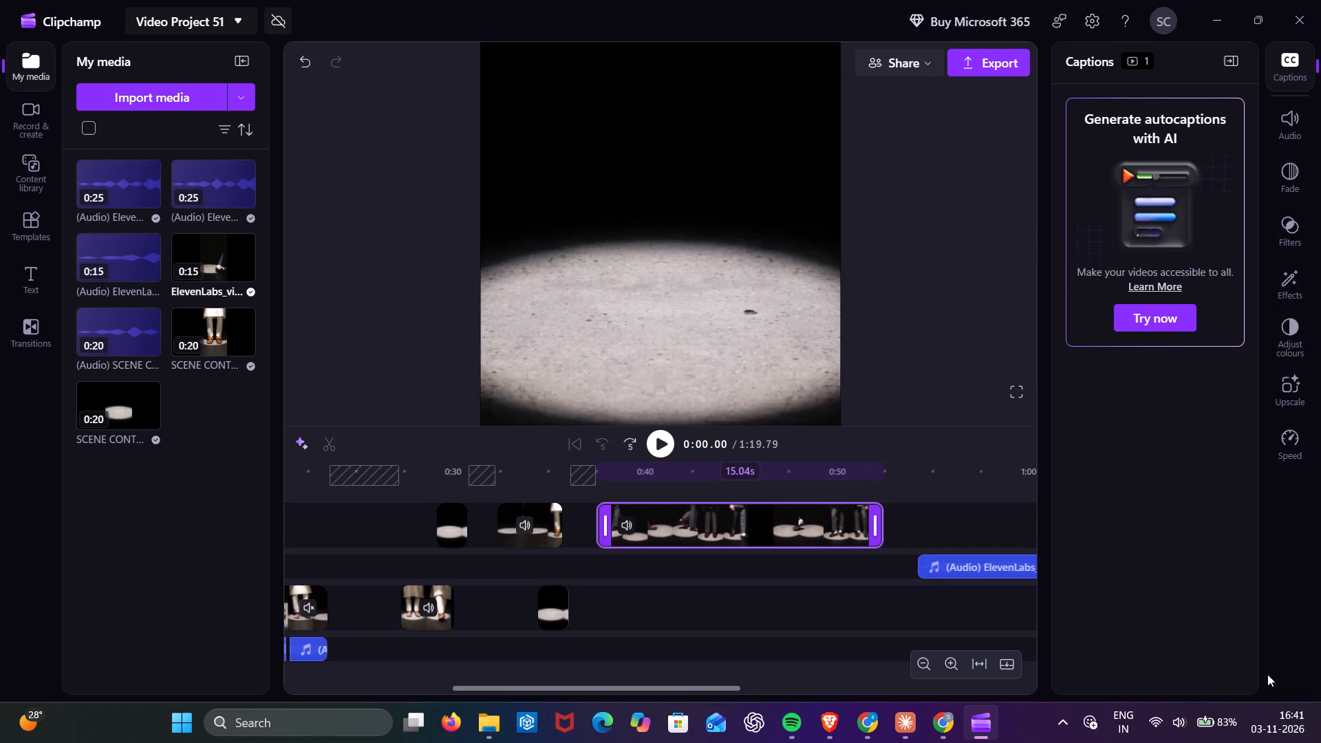
{"action": "left_click", "coordinate": [600, 497]}
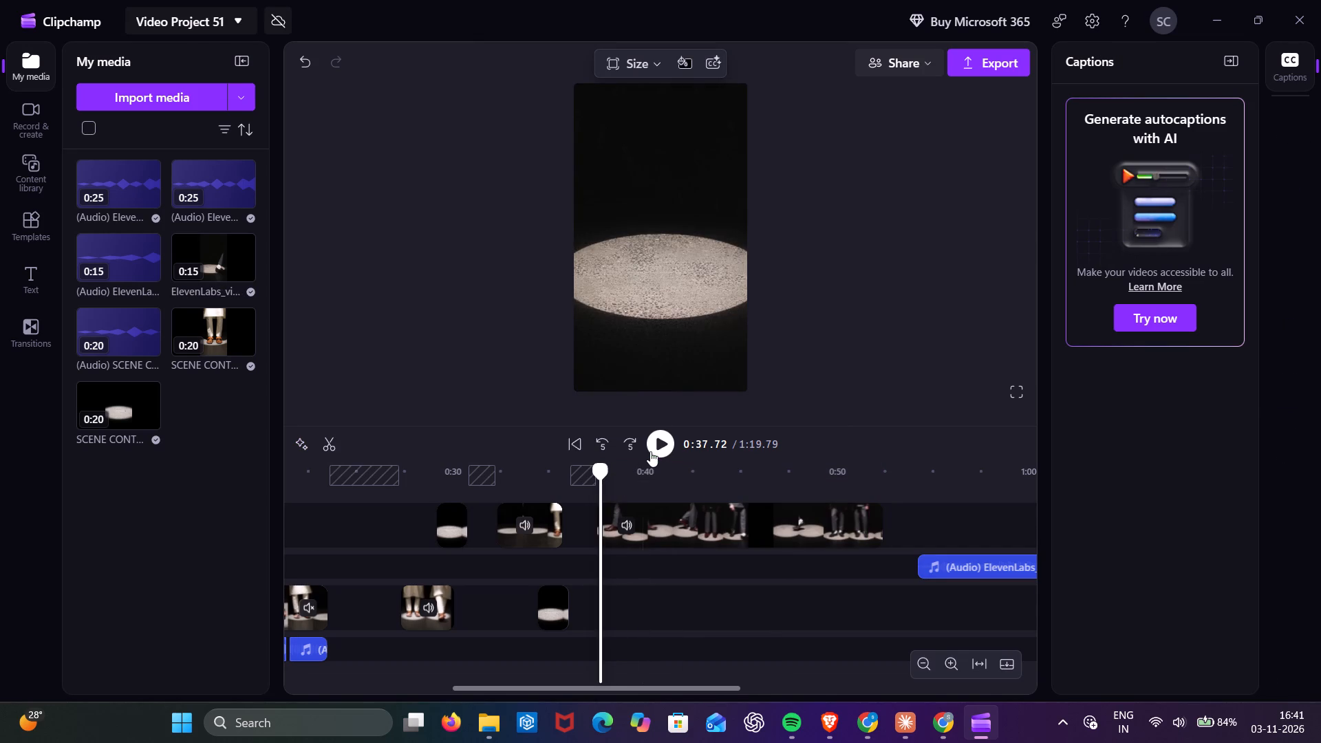
{"action": "left_click", "coordinate": [651, 450]}
{"action": "left_click", "coordinate": [590, 490]}
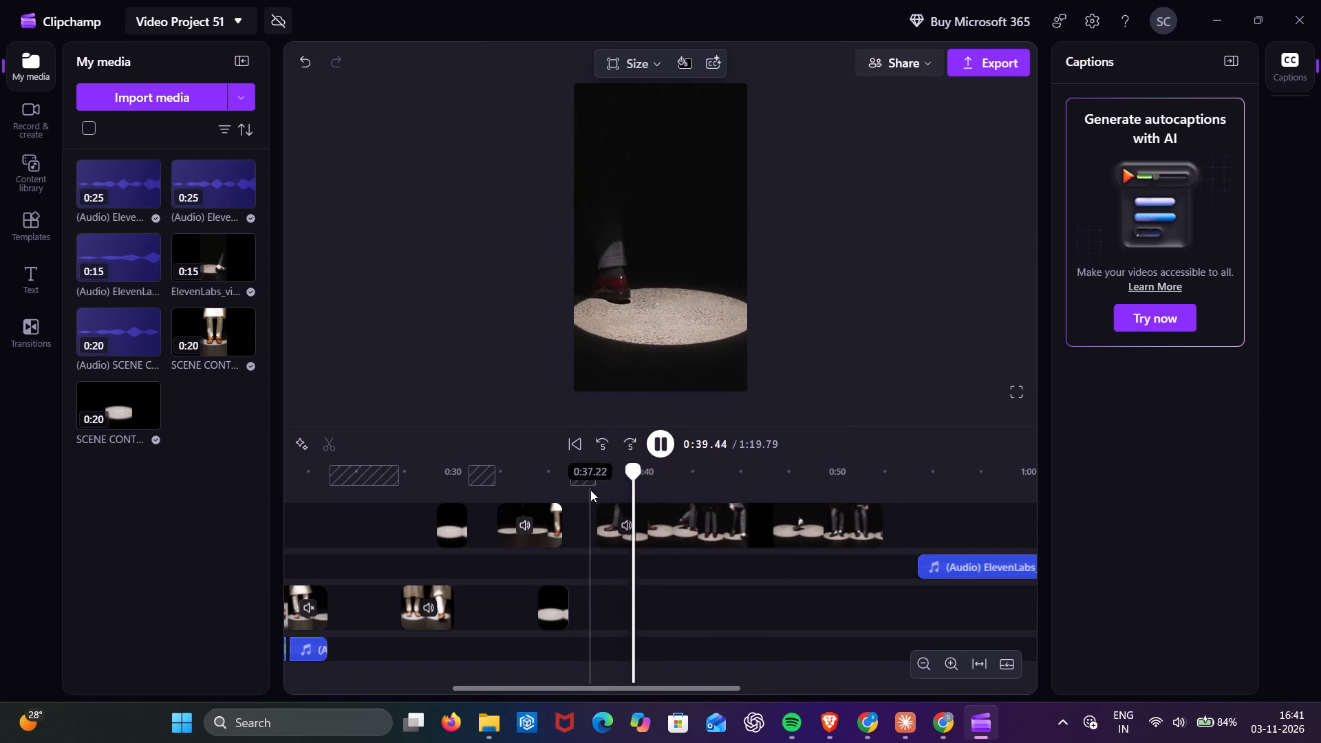
{"action": "left_click", "coordinate": [1012, 390]}
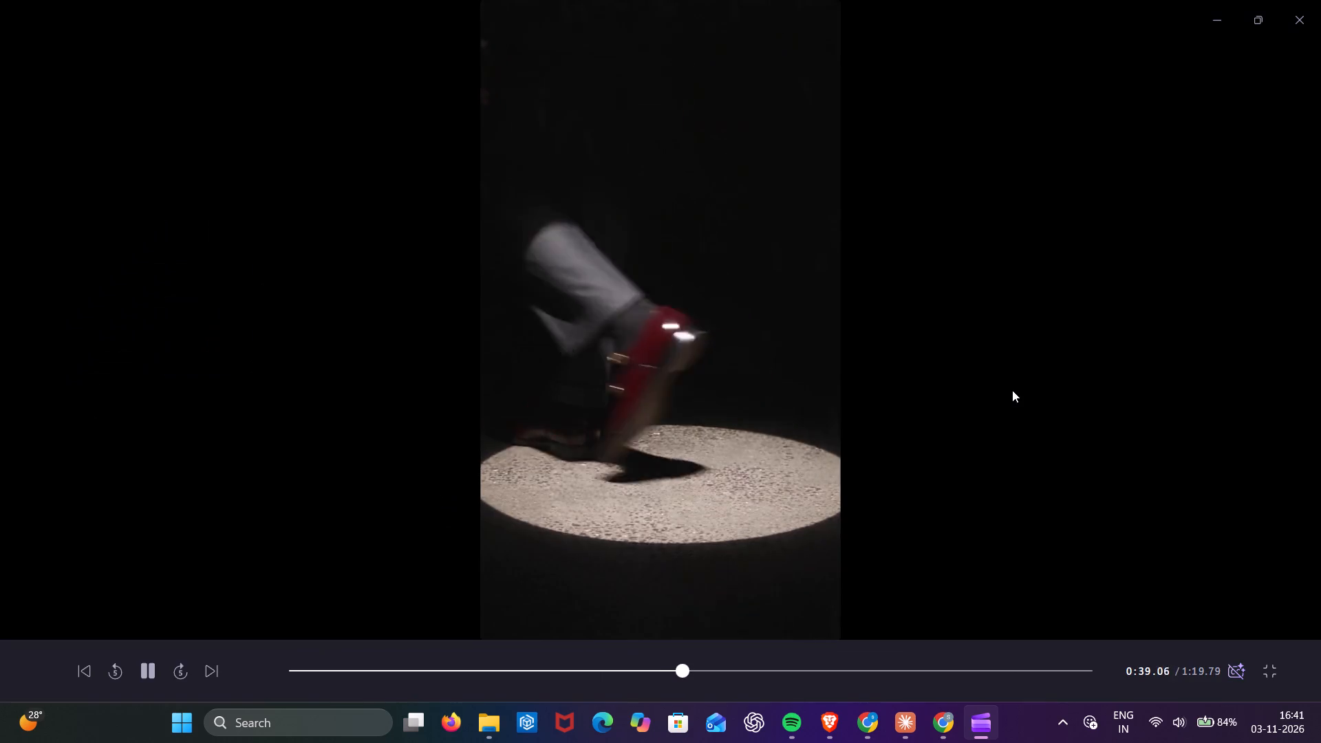
{"action": "key", "text": "Left"}
{"action": "key", "text": "Left"}
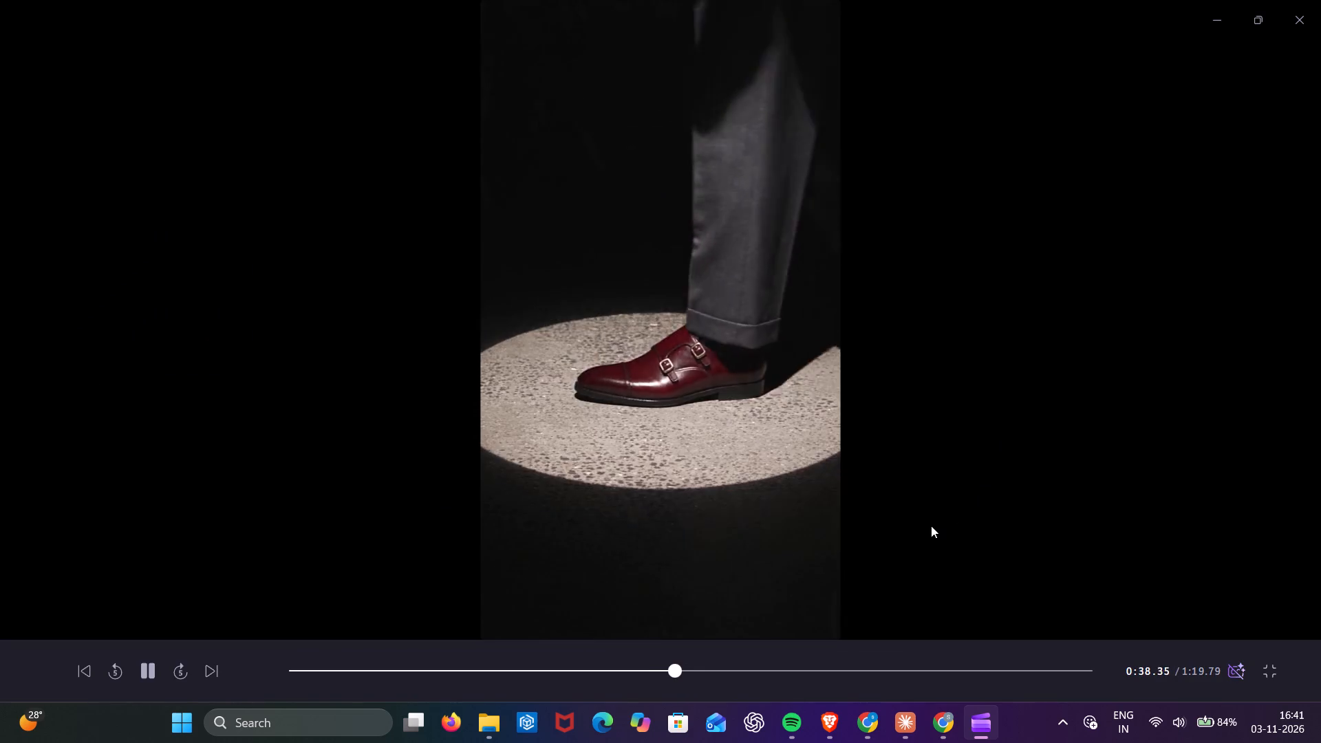
{"action": "key", "text": "Left"}
{"action": "key", "text": "Left"}
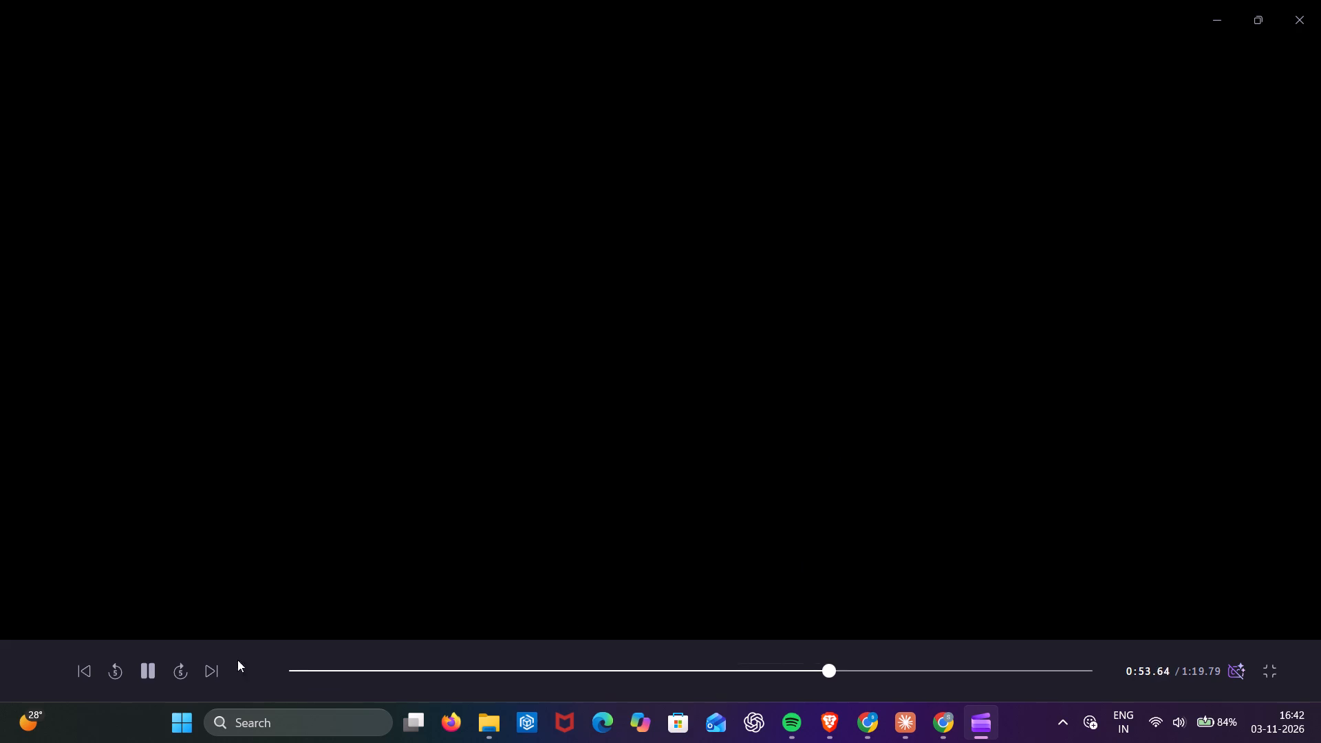
{"action": "left_click", "coordinate": [153, 667]}
{"action": "left_click", "coordinate": [1263, 665]}
Play the opening seconds of the edit from the start in full screen to examine the first shots against the music.
{"action": "scroll", "coordinate": [561, 599], "scroll_direction": "right", "scroll_amount": 9}
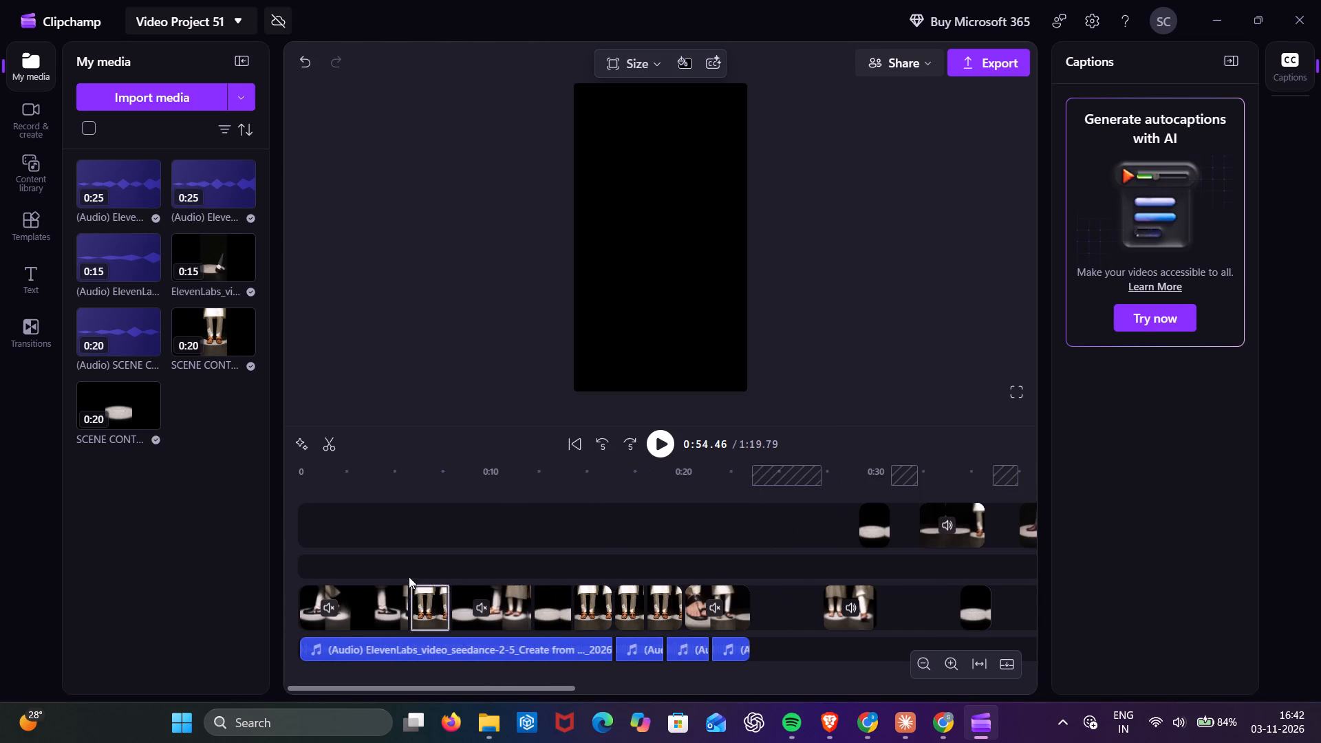
{"action": "left_click", "coordinate": [295, 550]}
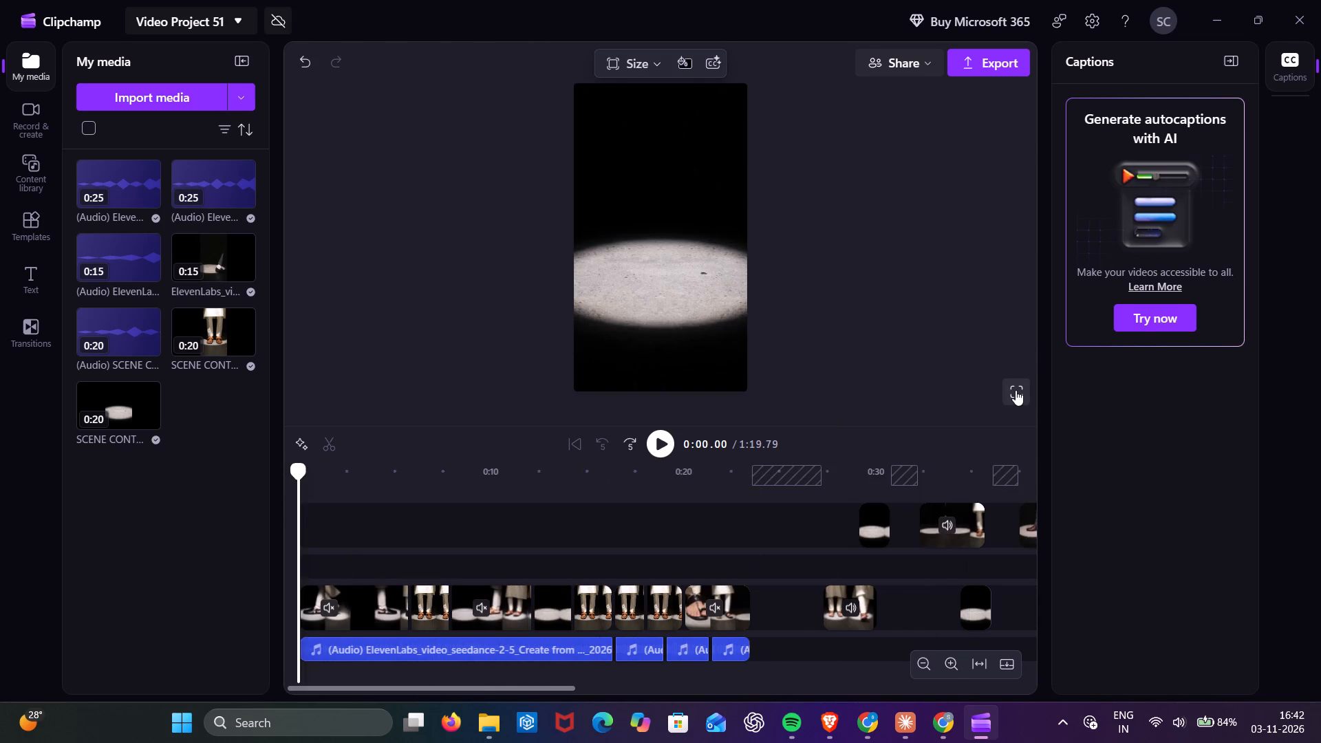
{"action": "left_click", "coordinate": [1016, 390]}
{"action": "key", "text": "space"}
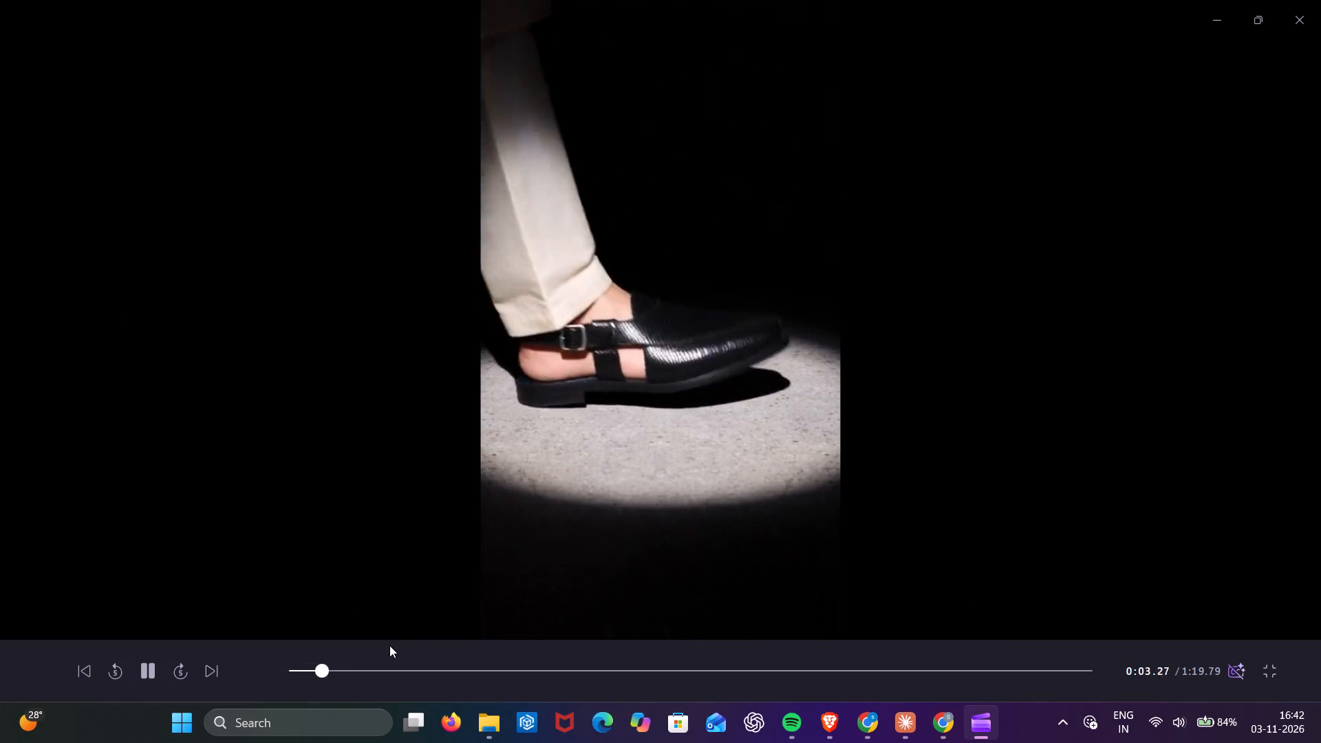
{"action": "left_click", "coordinate": [288, 672]}
{"action": "left_click", "coordinate": [289, 672]}
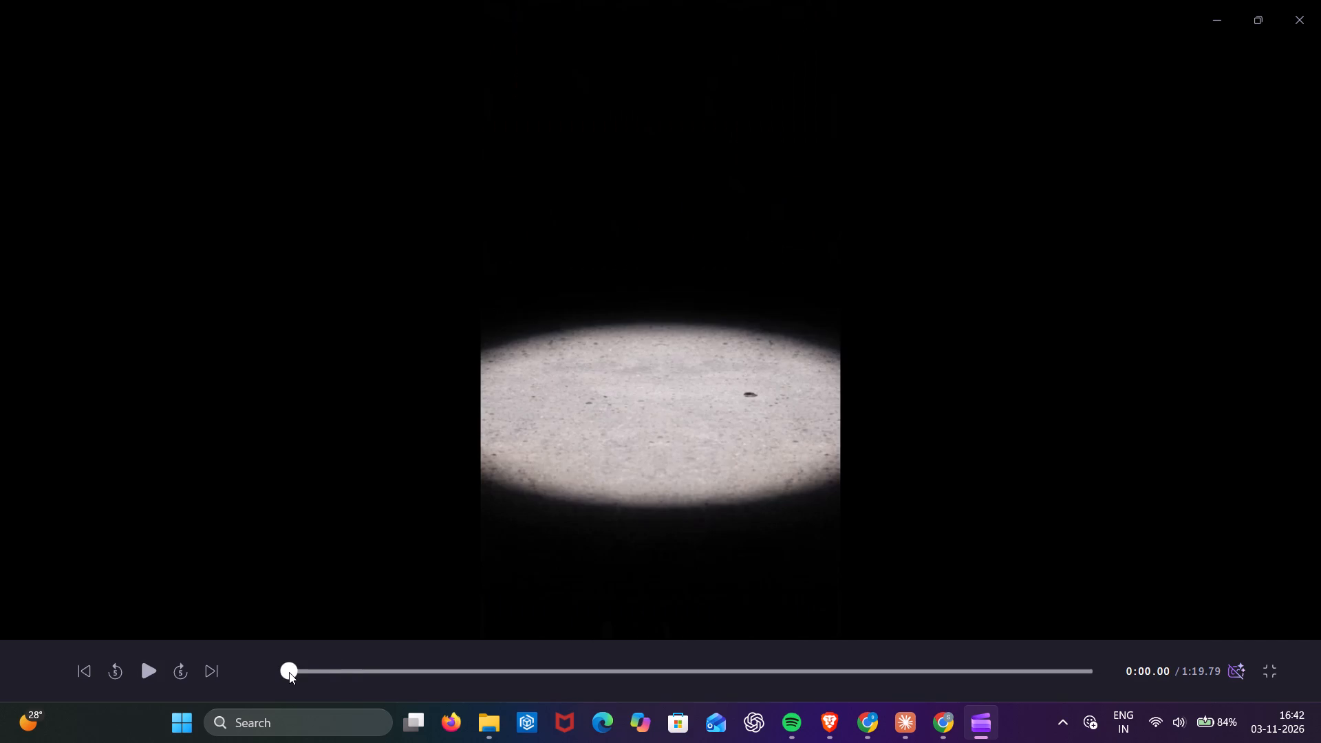
{"action": "key", "text": "space"}
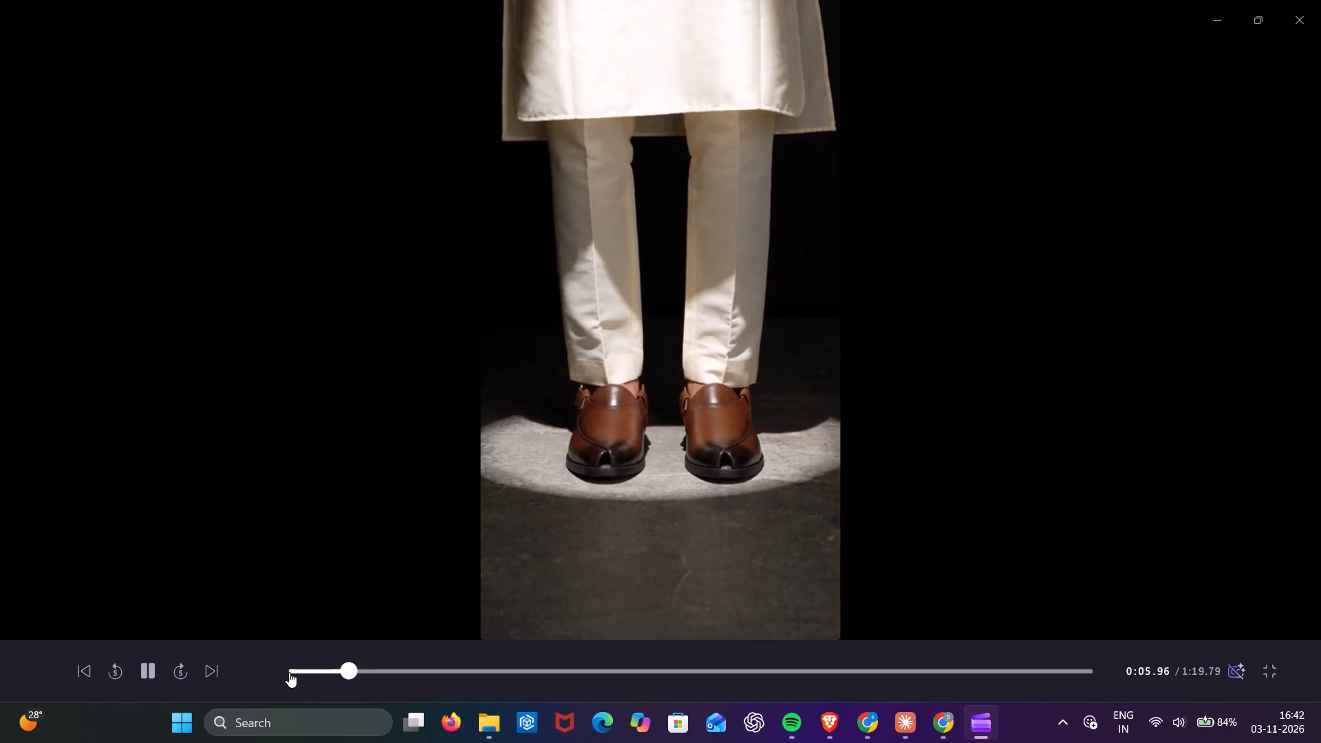
{"action": "key", "text": "space"}
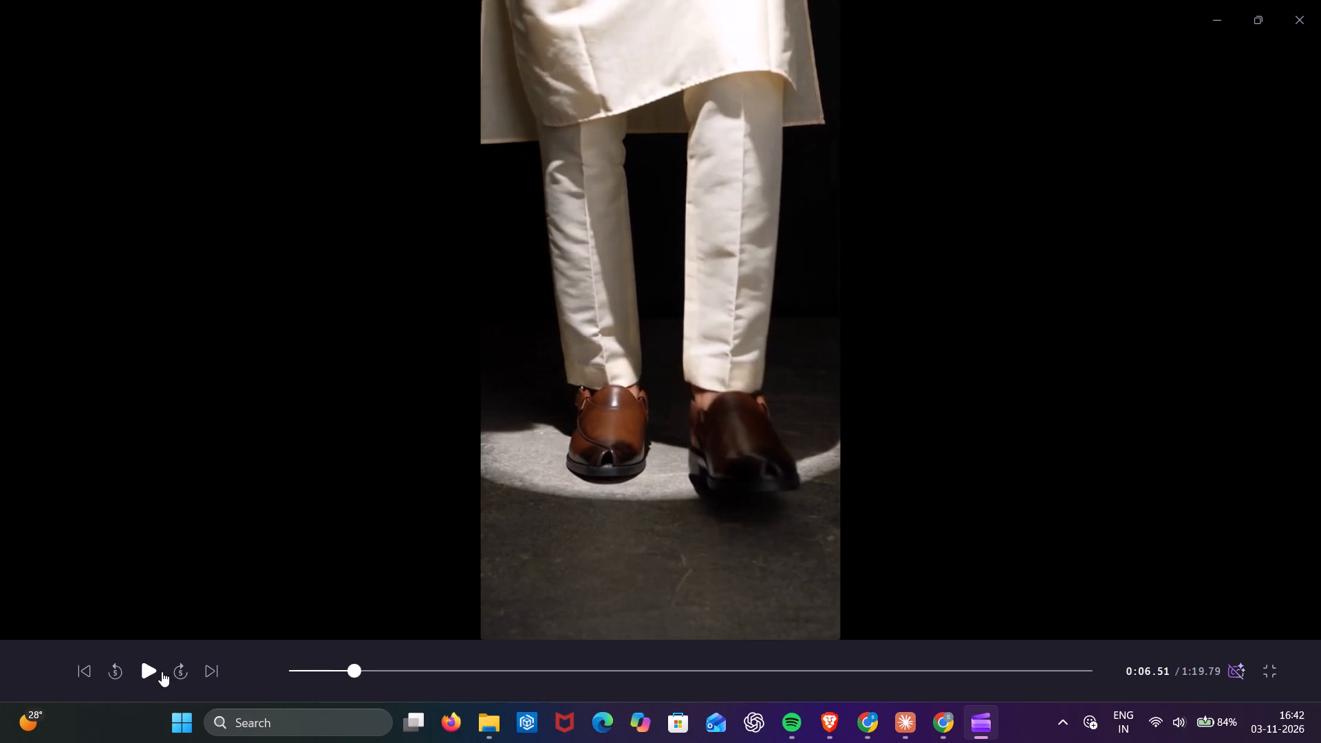
{"action": "left_click", "coordinate": [162, 671]}
{"action": "left_click", "coordinate": [288, 672]}
{"action": "left_click", "coordinate": [292, 672]}
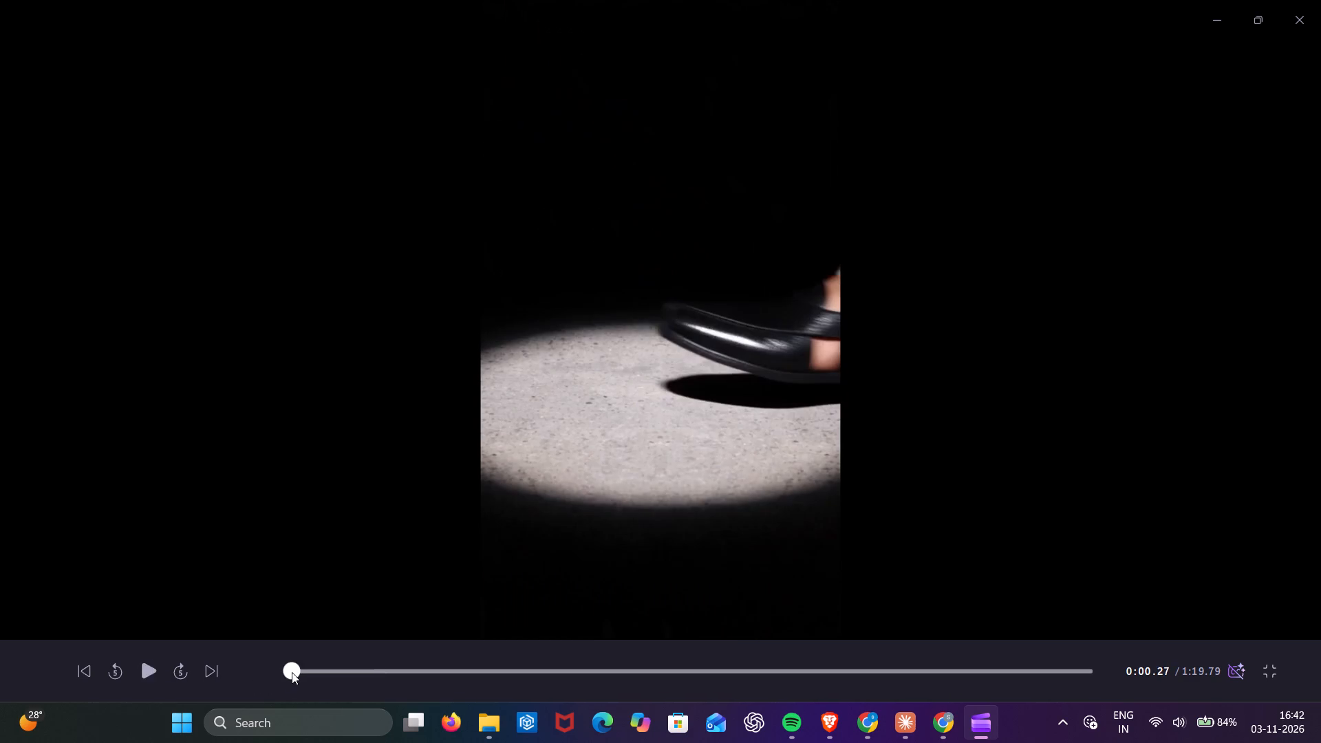
{"action": "left_click", "coordinate": [147, 669]}
{"action": "left_click", "coordinate": [147, 670]}
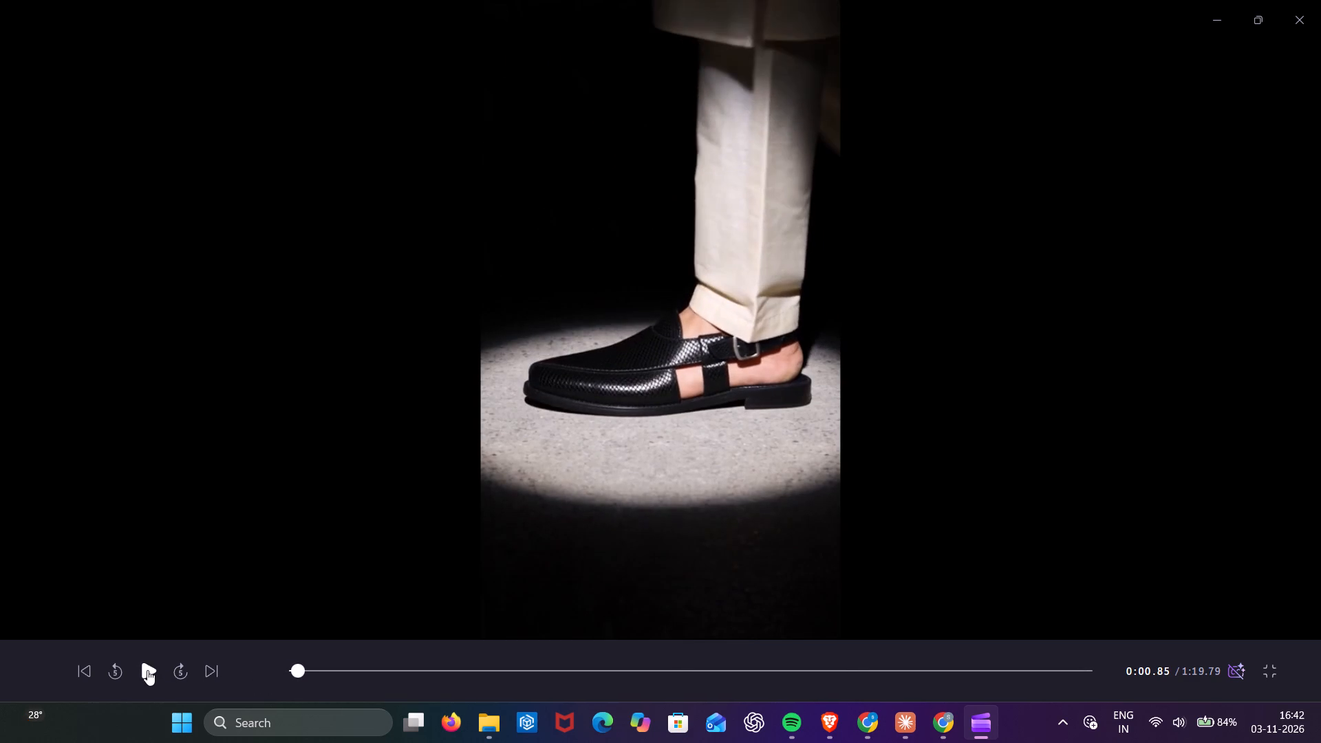
{"action": "left_click", "coordinate": [1270, 682]}
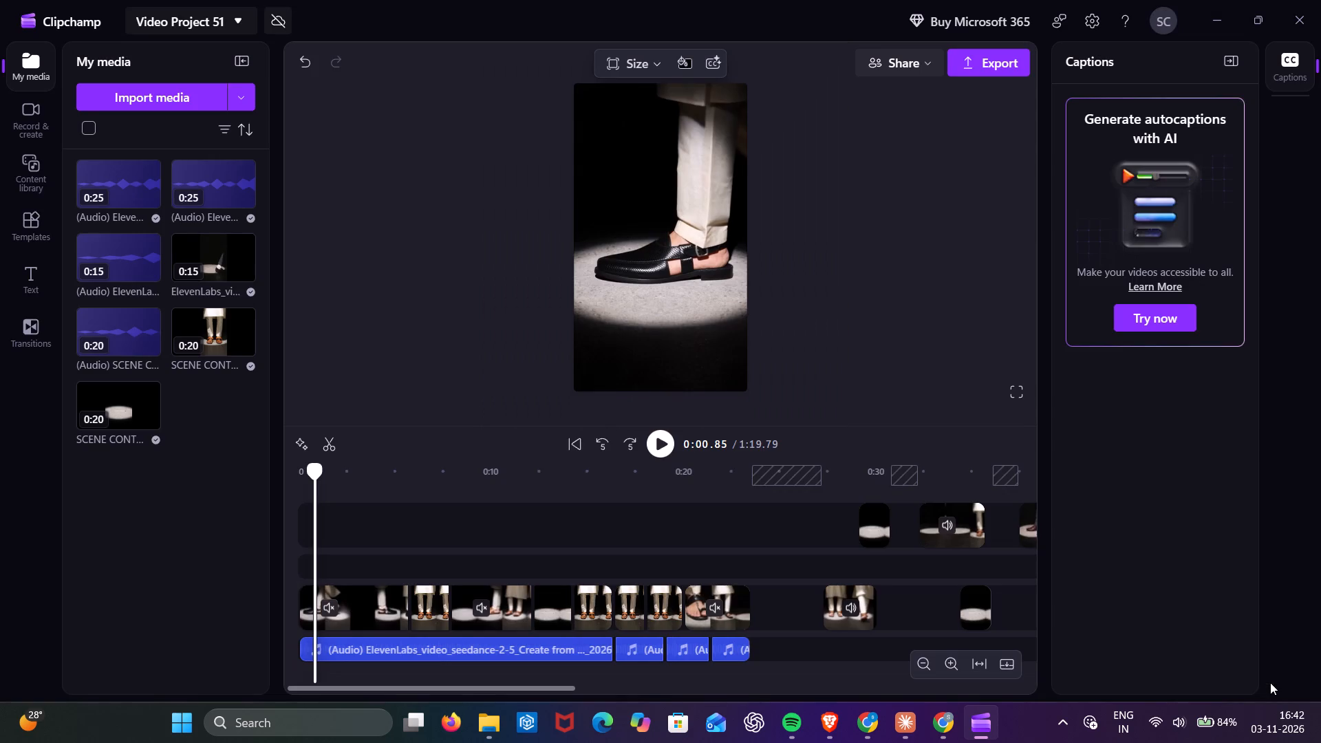
Set the speed of the first video piece to 1x.
{"action": "left_click", "coordinate": [364, 610]}
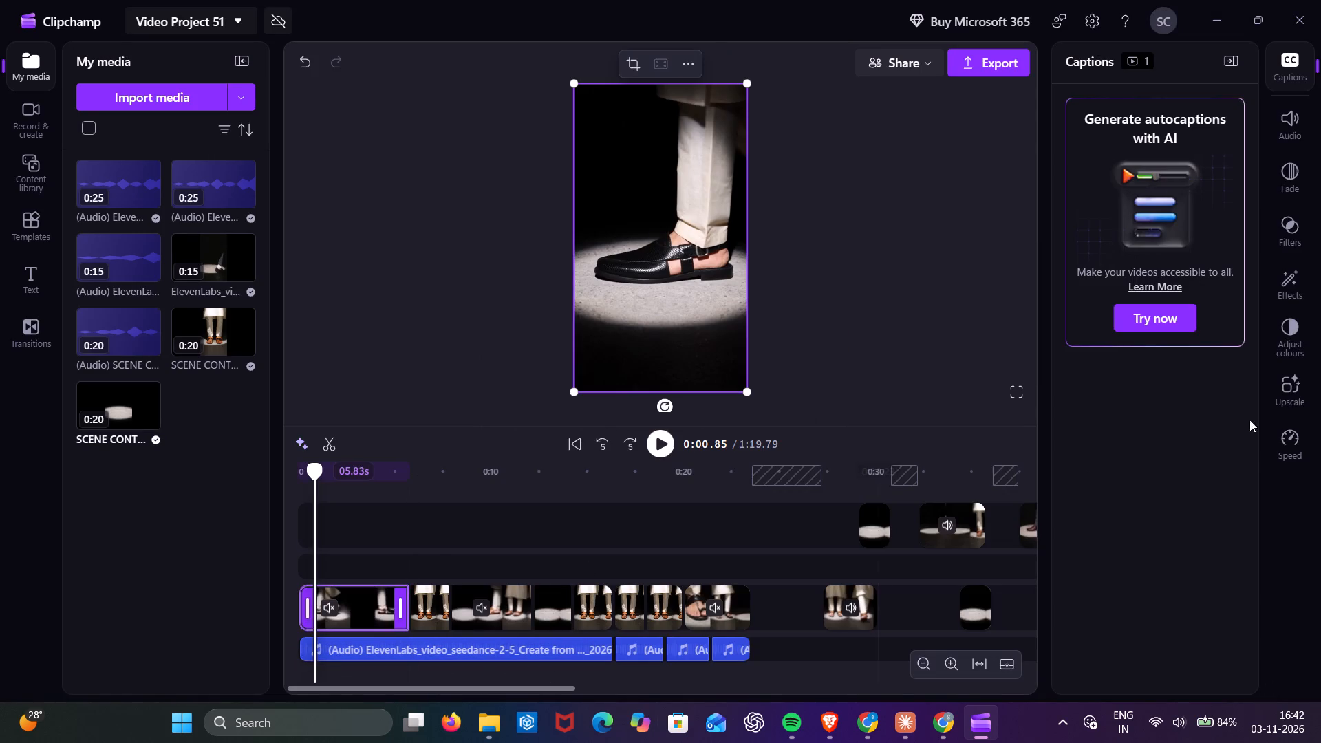
{"action": "left_click", "coordinate": [1307, 438]}
{"action": "left_click", "coordinate": [1116, 143]}
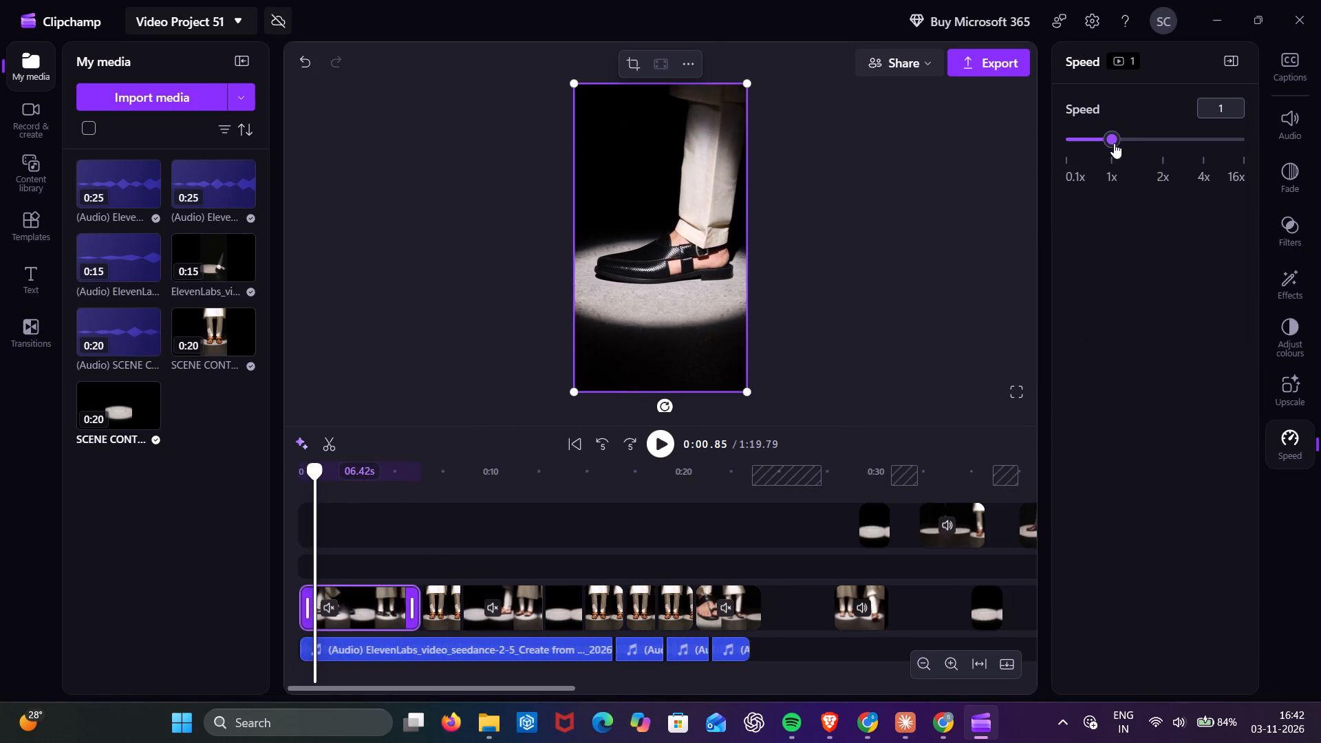
Set the speed of the third video piece, starting at about 0:08, to 1x.
{"action": "left_click", "coordinate": [444, 610]}
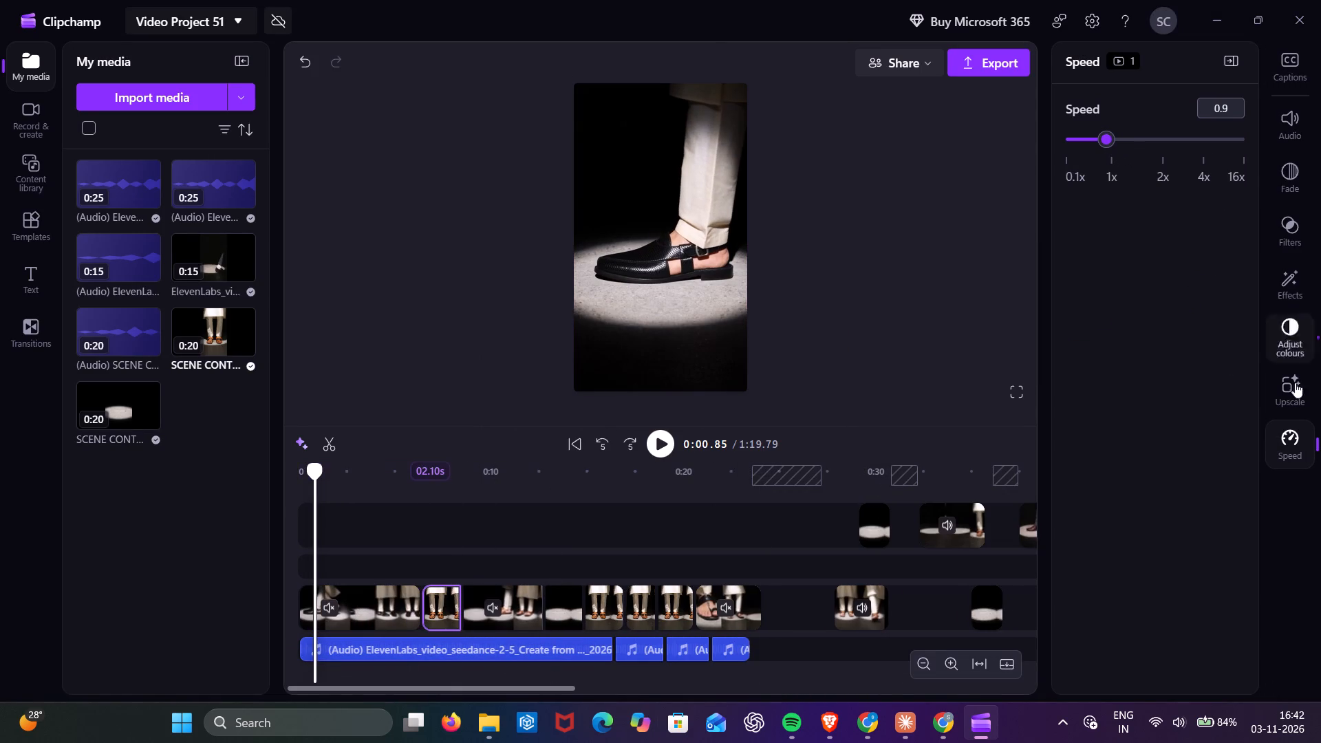
{"action": "left_click", "coordinate": [515, 621]}
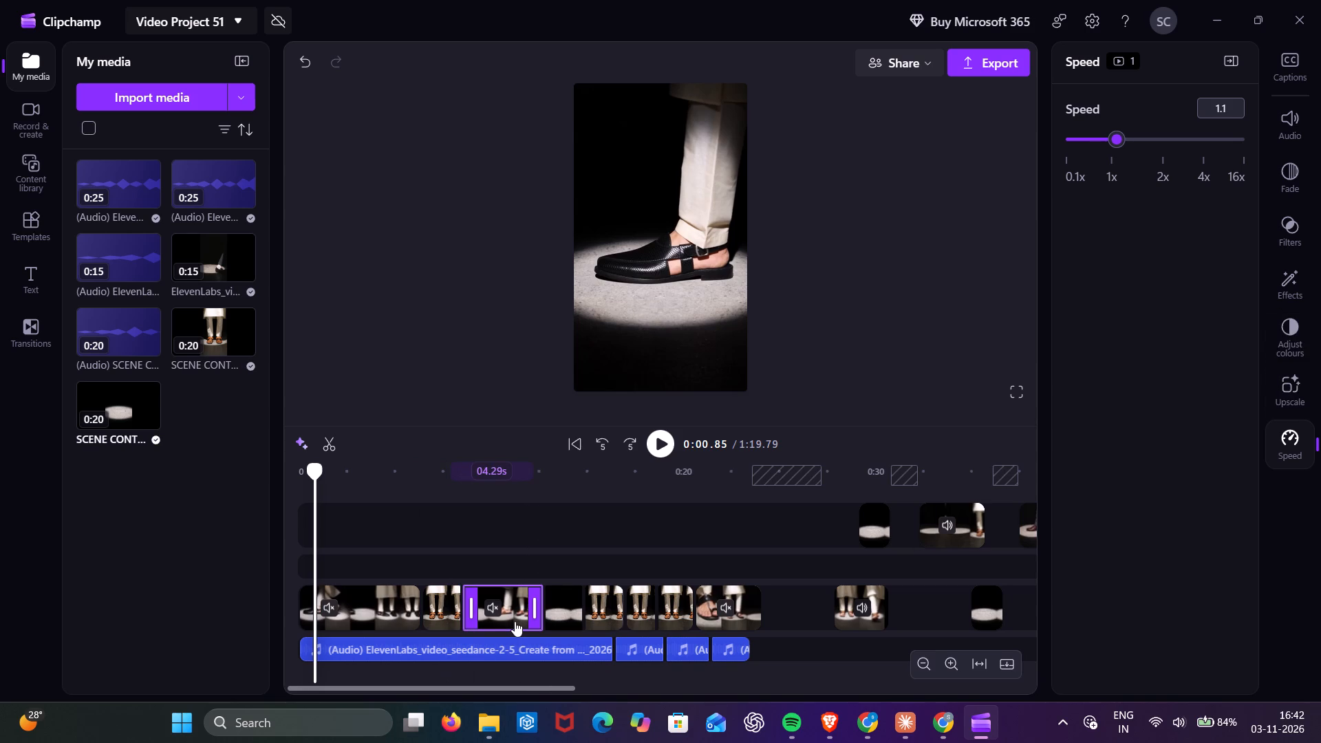
{"action": "left_click", "coordinate": [1118, 143]}
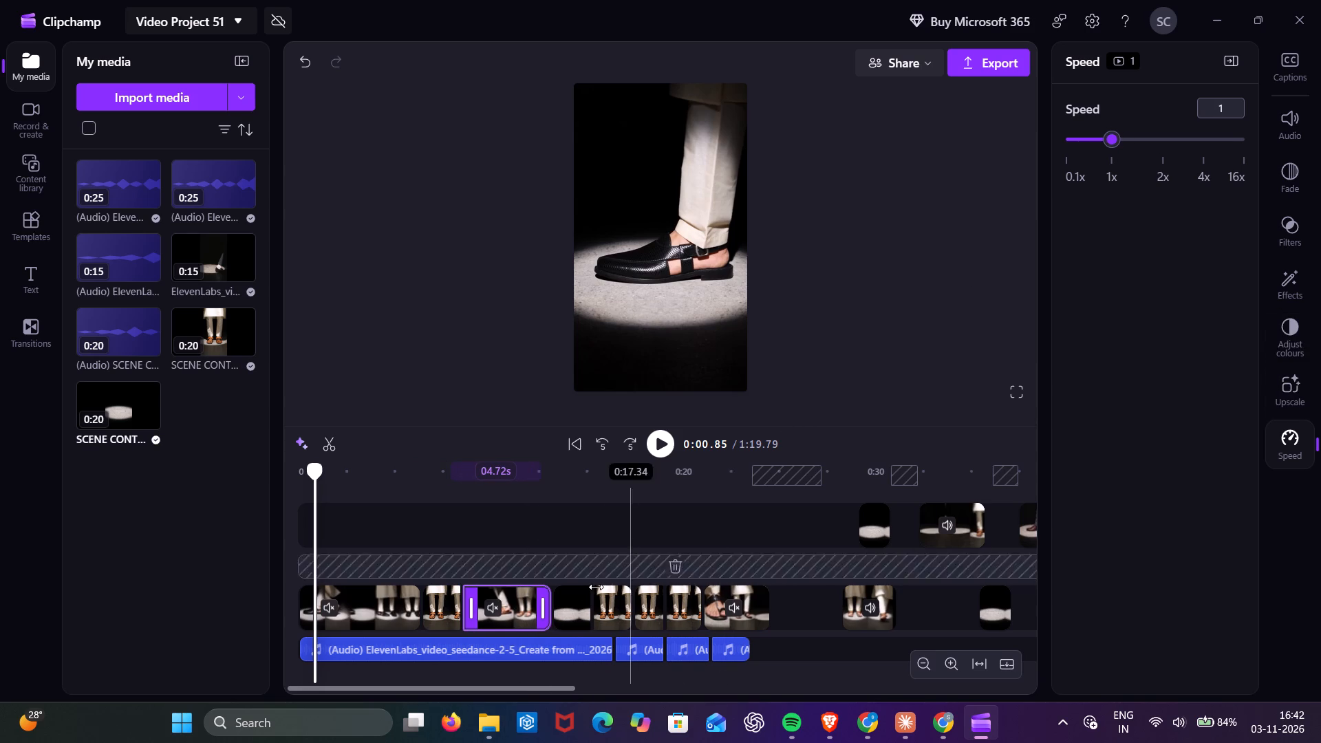
Check the speed of the remaining video pieces and extend the last audio piece to about 3.28 s, matching the video's end.
{"action": "left_click", "coordinate": [568, 613]}
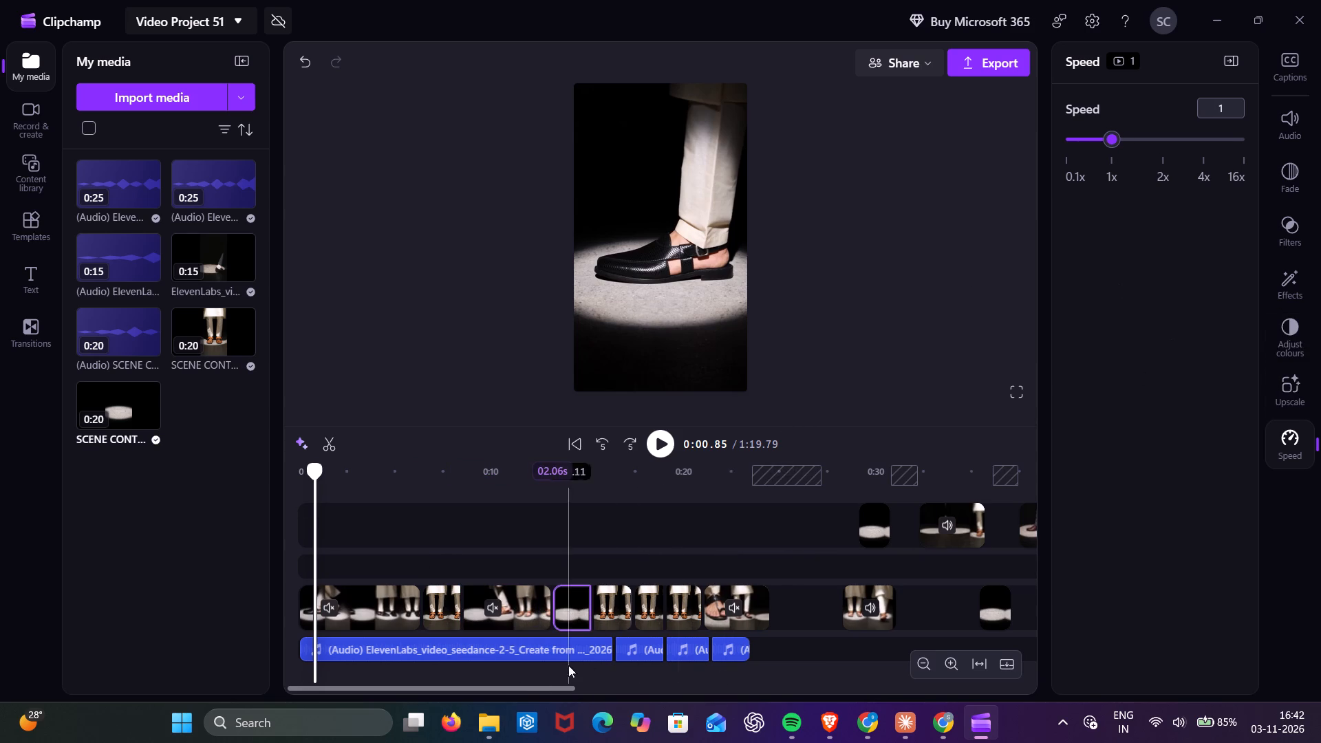
{"action": "left_click", "coordinate": [616, 614]}
{"action": "left_click", "coordinate": [683, 616]}
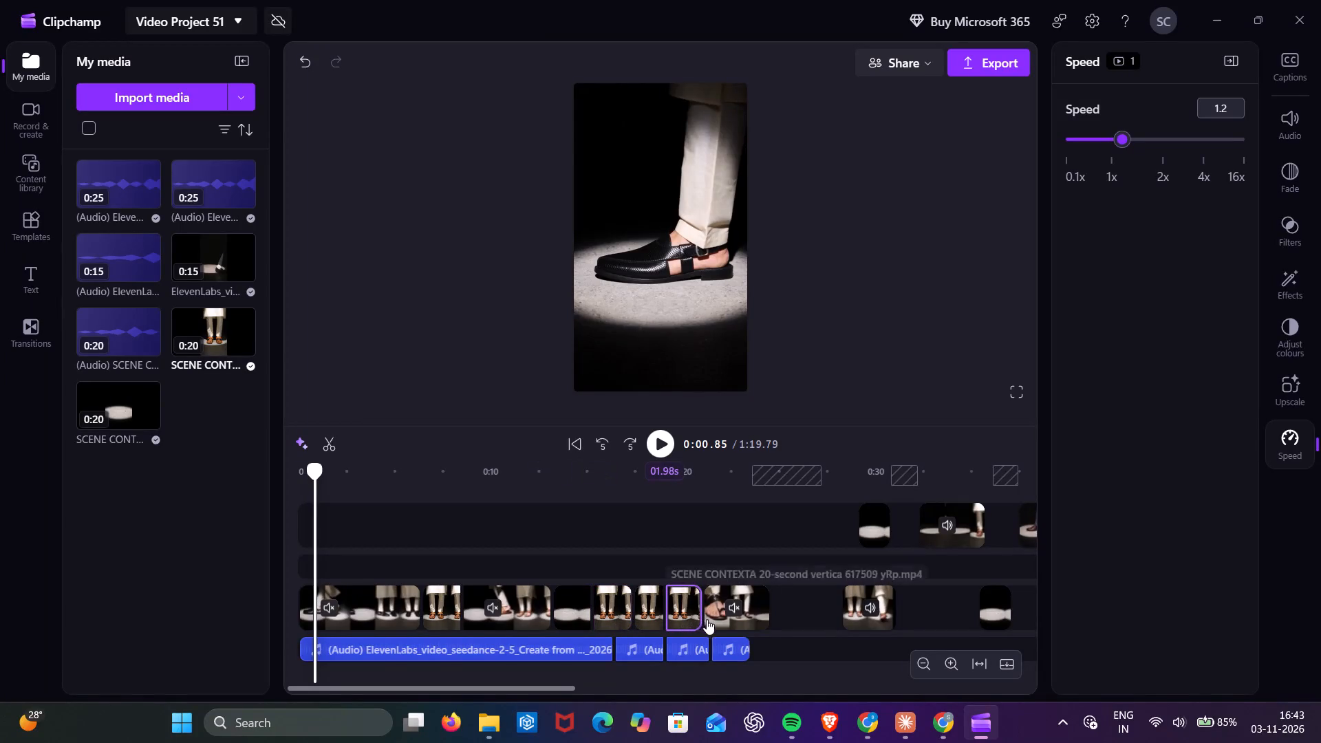
{"action": "left_click", "coordinate": [738, 624]}
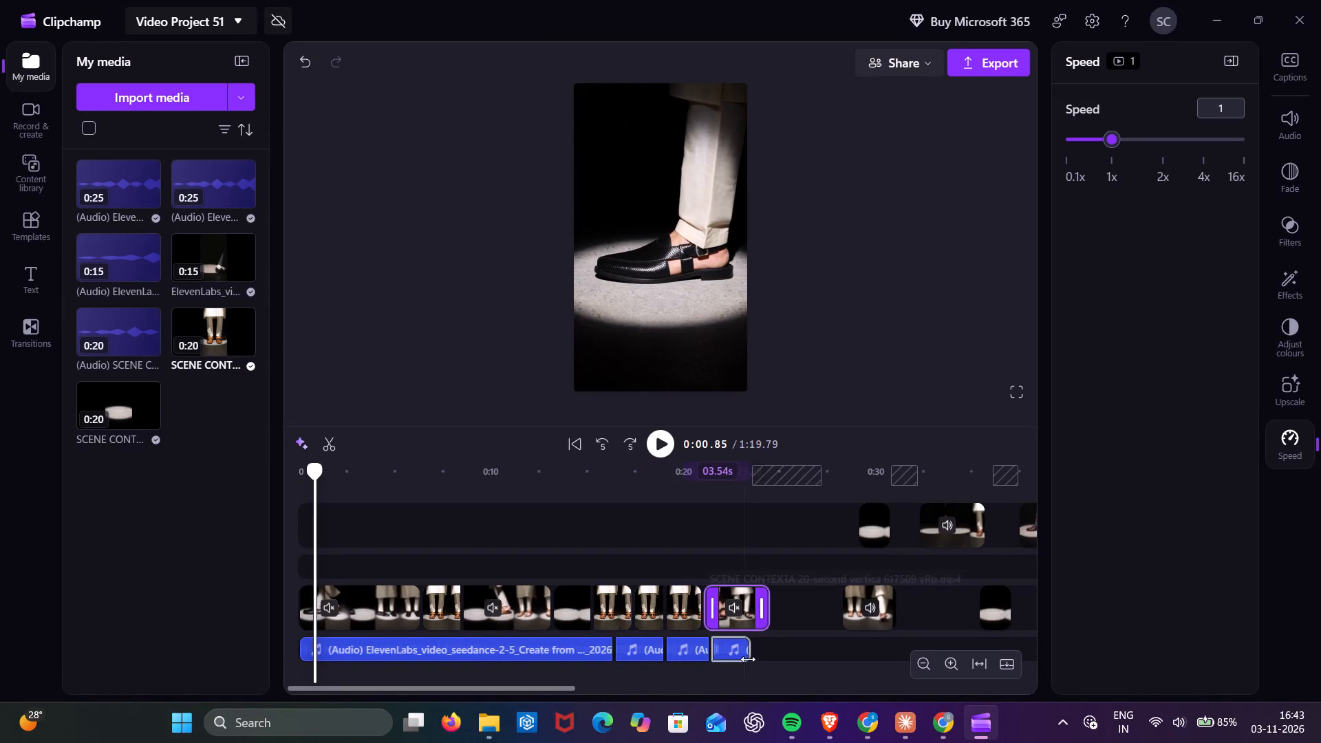
{"action": "left_click_drag", "start_coordinate": [747, 653], "coordinate": [775, 654]}
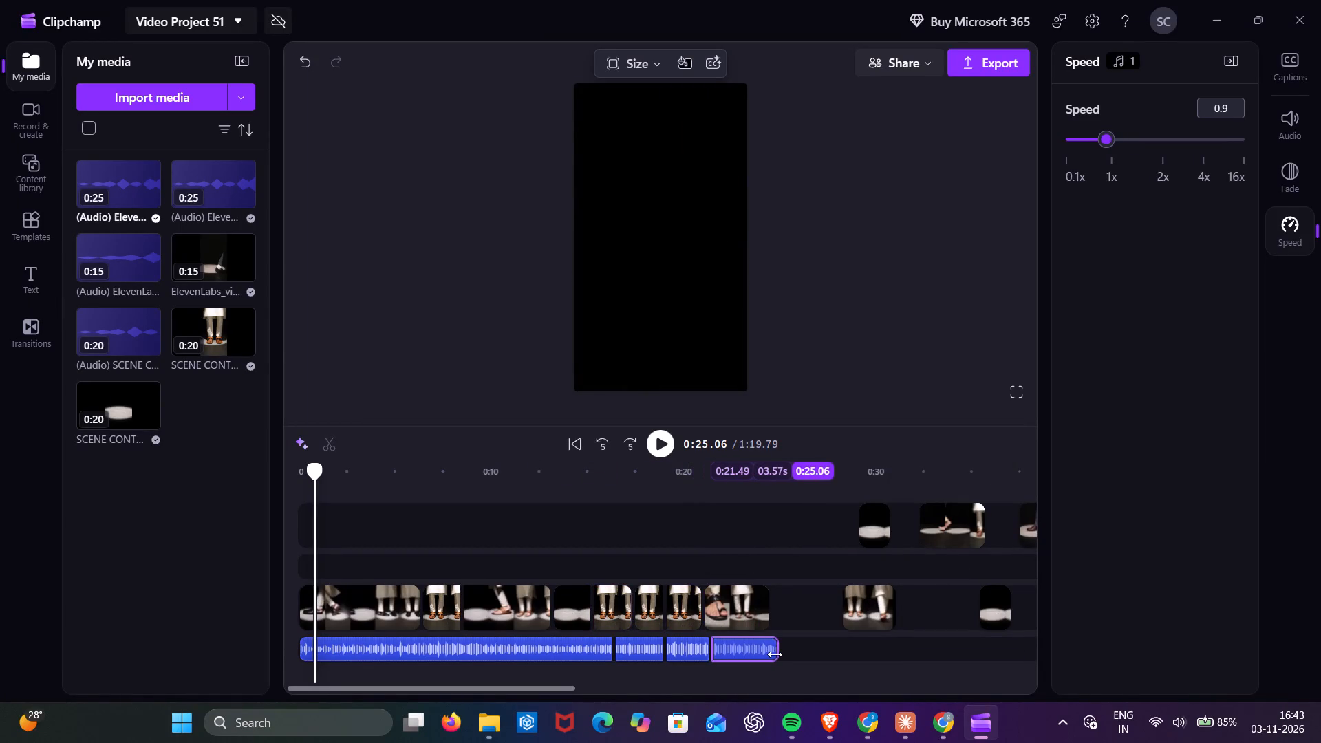
{"action": "left_click_drag", "start_coordinate": [775, 654], "coordinate": [784, 656]}
{"action": "left_click_drag", "start_coordinate": [784, 656], "coordinate": [769, 663]}
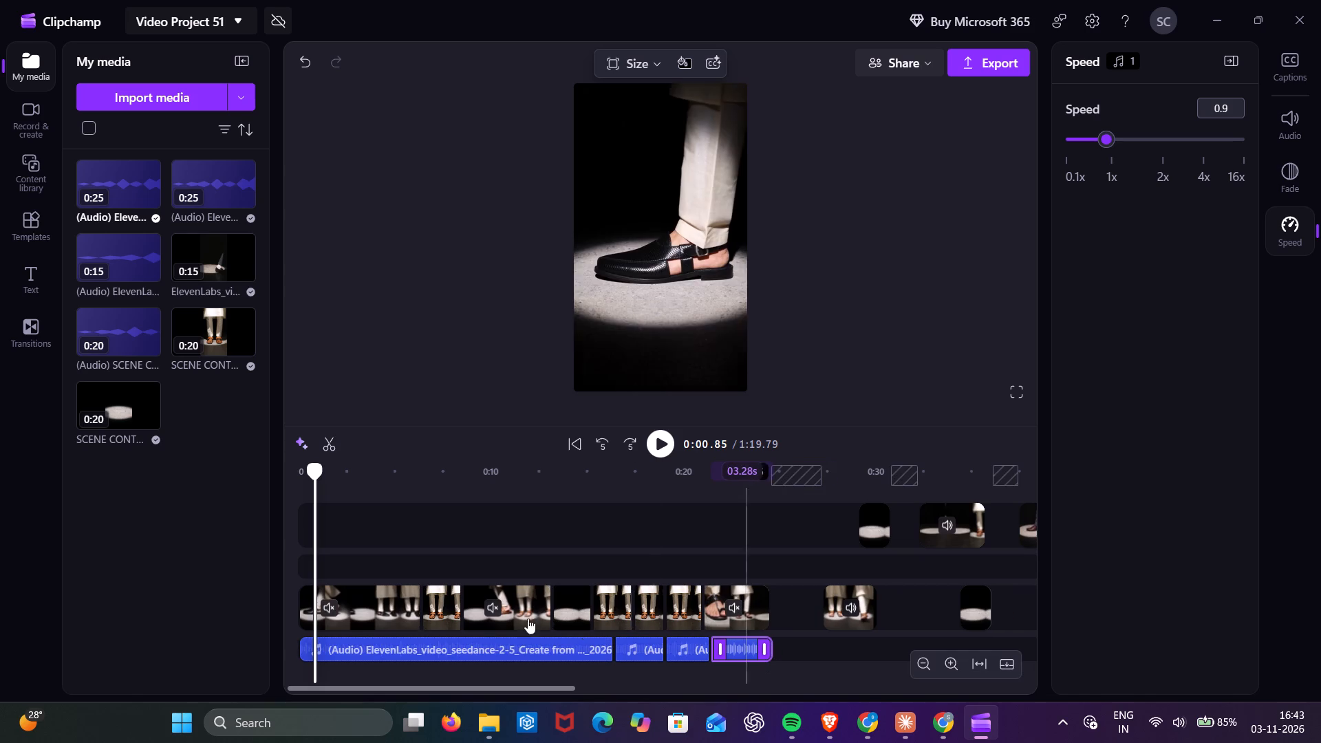
Play the whole edit from the start in full screen to examine how the retimed video fits the music.
{"action": "left_click", "coordinate": [299, 554]}
{"action": "left_click", "coordinate": [660, 449]}
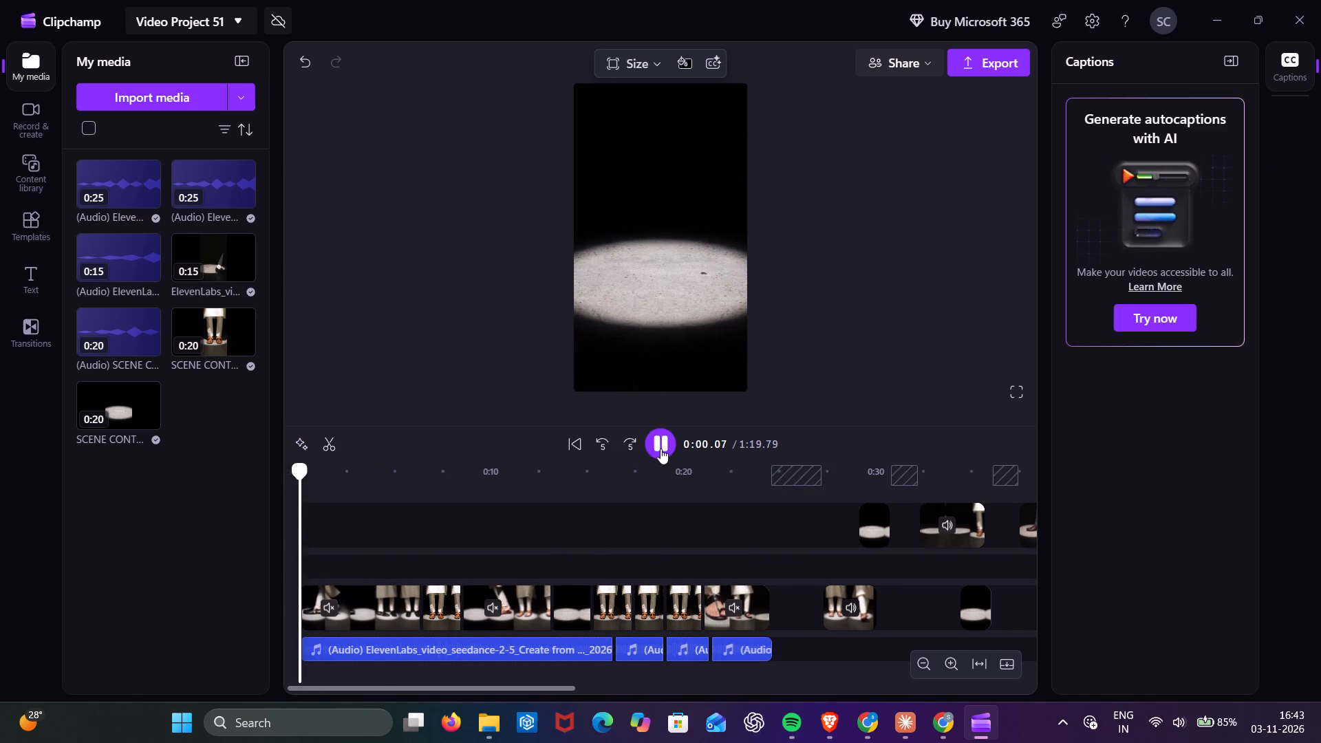
{"action": "left_click", "coordinate": [1028, 391]}
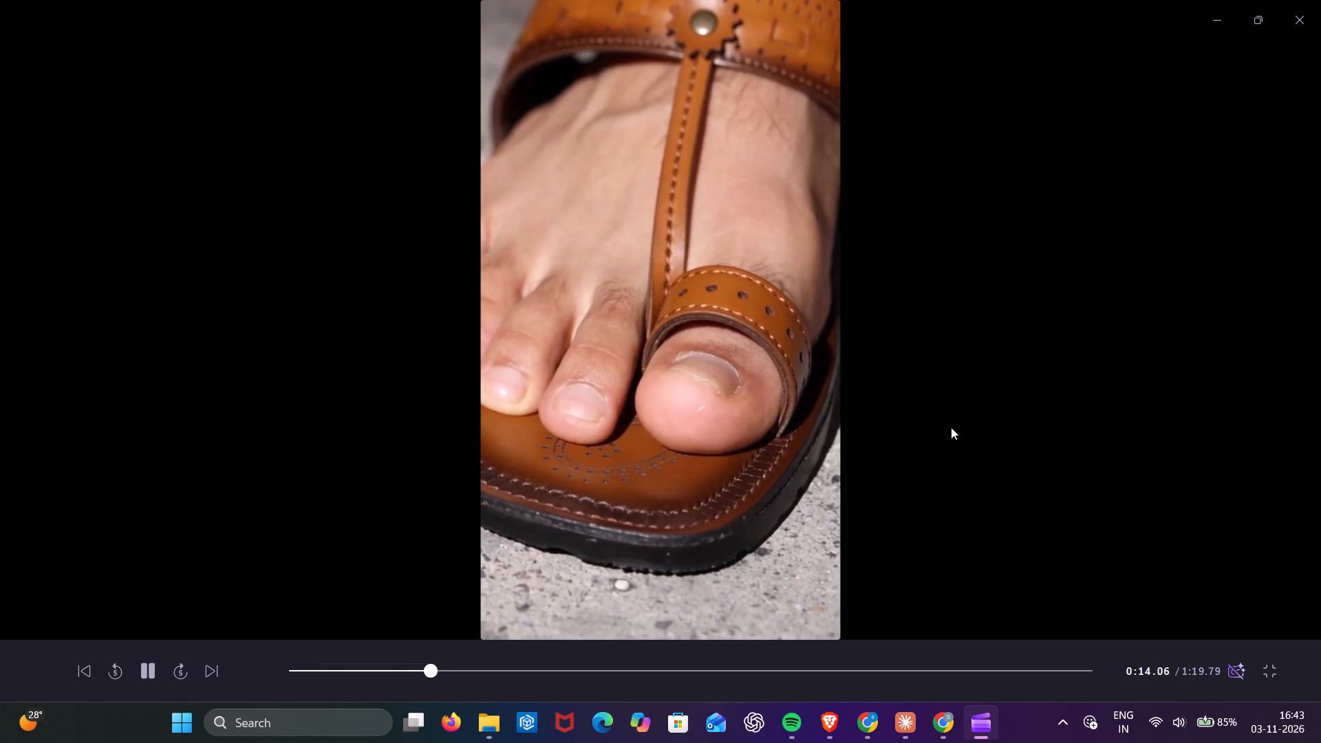
{"action": "left_click", "coordinate": [803, 462]}
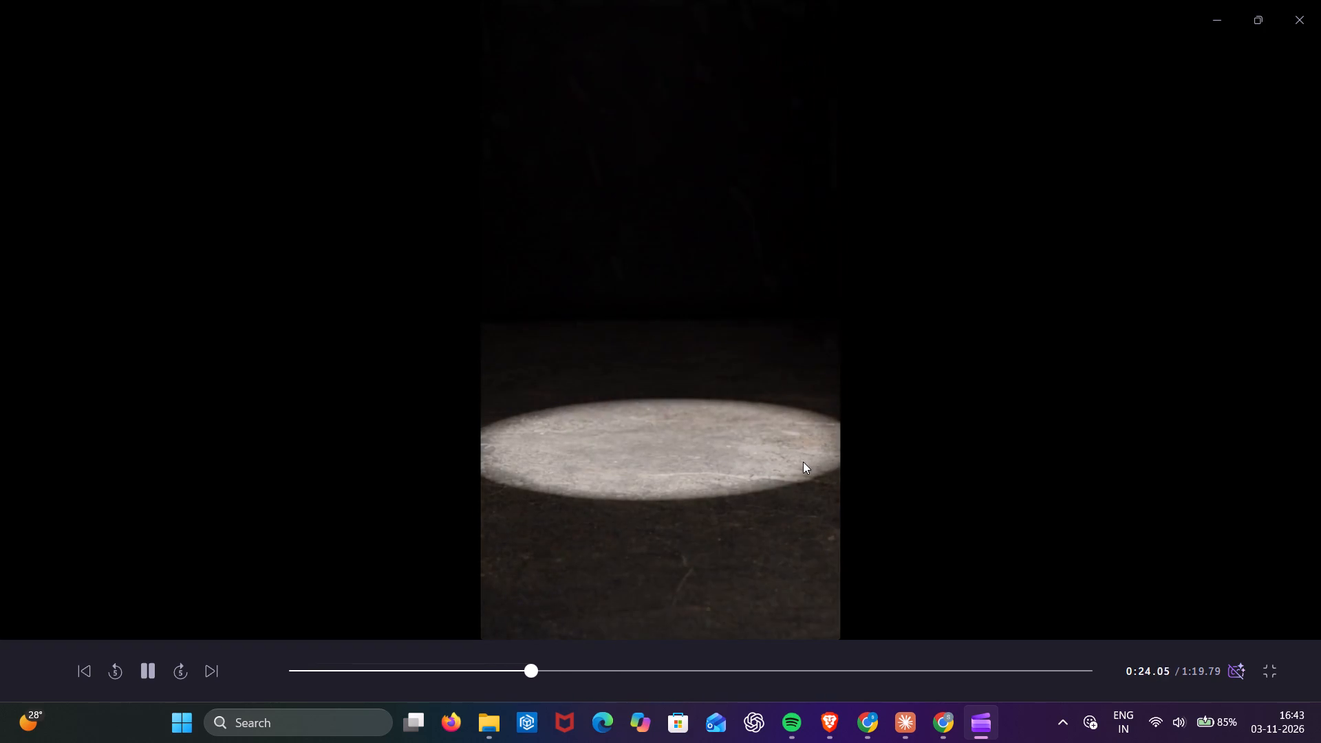
{"action": "left_click", "coordinate": [143, 678]}
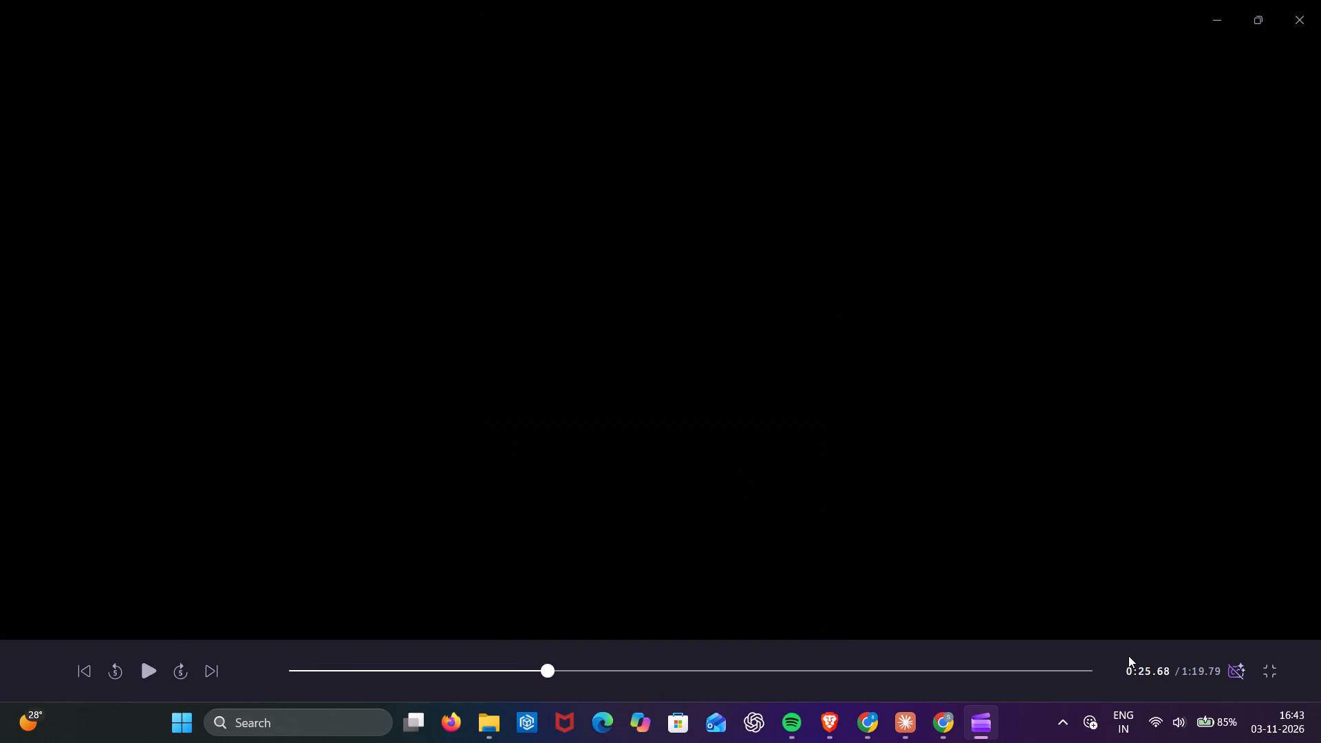
{"action": "left_click", "coordinate": [1271, 677]}
Set the speed of the last audio piece to 1x.
{"action": "left_click", "coordinate": [735, 656]}
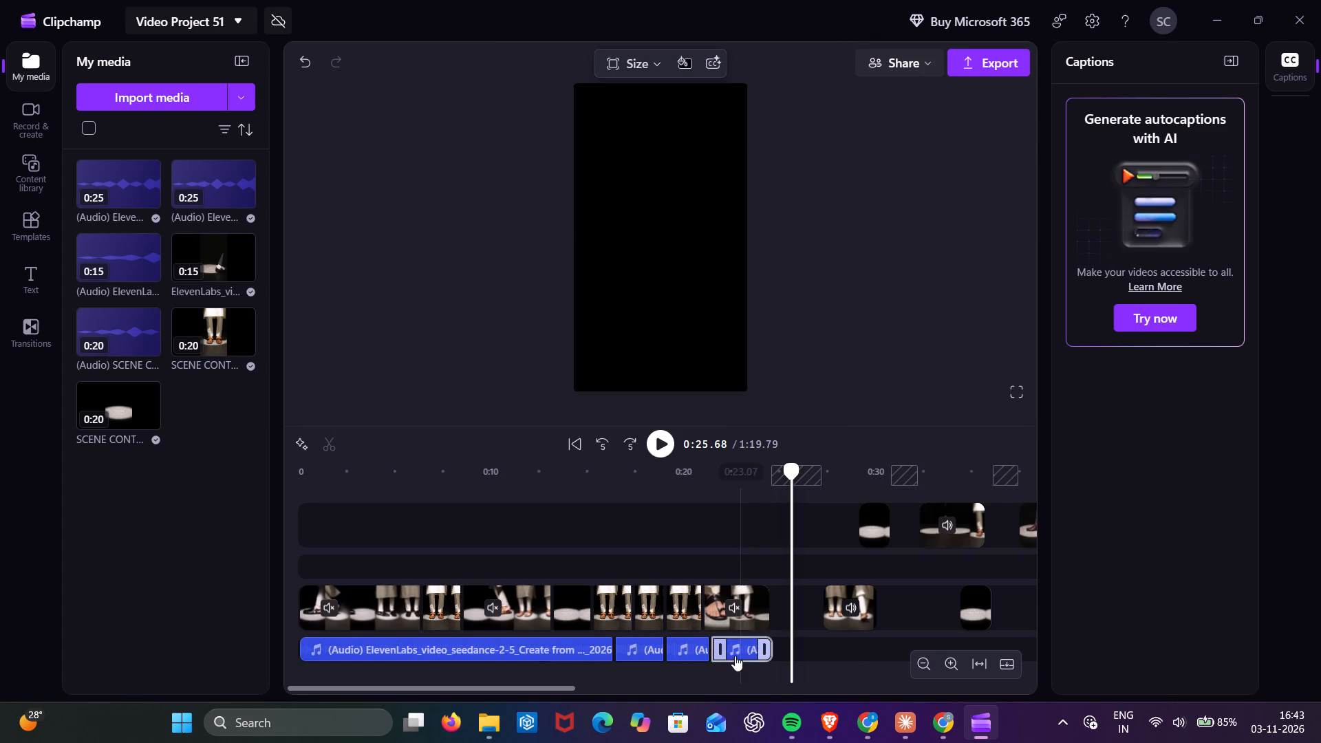
{"action": "left_click", "coordinate": [1296, 236]}
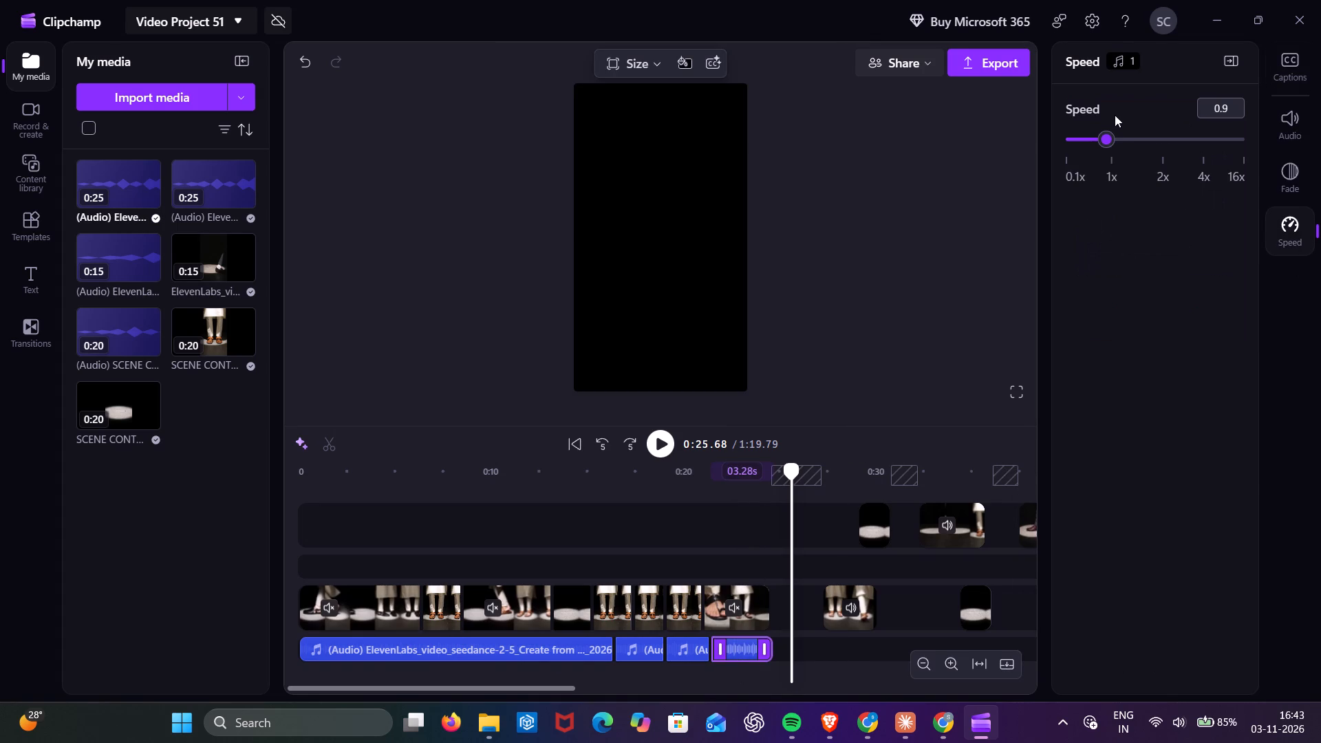
{"action": "left_click_drag", "start_coordinate": [1108, 139], "coordinate": [1112, 140]}
{"action": "left_click_drag", "start_coordinate": [1112, 140], "coordinate": [1115, 139]}
{"action": "left_click", "coordinate": [906, 378]}
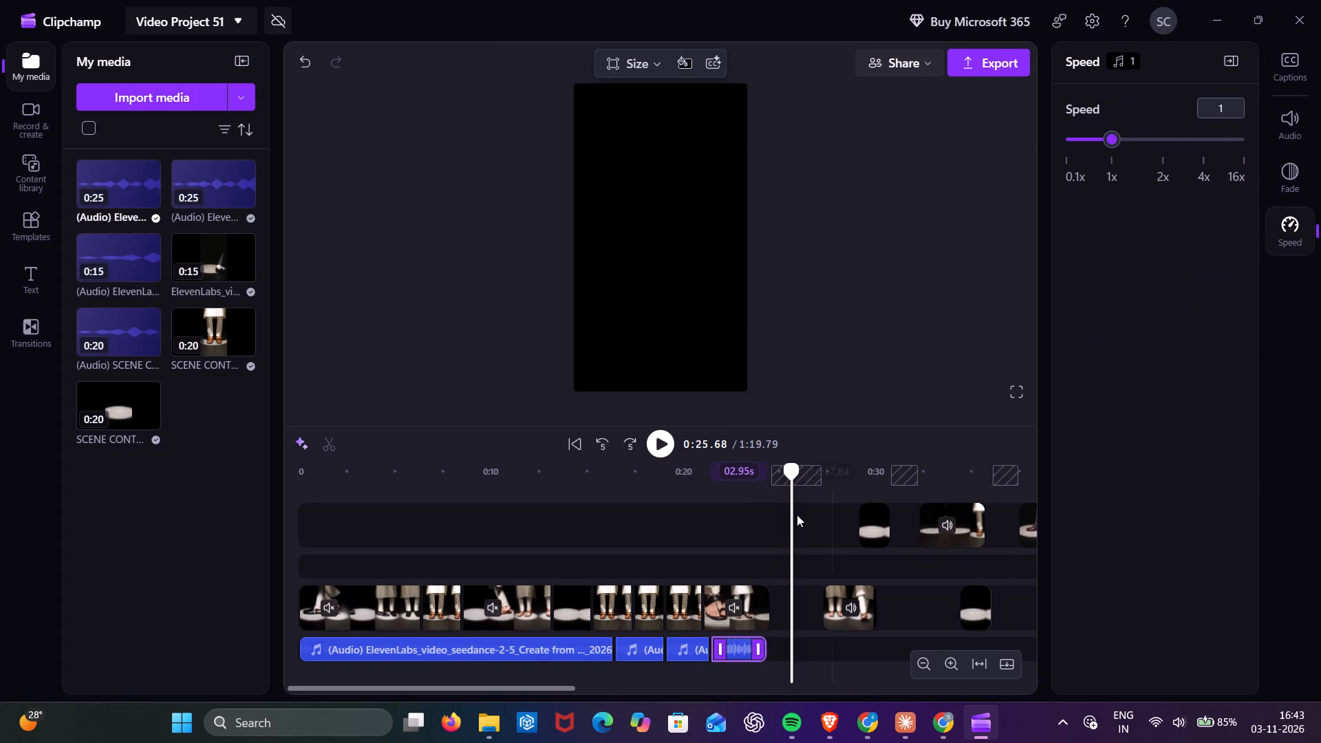
Play the ending of the edit from about 0:21 in full screen to examine the last audio piece.
{"action": "left_click", "coordinate": [808, 555]}
{"action": "left_click", "coordinate": [702, 557]}
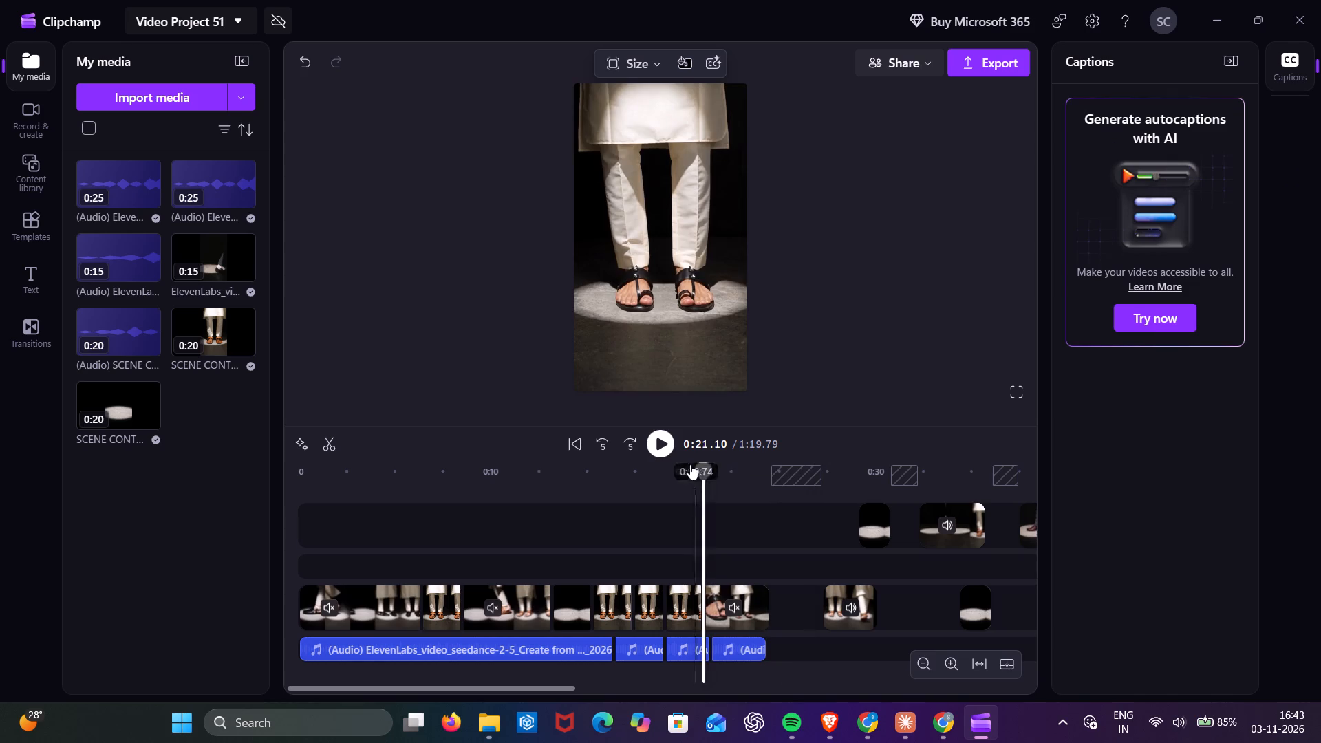
{"action": "left_click", "coordinate": [663, 442]}
{"action": "left_click", "coordinate": [1006, 394]}
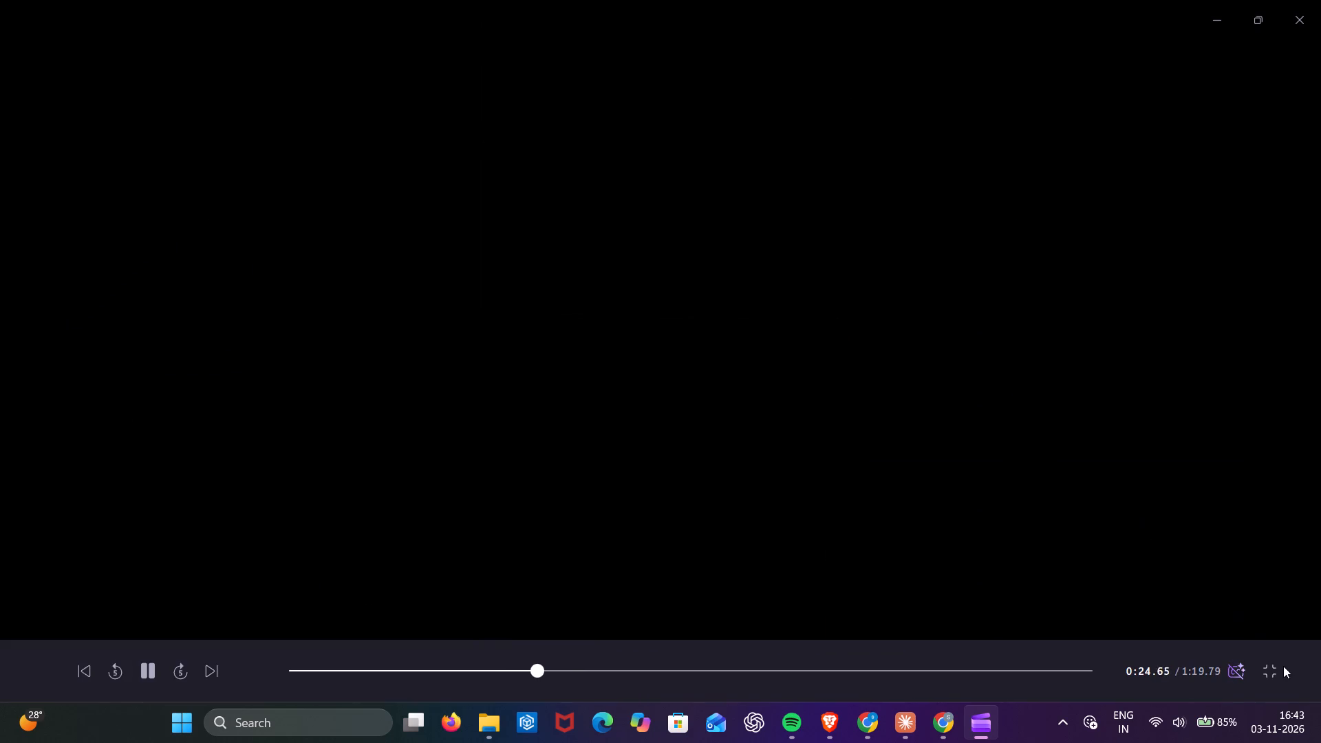
{"action": "left_click", "coordinate": [1276, 677]}
Play the whole edit again from the start in full screen to examine the video against the music.
{"action": "left_click", "coordinate": [284, 546]}
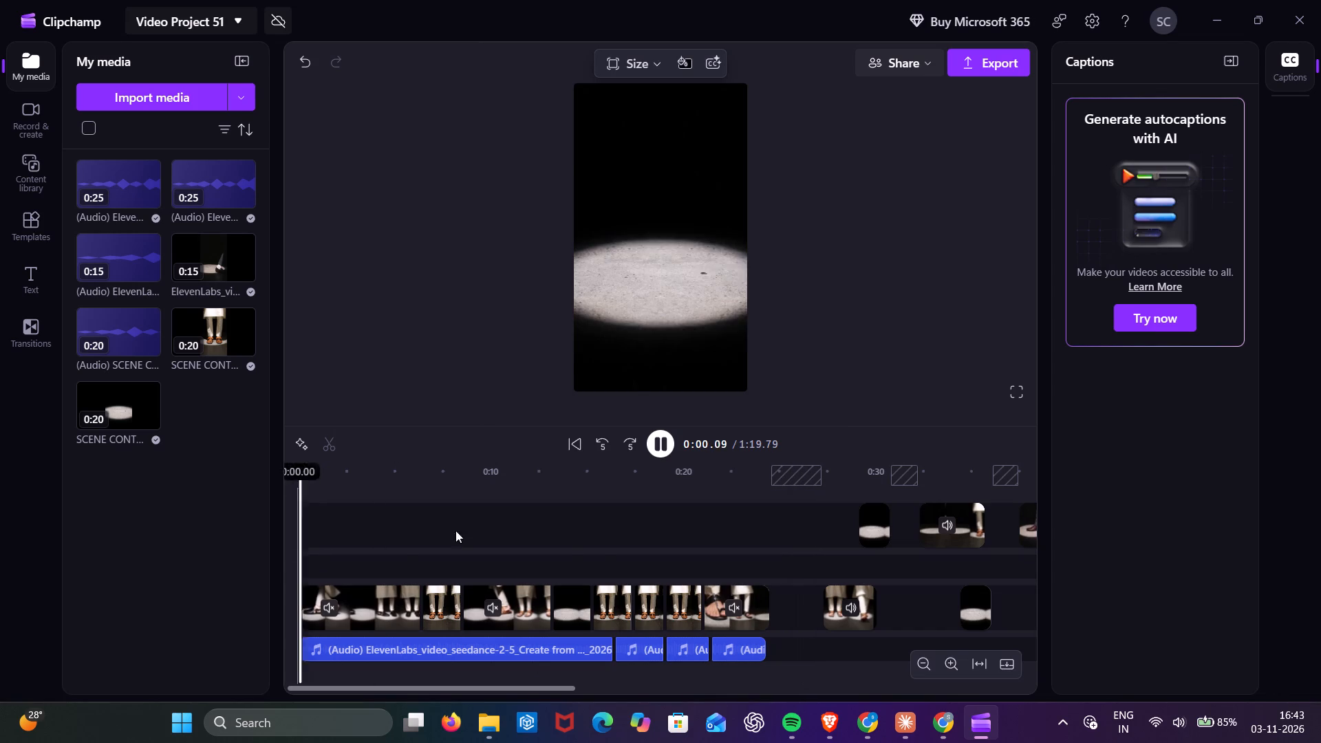
{"action": "left_click", "coordinate": [1020, 416]}
{"action": "left_click", "coordinate": [1024, 379]}
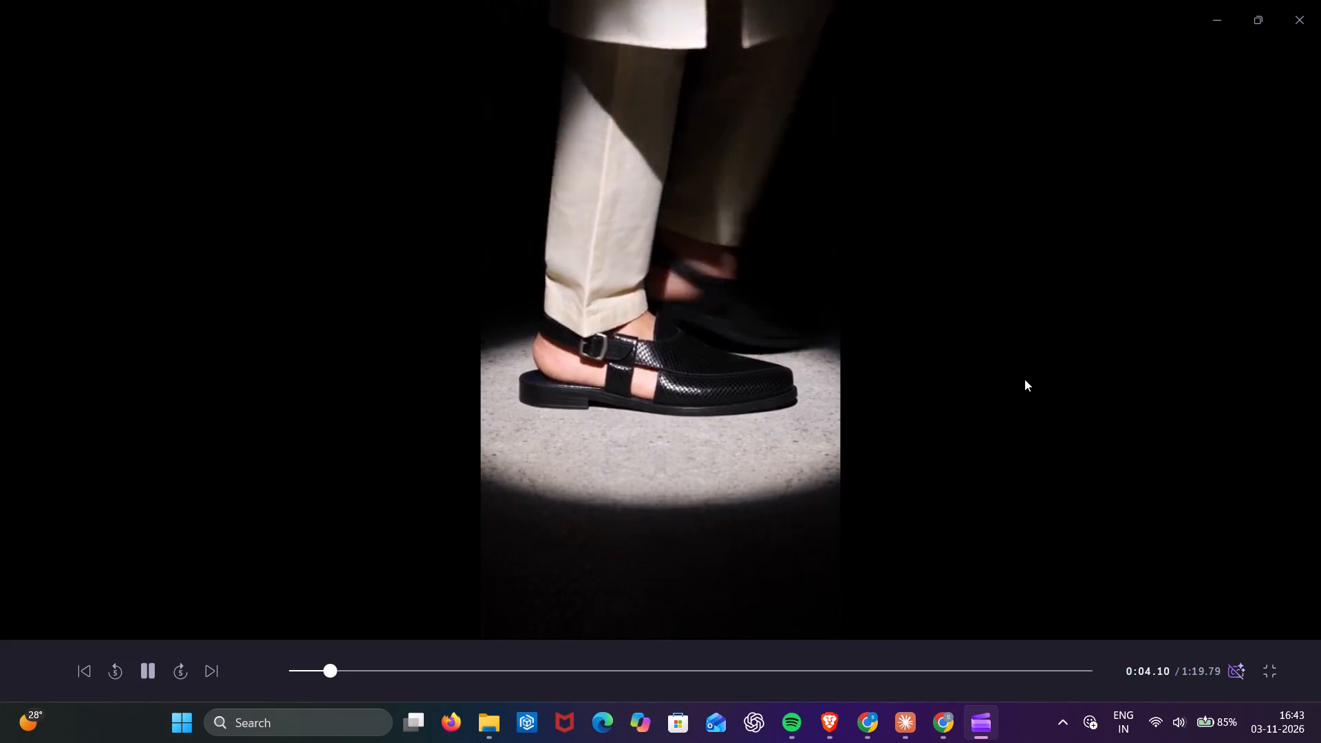
{"action": "left_click", "coordinate": [290, 669]}
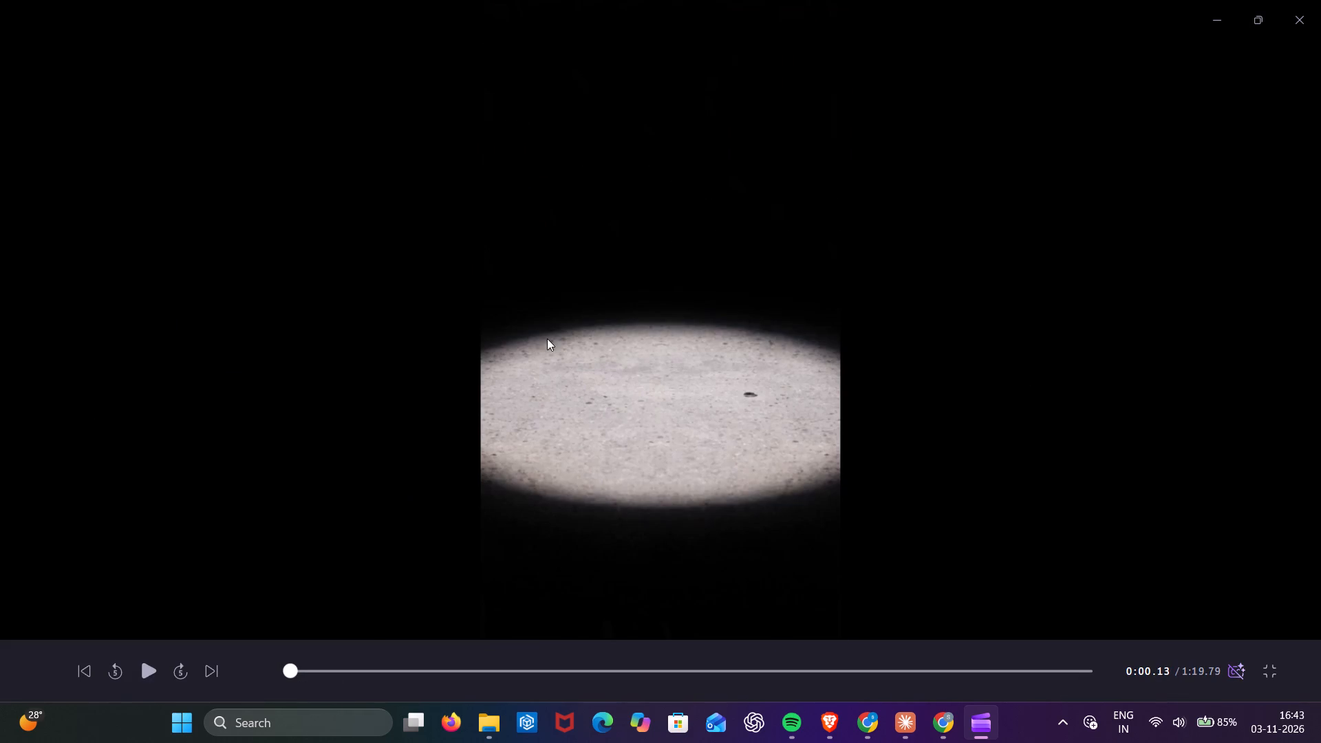
{"action": "key", "text": "space"}
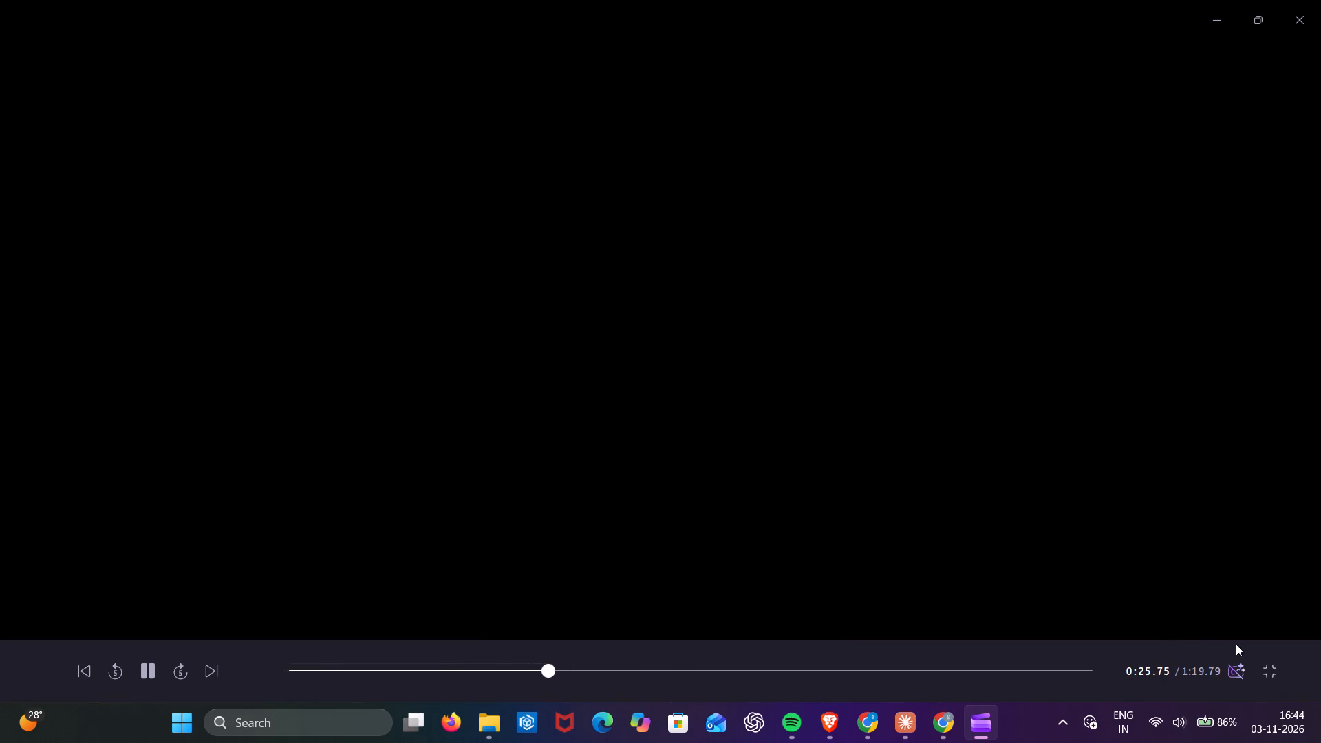
{"action": "left_click", "coordinate": [1269, 674]}
{"action": "left_click", "coordinate": [660, 441]}
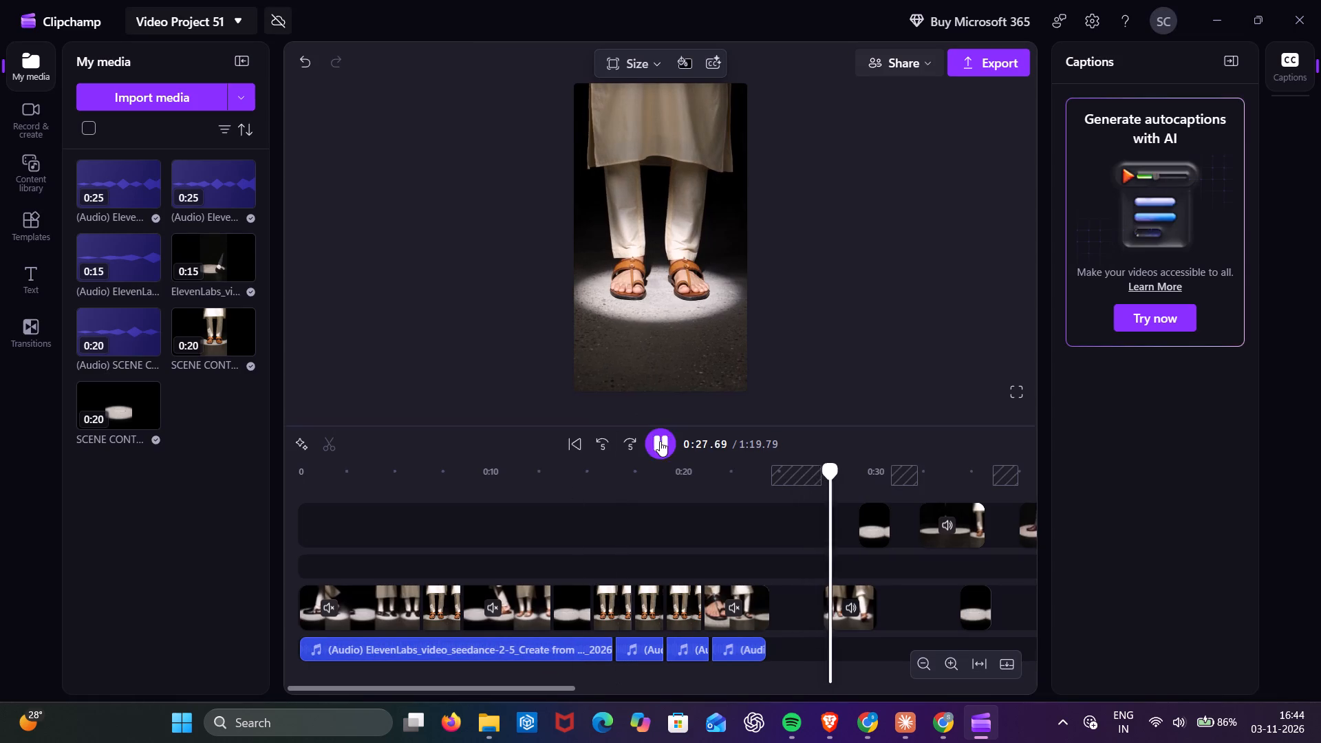
Play the spare video clips from about 0:27 to 0:39 to examine whether they are still needed.
{"action": "scroll", "coordinate": [776, 513], "scroll_direction": "left", "scroll_amount": 5}
{"action": "left_click", "coordinate": [776, 513]}
{"action": "scroll", "coordinate": [776, 513], "scroll_direction": "right", "scroll_amount": 3}
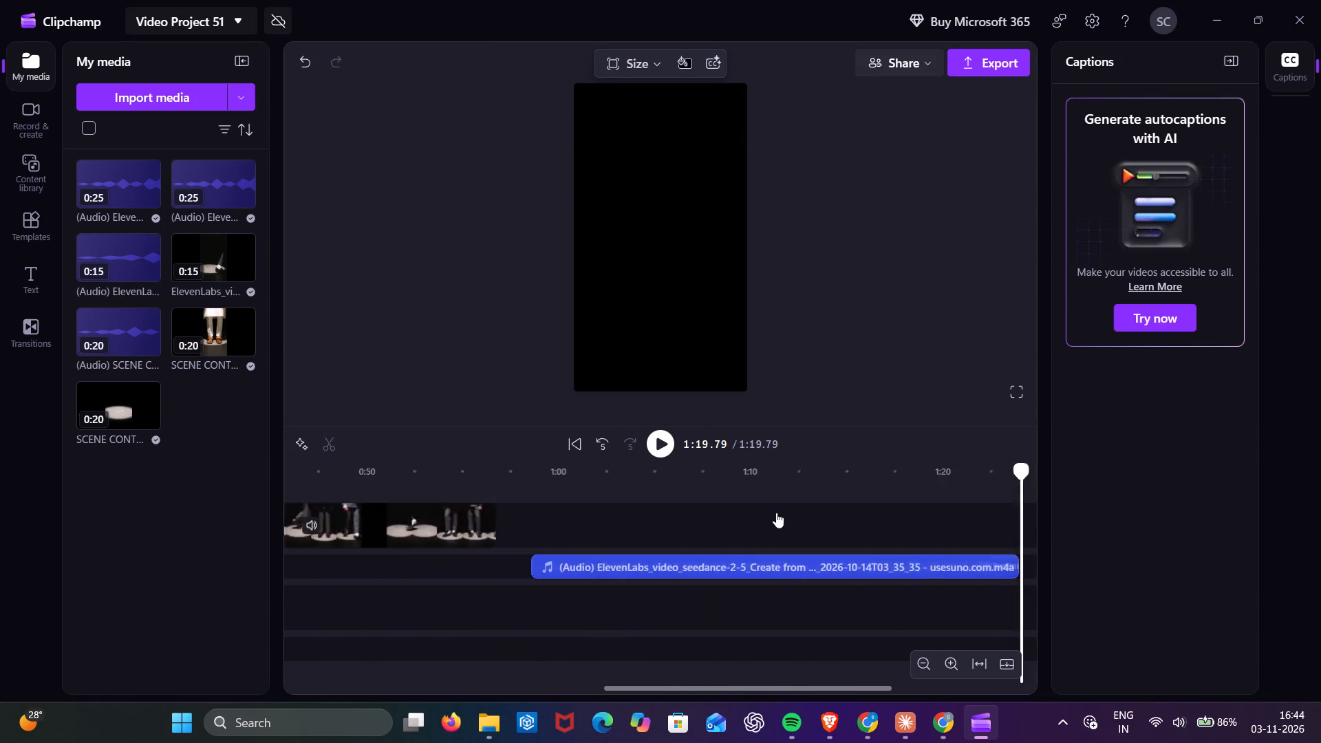
{"action": "left_click", "coordinate": [497, 517]}
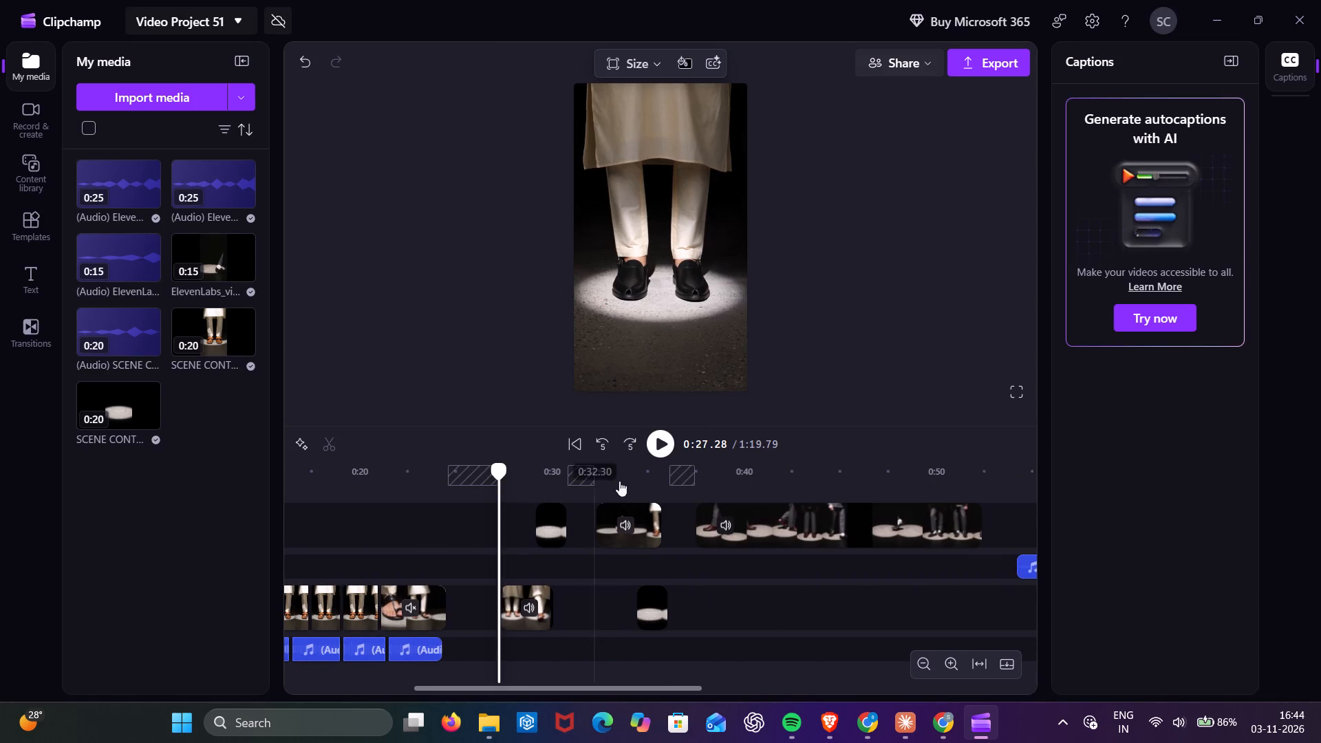
{"action": "left_click", "coordinate": [658, 451]}
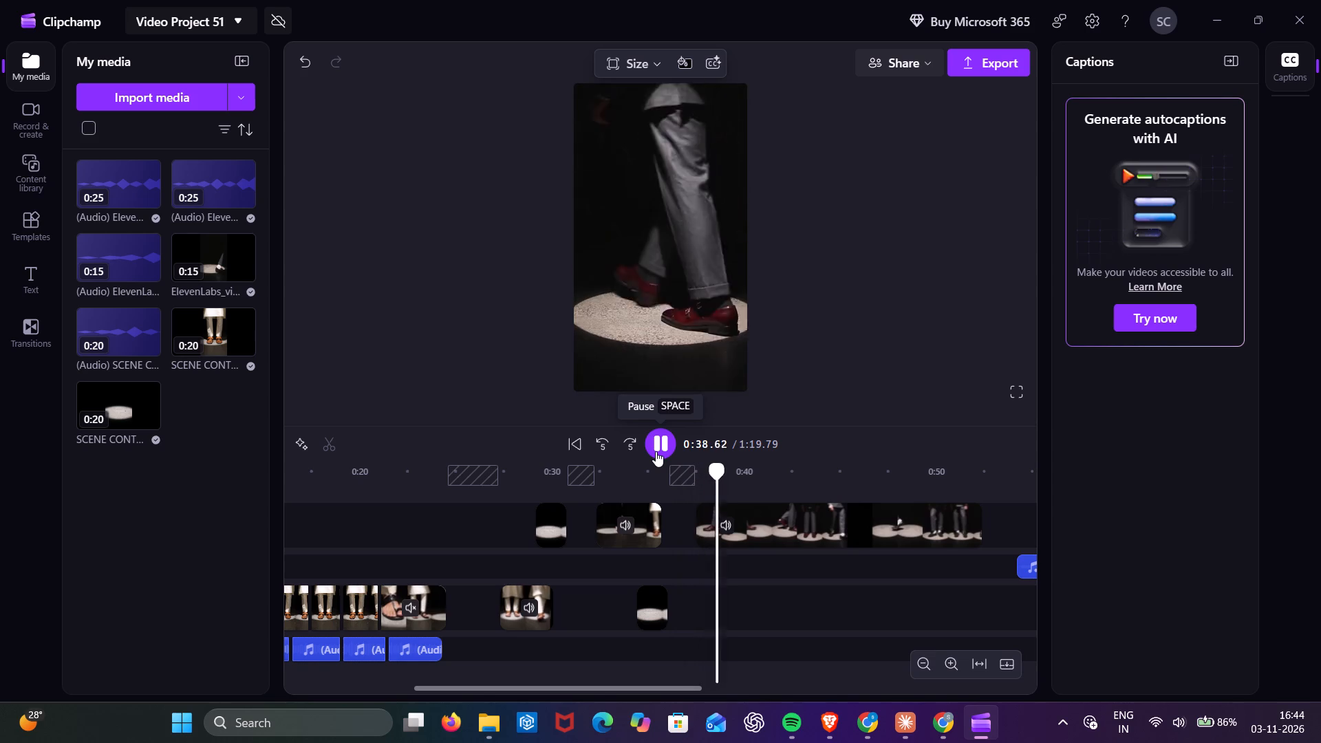
{"action": "left_click", "coordinate": [656, 451]}
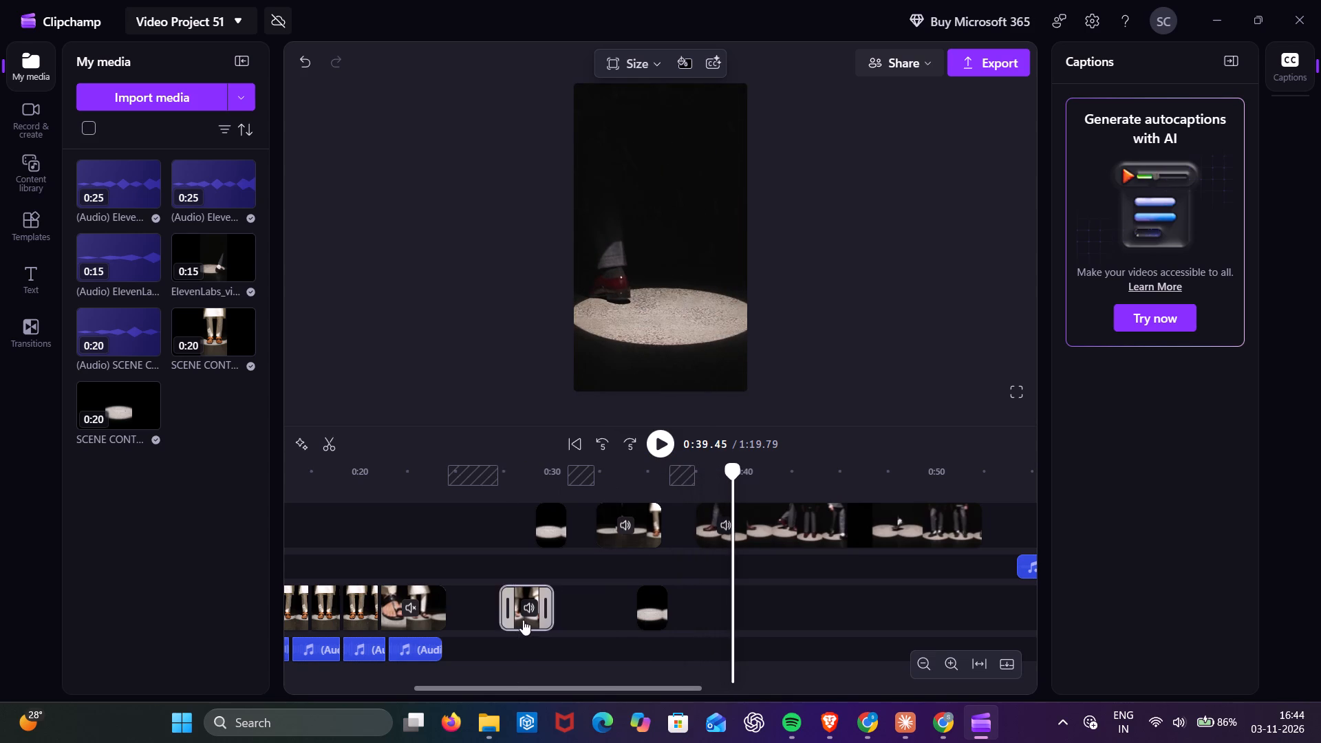
Delete the five spare video clips that sit after the finished edit, between about 0:27 and 0:52 on both video tracks.
{"action": "left_click", "coordinate": [524, 621]}
{"action": "key", "text": "Delete"}
{"action": "left_click", "coordinate": [544, 535]}
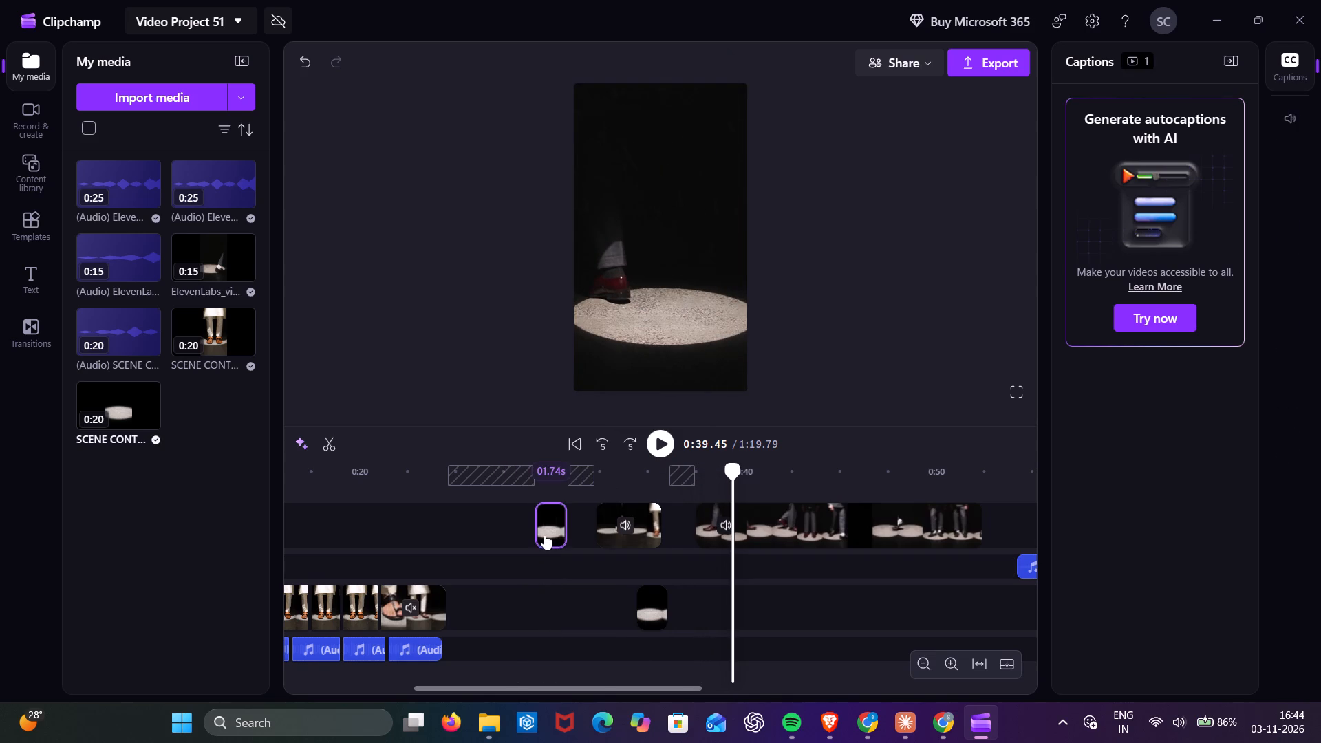
{"action": "key", "text": "Delete"}
{"action": "left_click", "coordinate": [627, 543]}
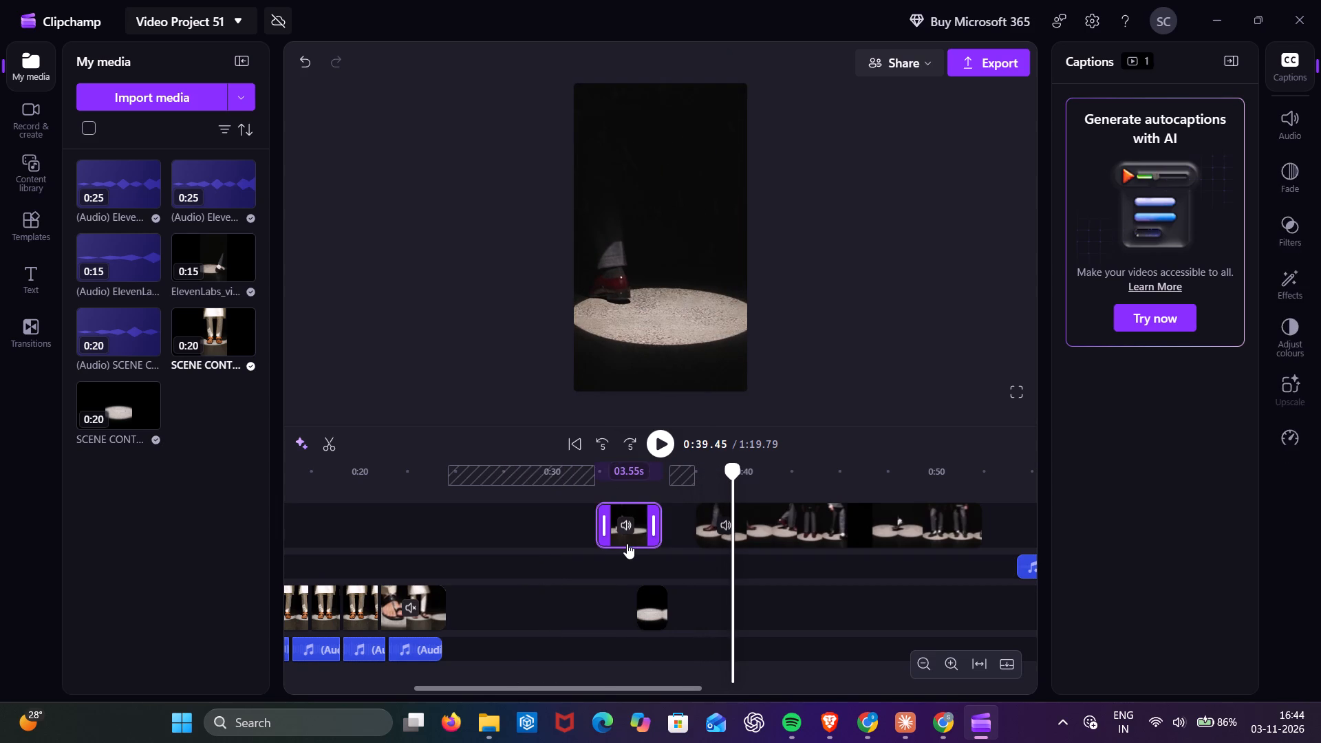
{"action": "key", "text": "Delete"}
{"action": "left_click", "coordinate": [641, 613]}
{"action": "key", "text": "Delete"}
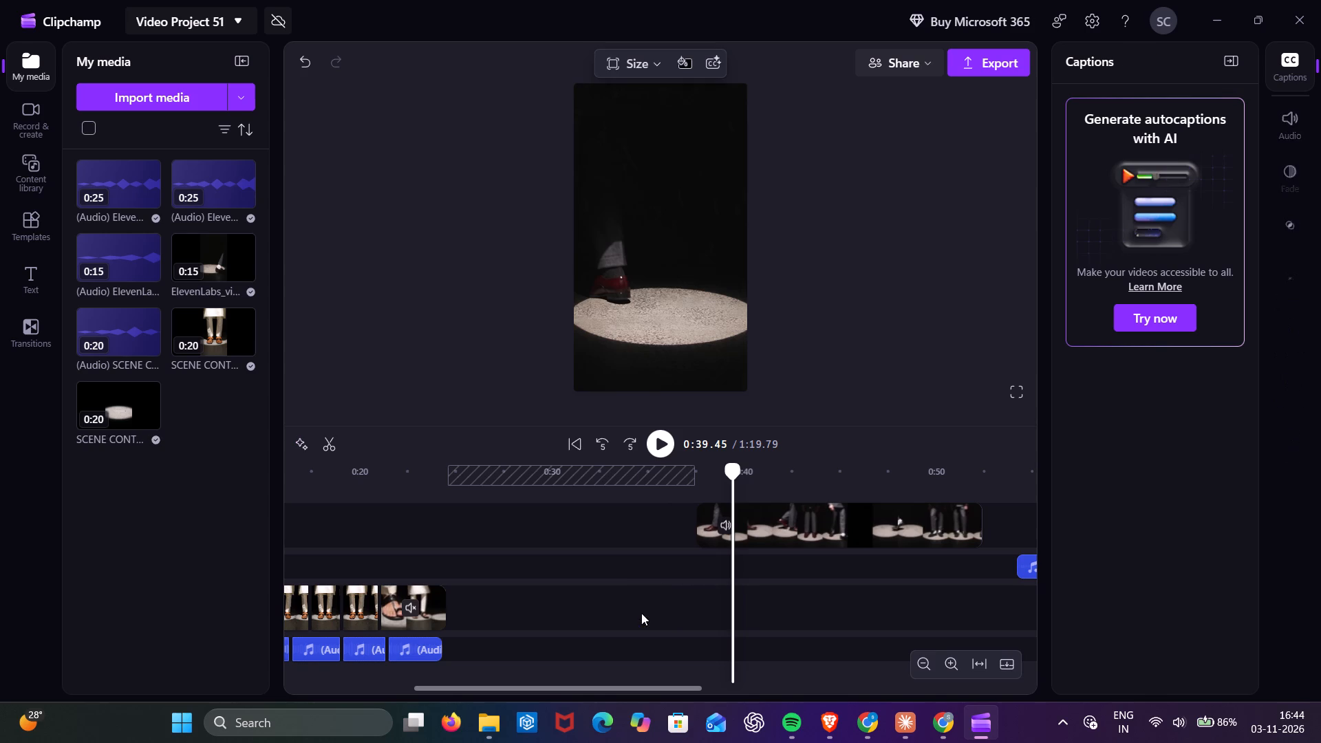
{"action": "left_click", "coordinate": [777, 518]}
{"action": "key", "text": "Delete"}
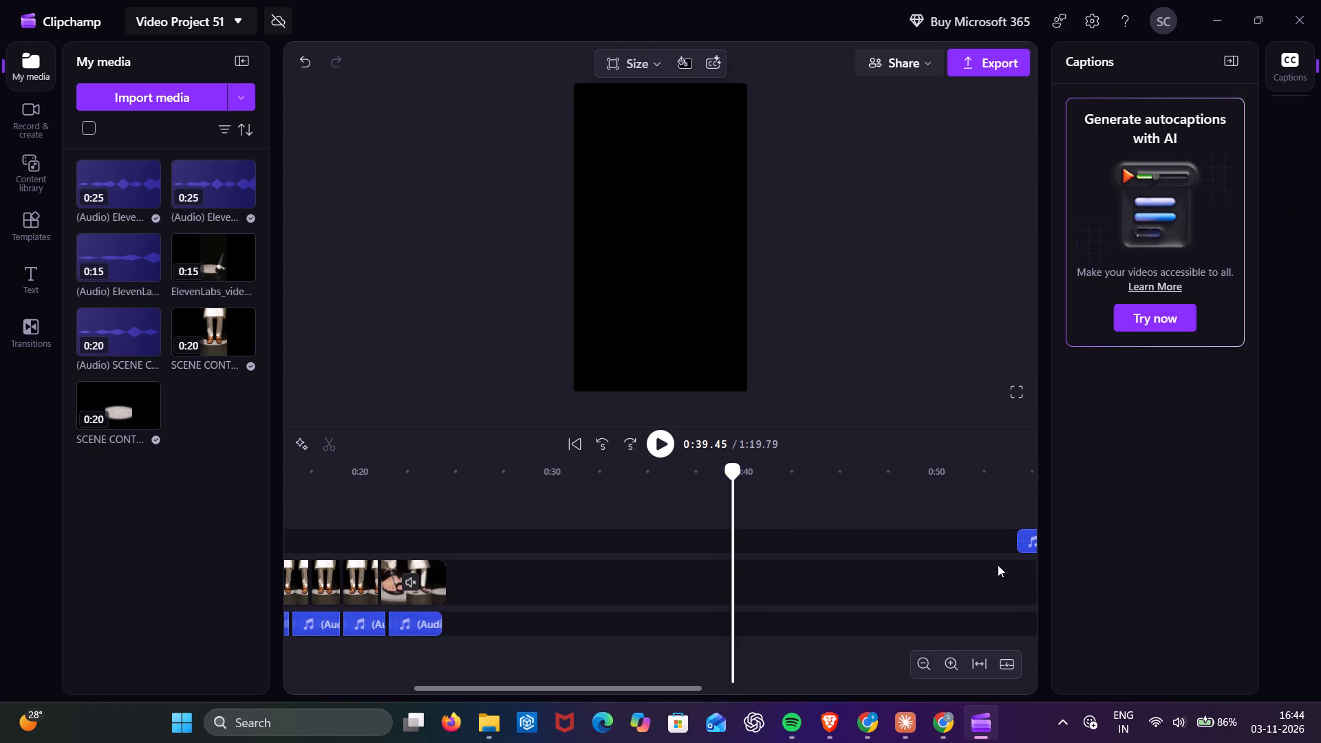
Play the spare audio clip sitting alone on the upper audio track, from about 0:54, to examine its sound.
{"action": "left_click", "coordinate": [1026, 546]}
{"action": "left_click", "coordinate": [1022, 519]}
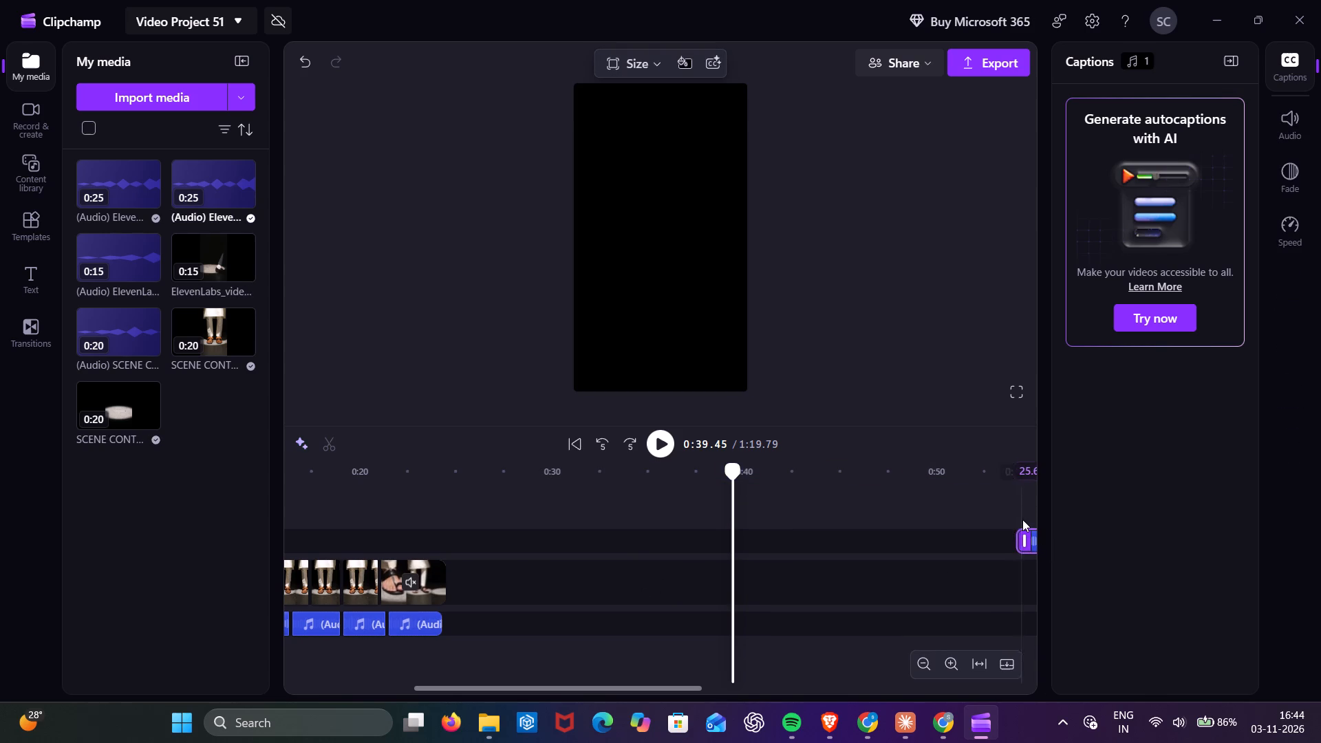
{"action": "left_click", "coordinate": [669, 446]}
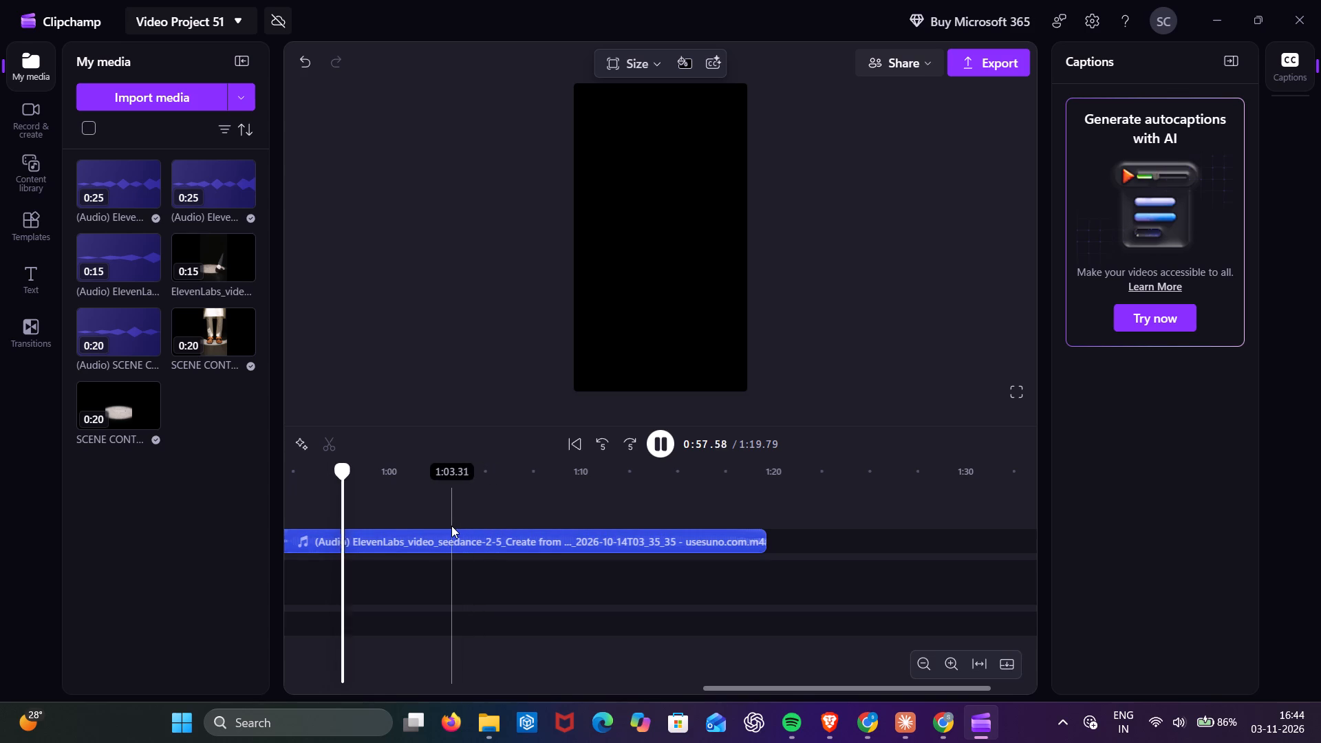
{"action": "scroll", "coordinate": [452, 526], "scroll_direction": "right", "scroll_amount": 5}
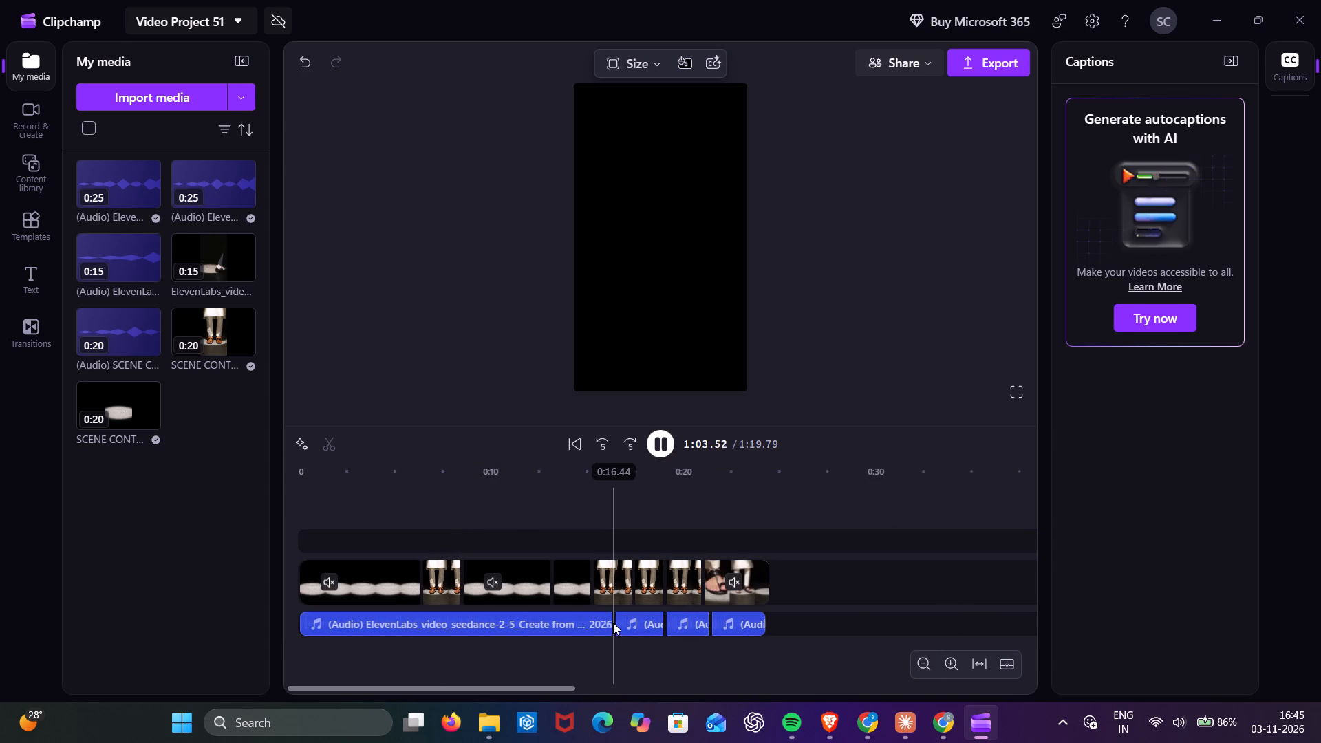
{"action": "left_click", "coordinate": [671, 453]}
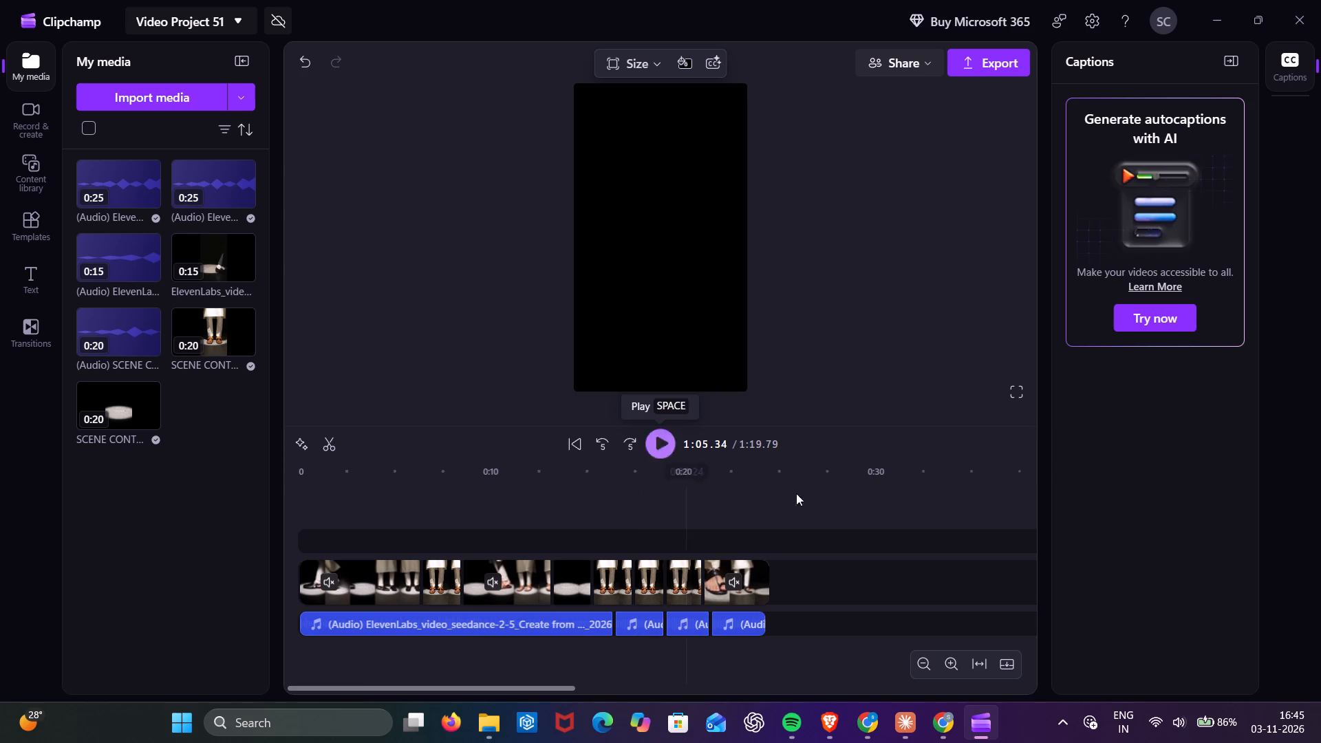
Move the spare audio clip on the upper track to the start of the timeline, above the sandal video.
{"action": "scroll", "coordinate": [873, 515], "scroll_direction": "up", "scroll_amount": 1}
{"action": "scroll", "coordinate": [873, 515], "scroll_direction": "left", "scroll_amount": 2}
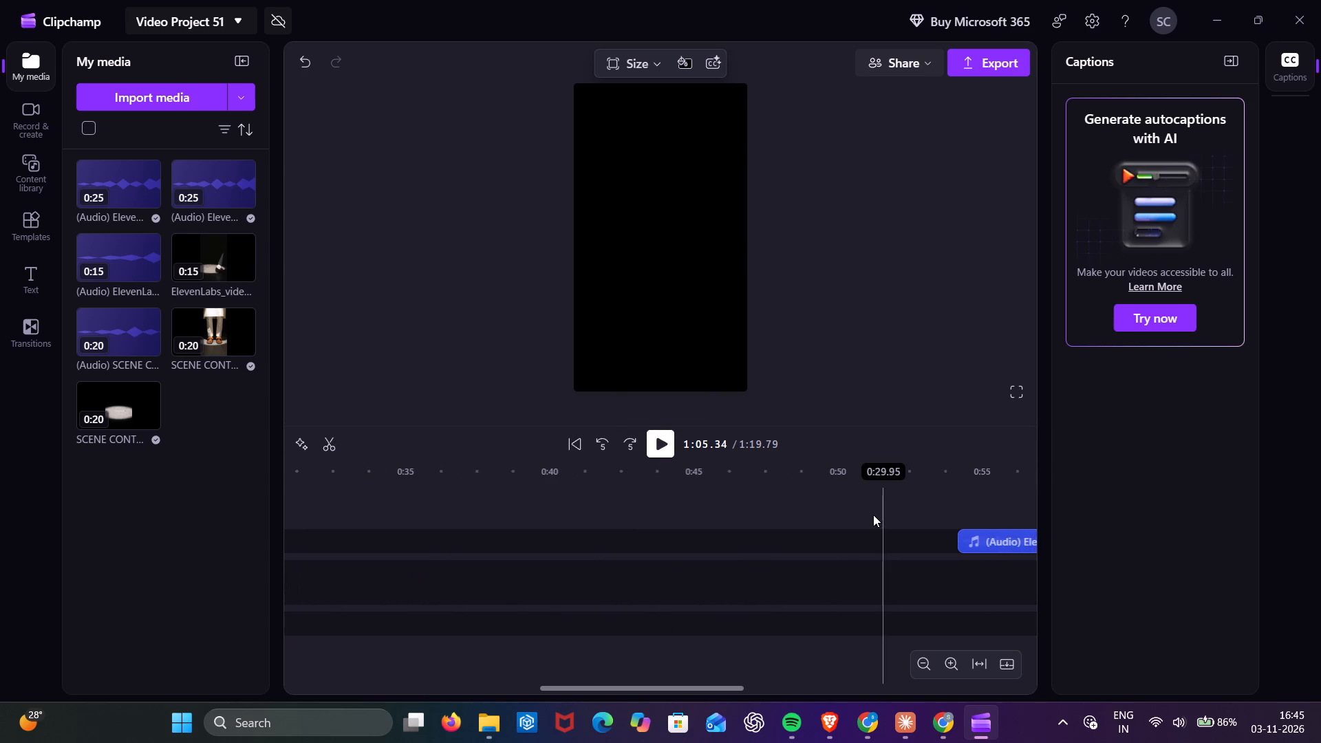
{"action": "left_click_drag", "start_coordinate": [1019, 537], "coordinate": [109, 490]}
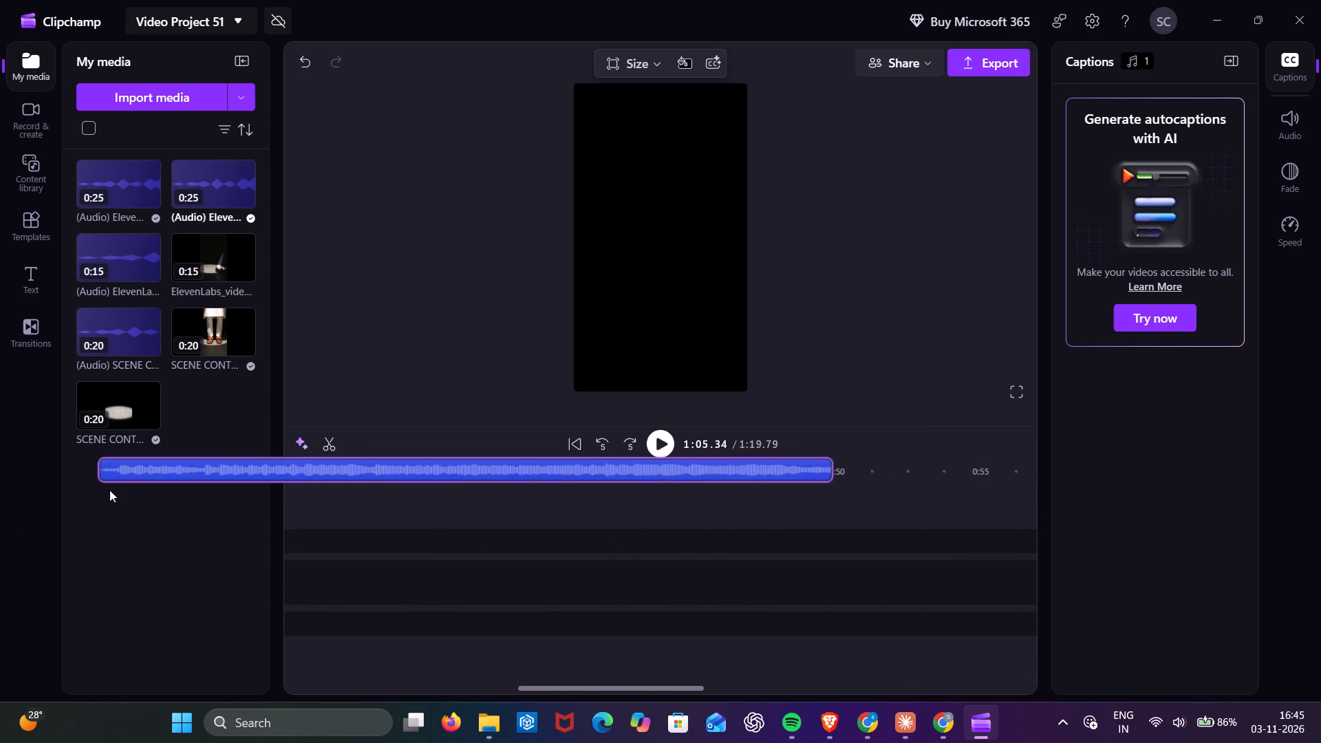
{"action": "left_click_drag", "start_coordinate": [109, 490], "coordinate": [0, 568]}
Play the edit from the start to examine the spare audio together with the existing soundtrack pieces.
{"action": "left_click", "coordinate": [297, 499]}
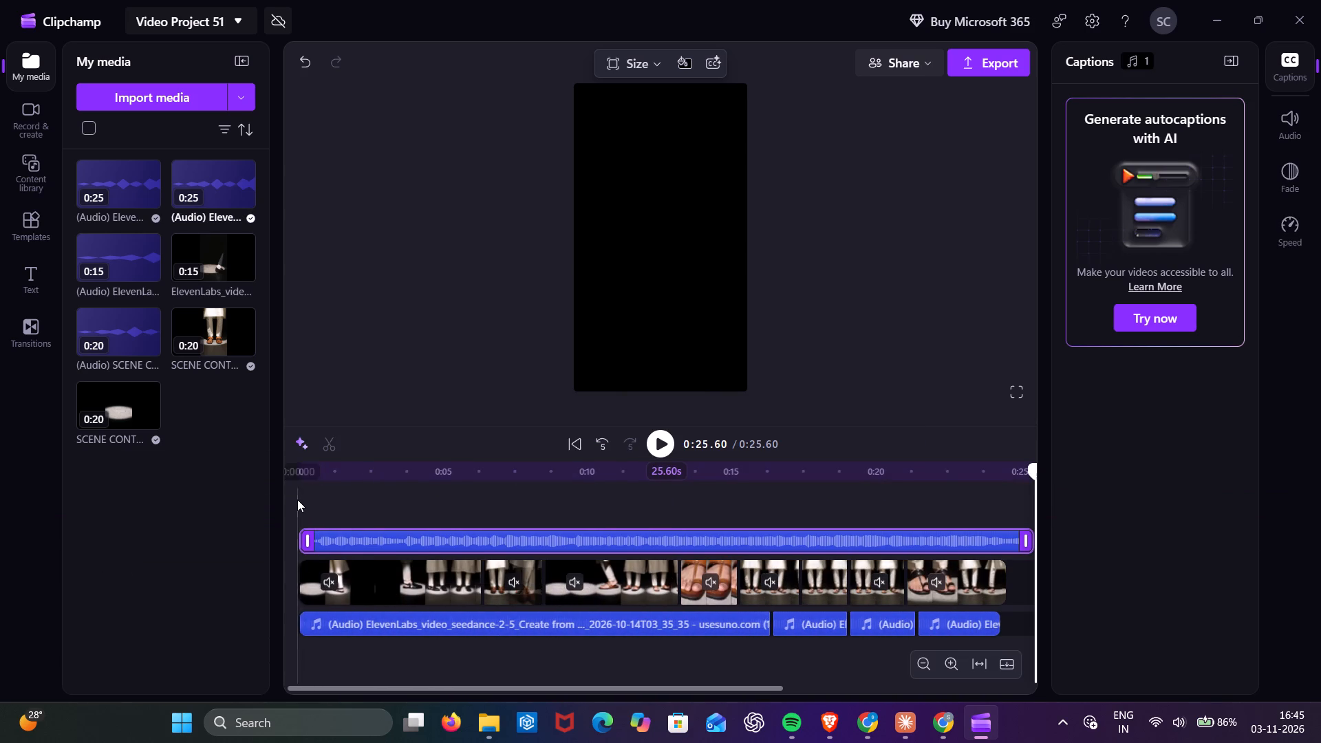
{"action": "left_click", "coordinate": [657, 446]}
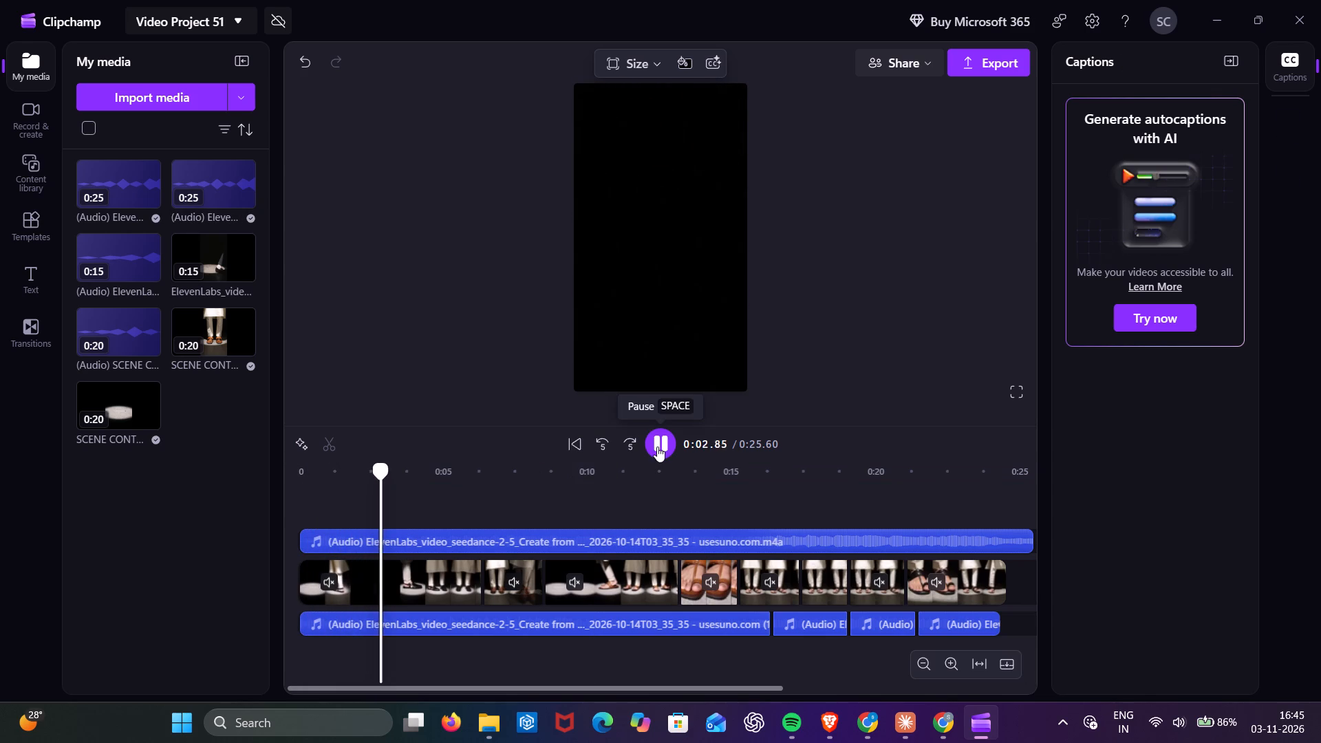
{"action": "left_click", "coordinate": [657, 446]}
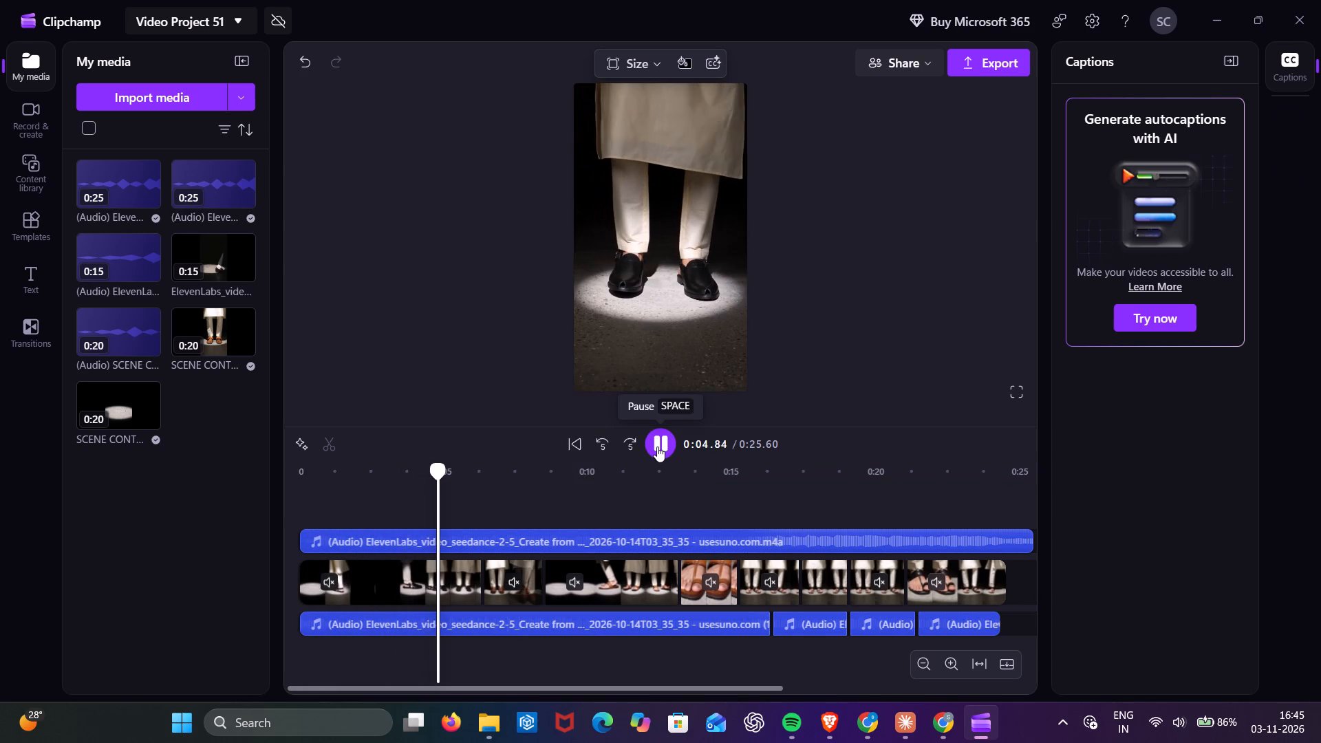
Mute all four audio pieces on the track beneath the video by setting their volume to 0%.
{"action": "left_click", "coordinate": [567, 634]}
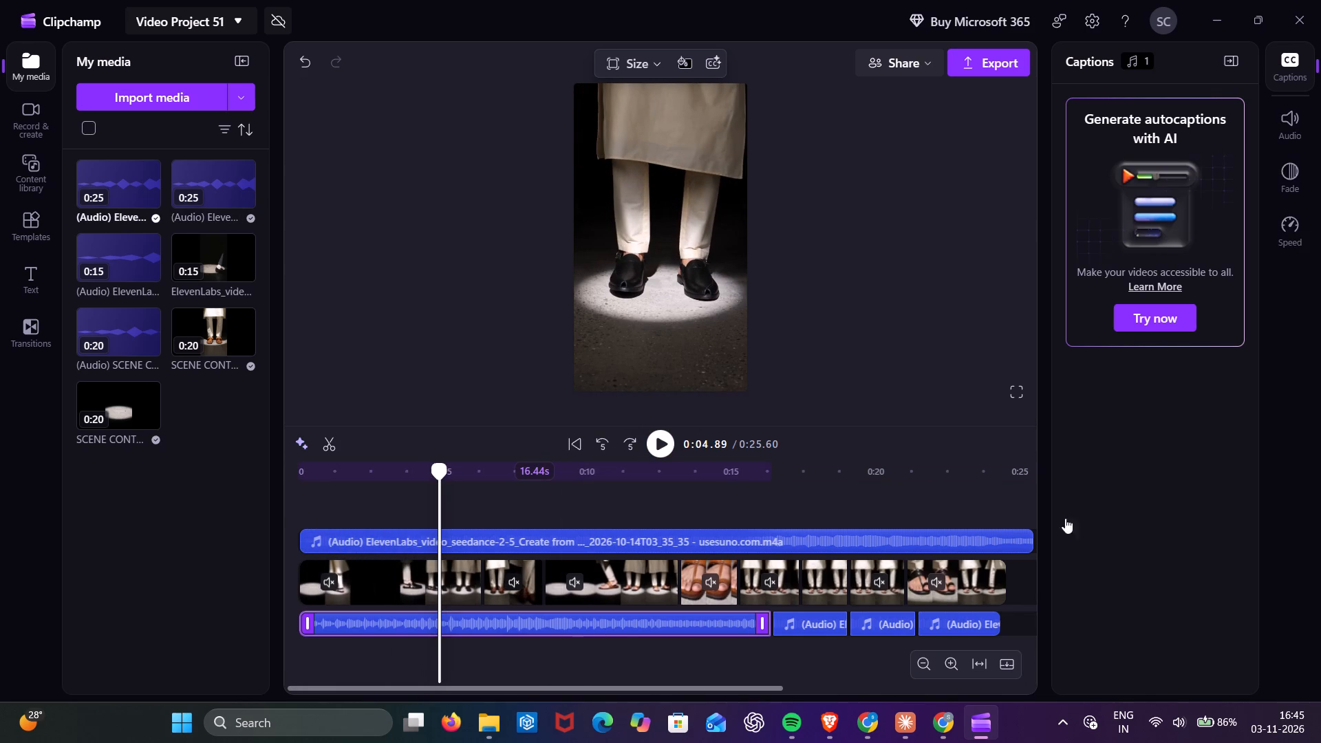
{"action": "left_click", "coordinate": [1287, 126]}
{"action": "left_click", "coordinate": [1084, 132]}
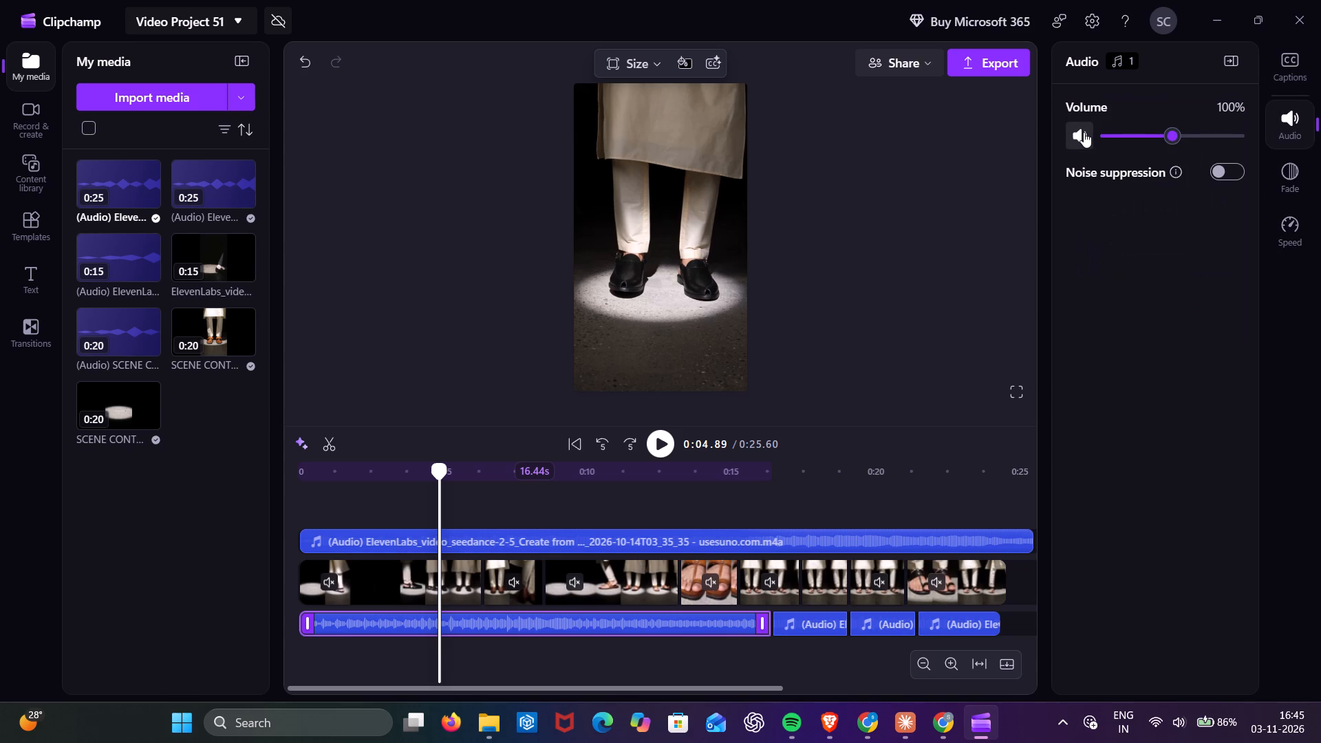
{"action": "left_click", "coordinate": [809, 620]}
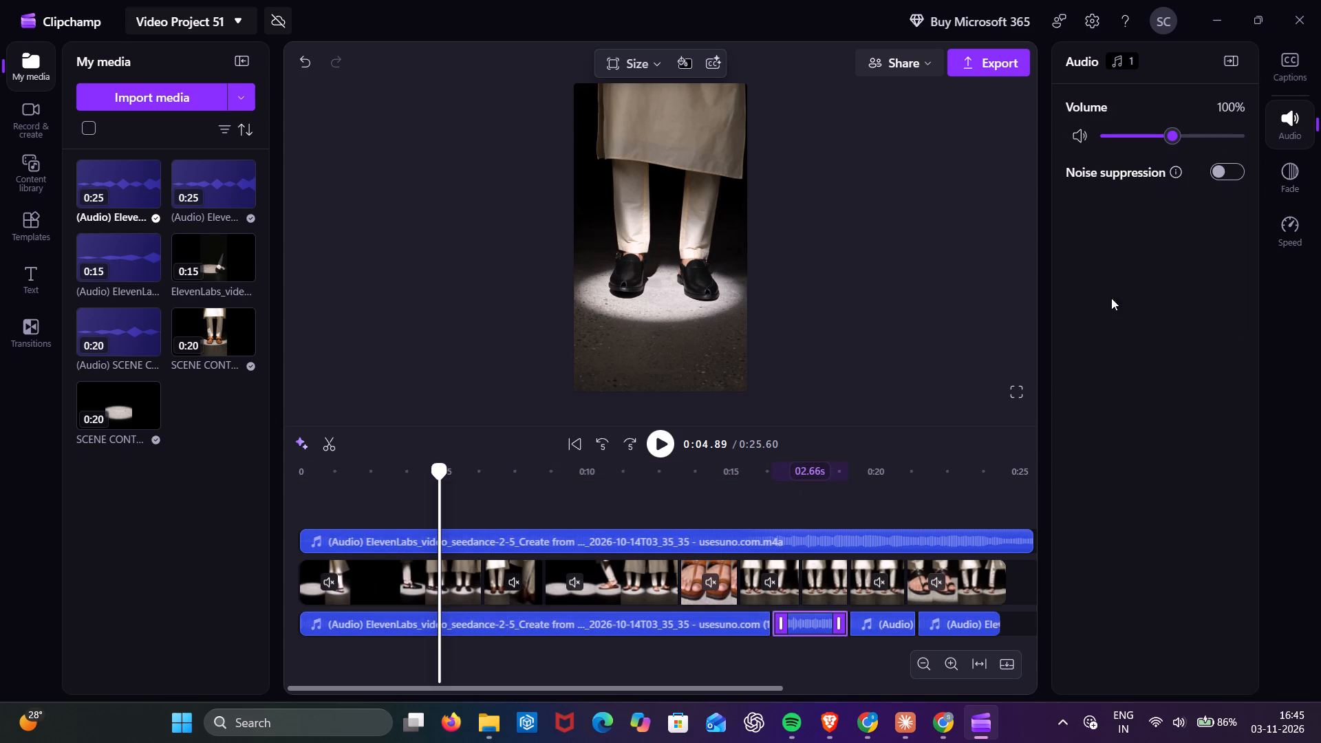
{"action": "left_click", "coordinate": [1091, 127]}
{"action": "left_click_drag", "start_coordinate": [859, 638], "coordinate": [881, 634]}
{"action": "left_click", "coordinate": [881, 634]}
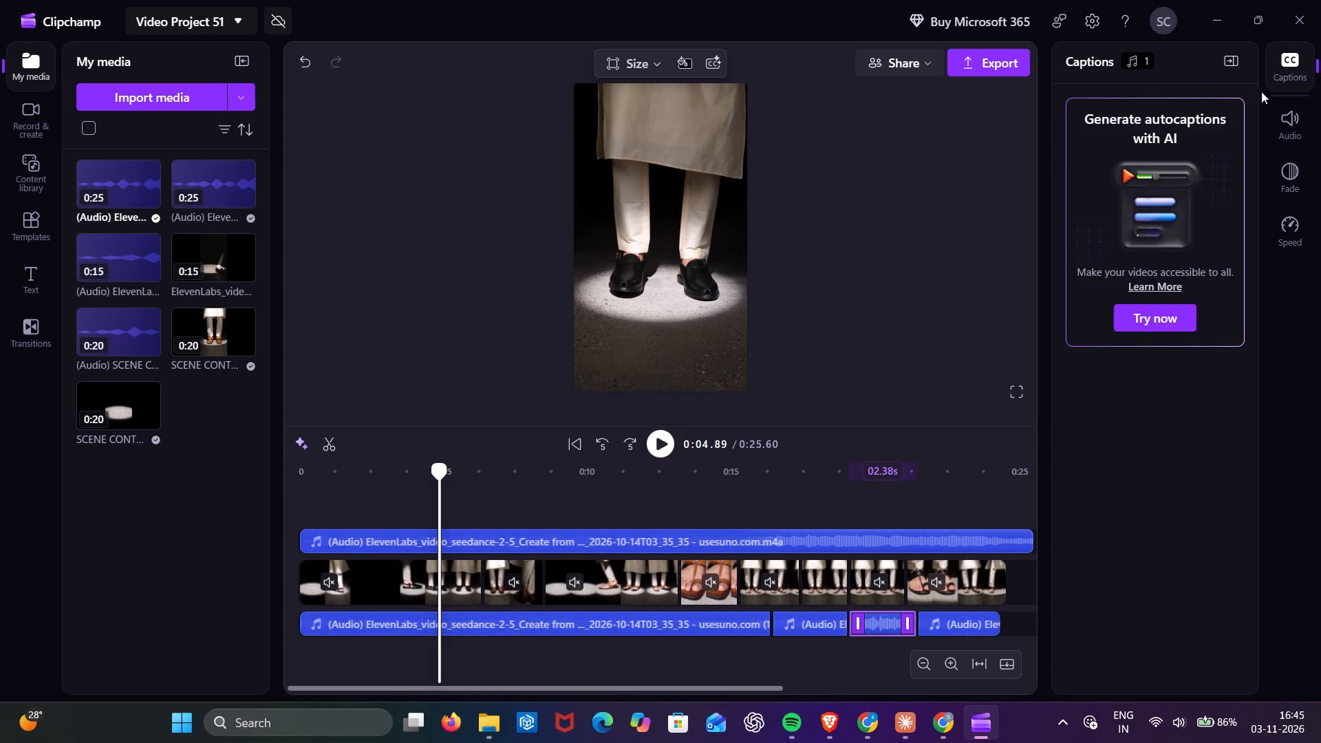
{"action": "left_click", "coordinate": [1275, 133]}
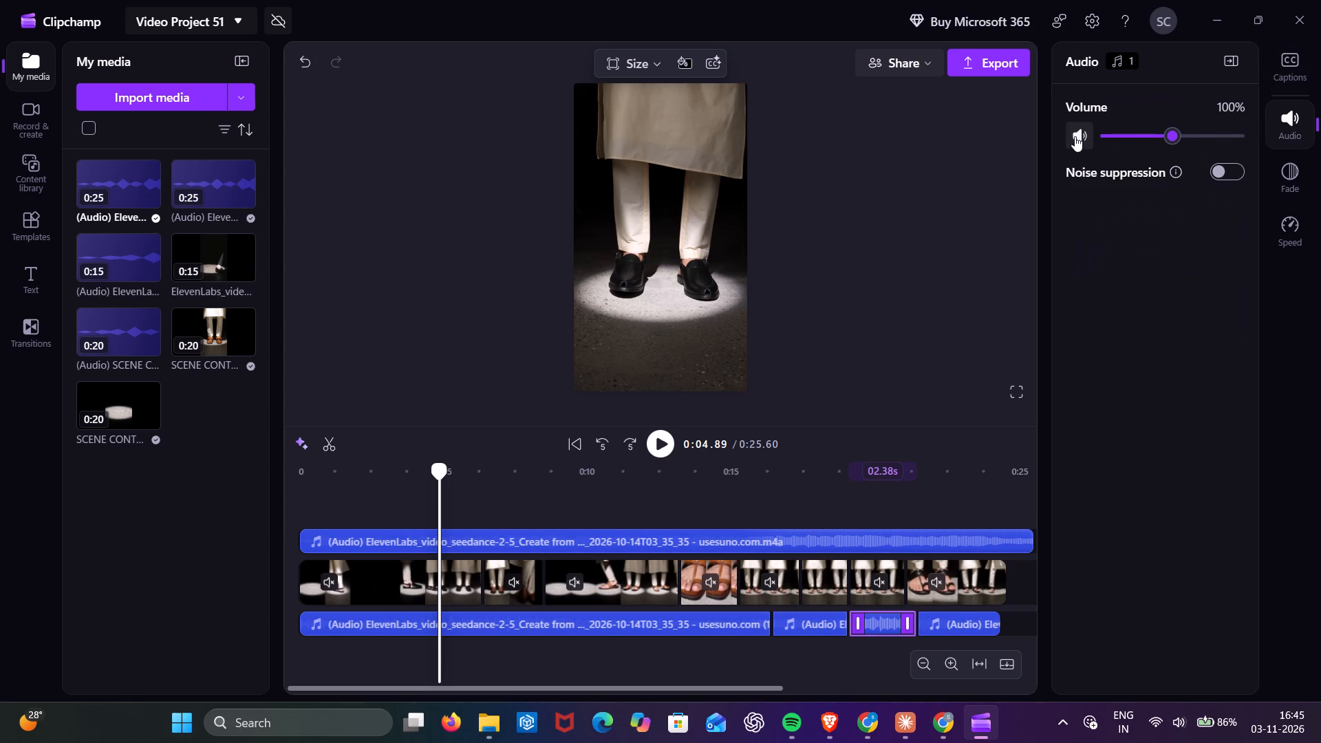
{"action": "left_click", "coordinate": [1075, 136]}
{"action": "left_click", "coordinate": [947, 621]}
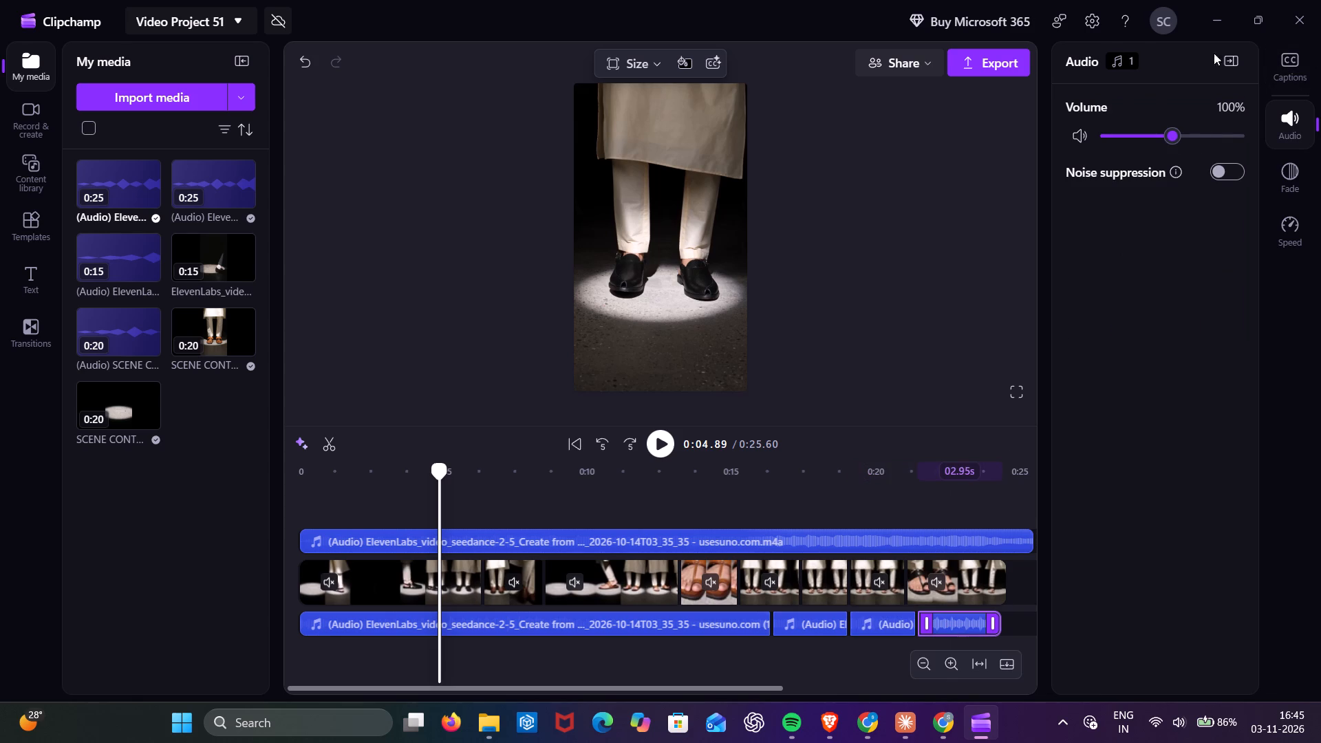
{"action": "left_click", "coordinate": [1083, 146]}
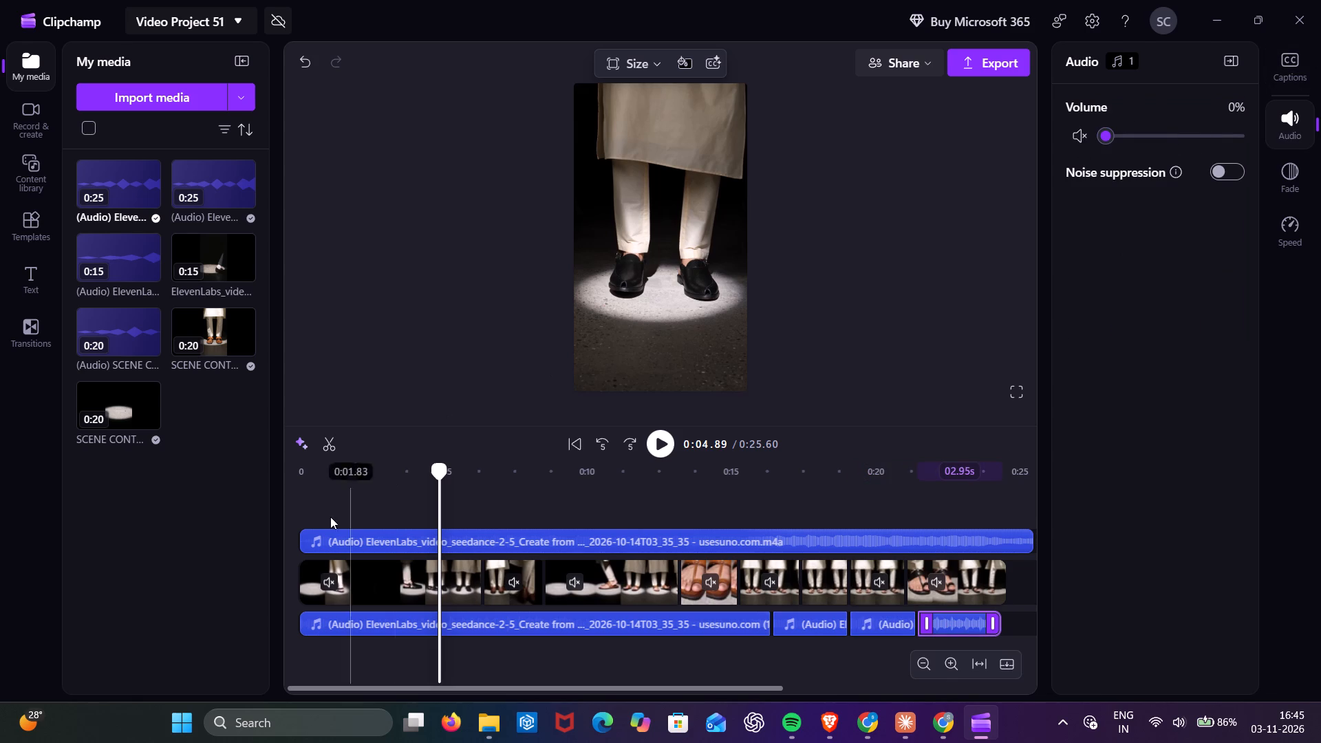
Play the edit from the start to about 0:19 to examine the upper audio clip alone against the video.
{"action": "left_click", "coordinate": [297, 515]}
{"action": "left_click", "coordinate": [660, 438]}
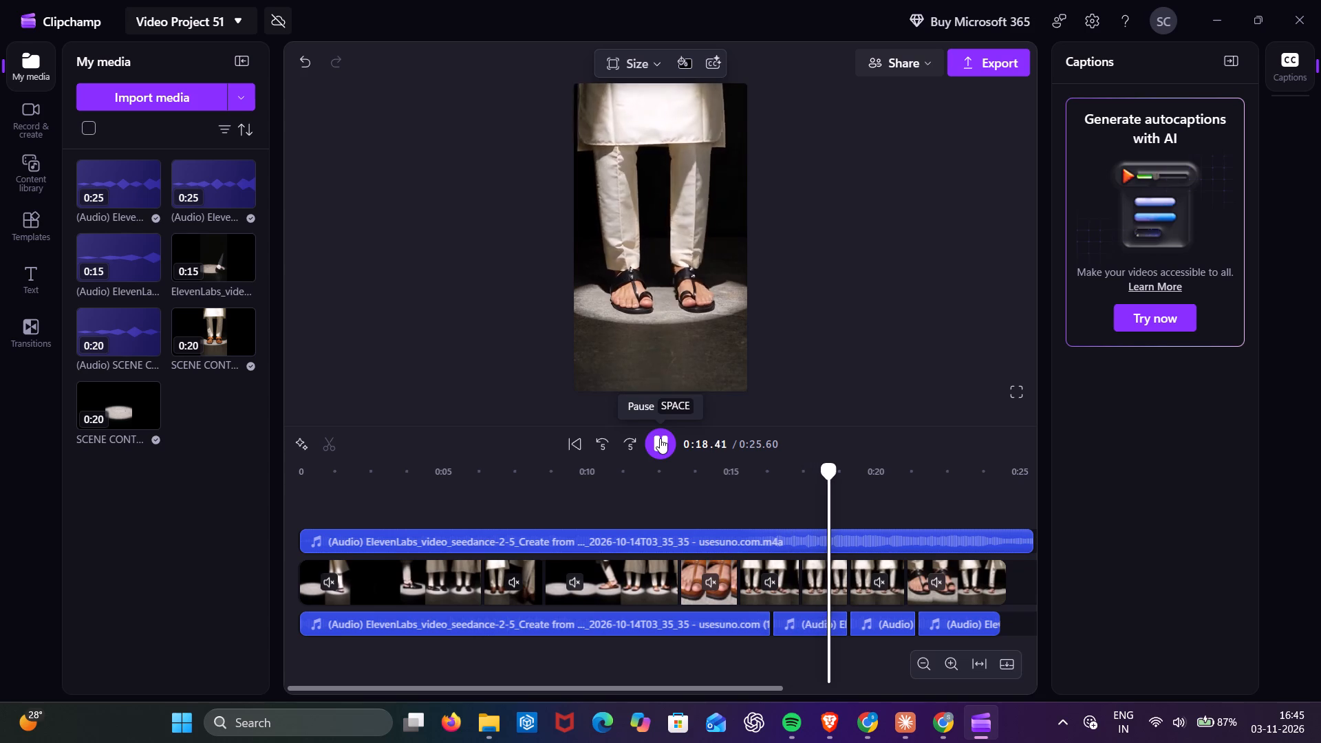
{"action": "left_click", "coordinate": [660, 438]}
Delete the full-length spare audio clip on the track above the video.
{"action": "left_click", "coordinate": [683, 549]}
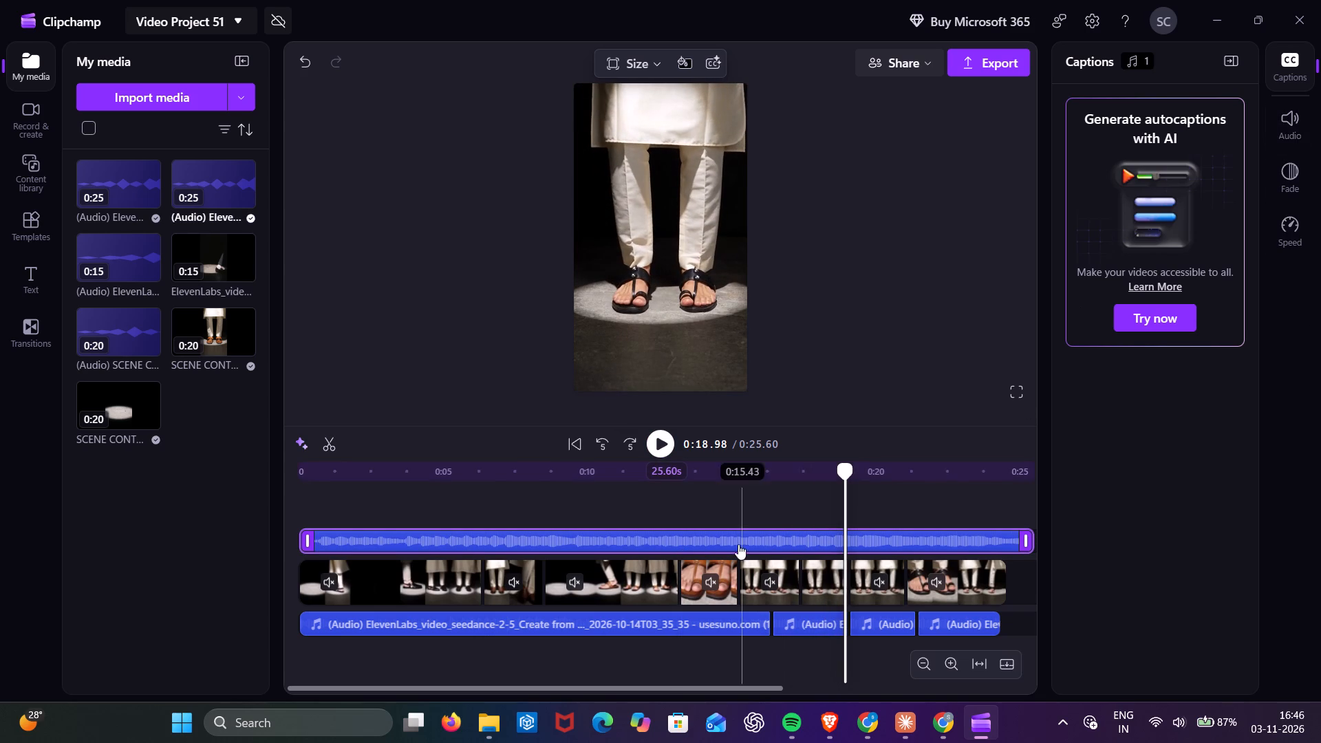
{"action": "left_click_drag", "start_coordinate": [741, 539], "coordinate": [802, 531]}
{"action": "key", "text": "Delete"}
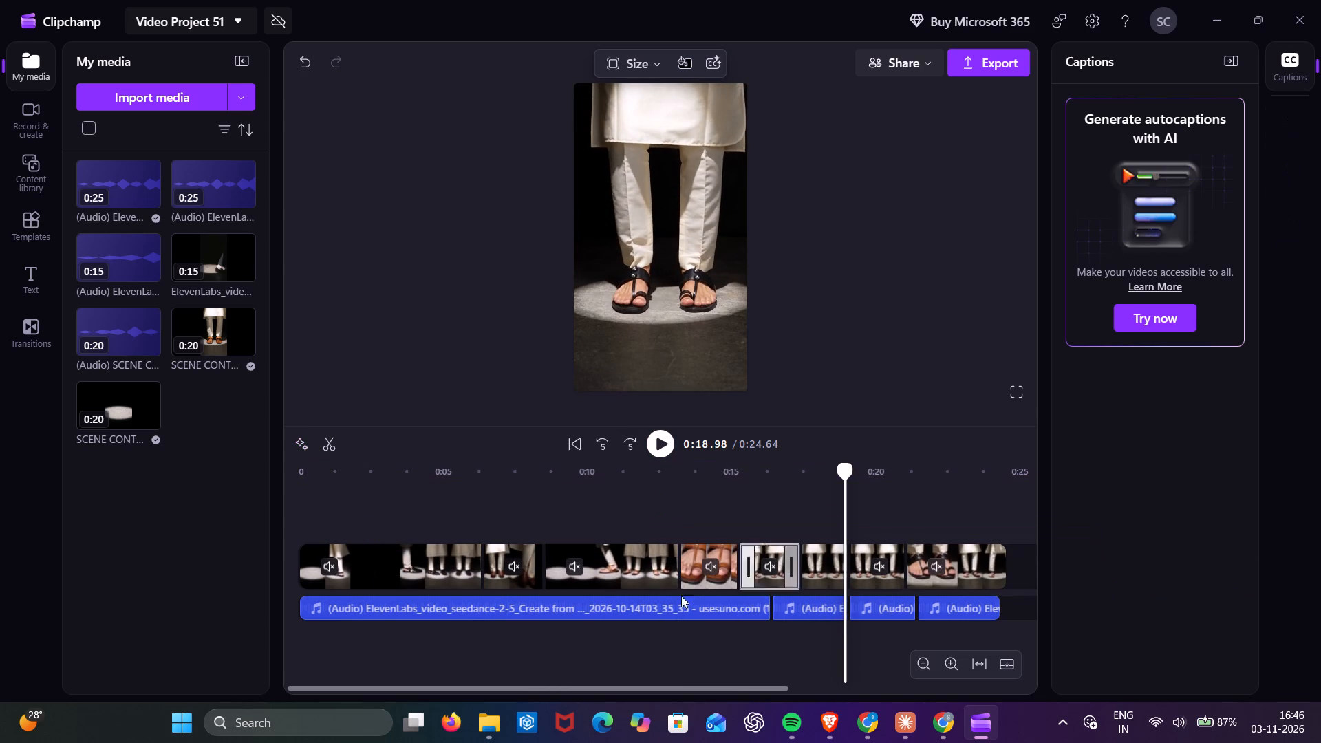
Unmute the four audio pieces beneath the video, restoring each one's volume to 100%.
{"action": "left_click", "coordinate": [647, 621]}
{"action": "left_click", "coordinate": [678, 603]}
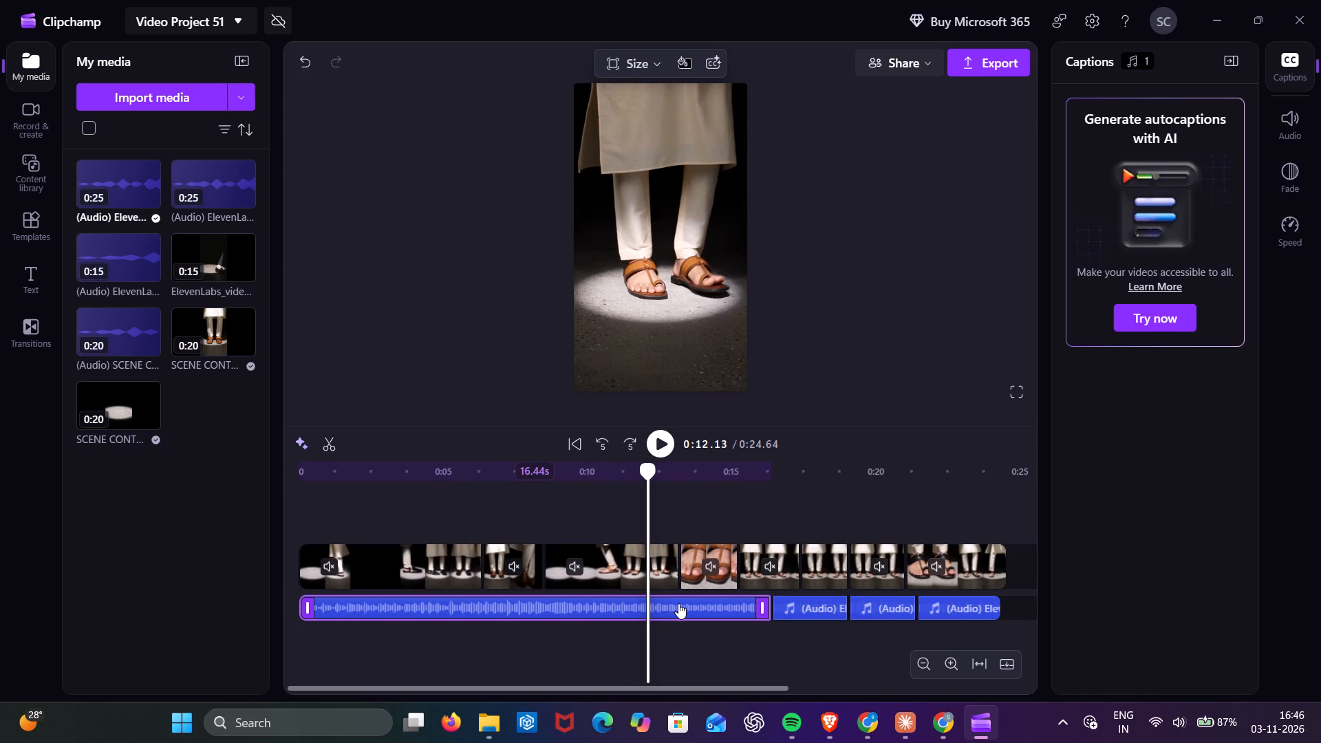
{"action": "left_click", "coordinate": [1300, 112]}
{"action": "left_click", "coordinate": [1084, 138]}
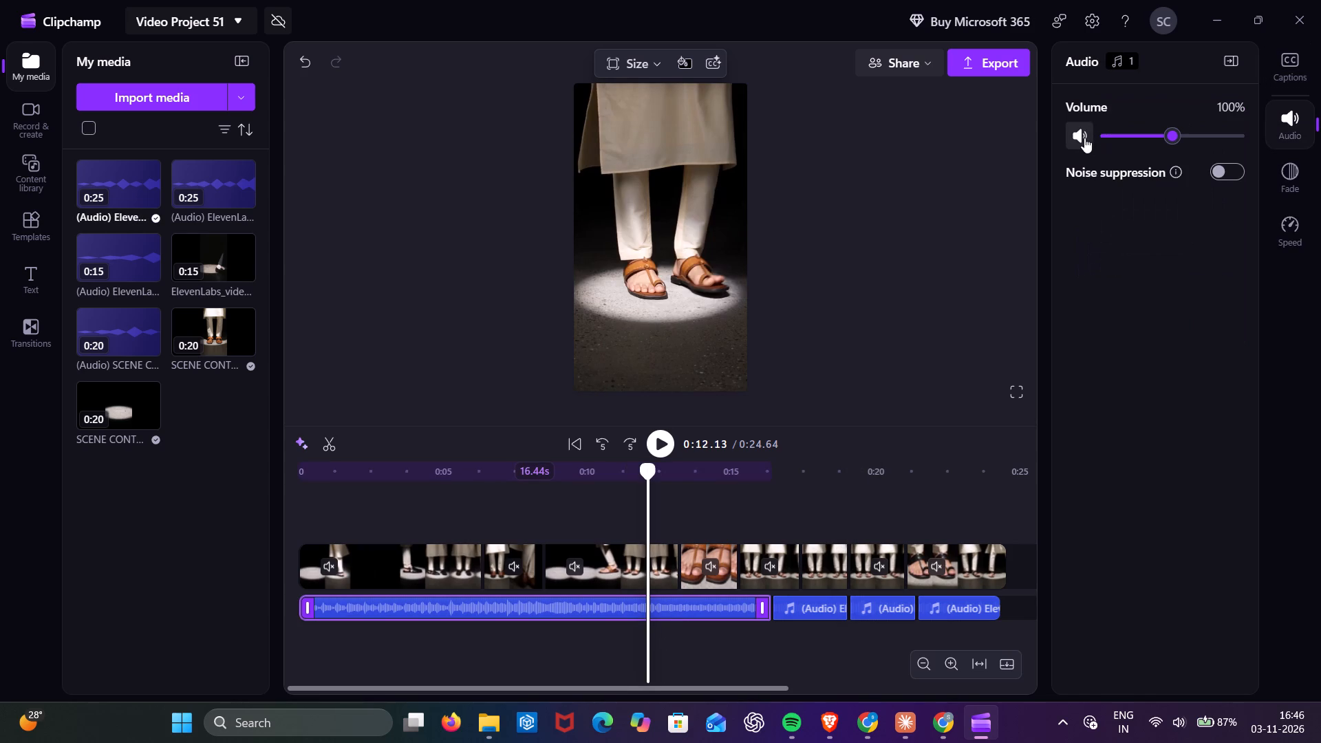
{"action": "left_click", "coordinate": [810, 603]}
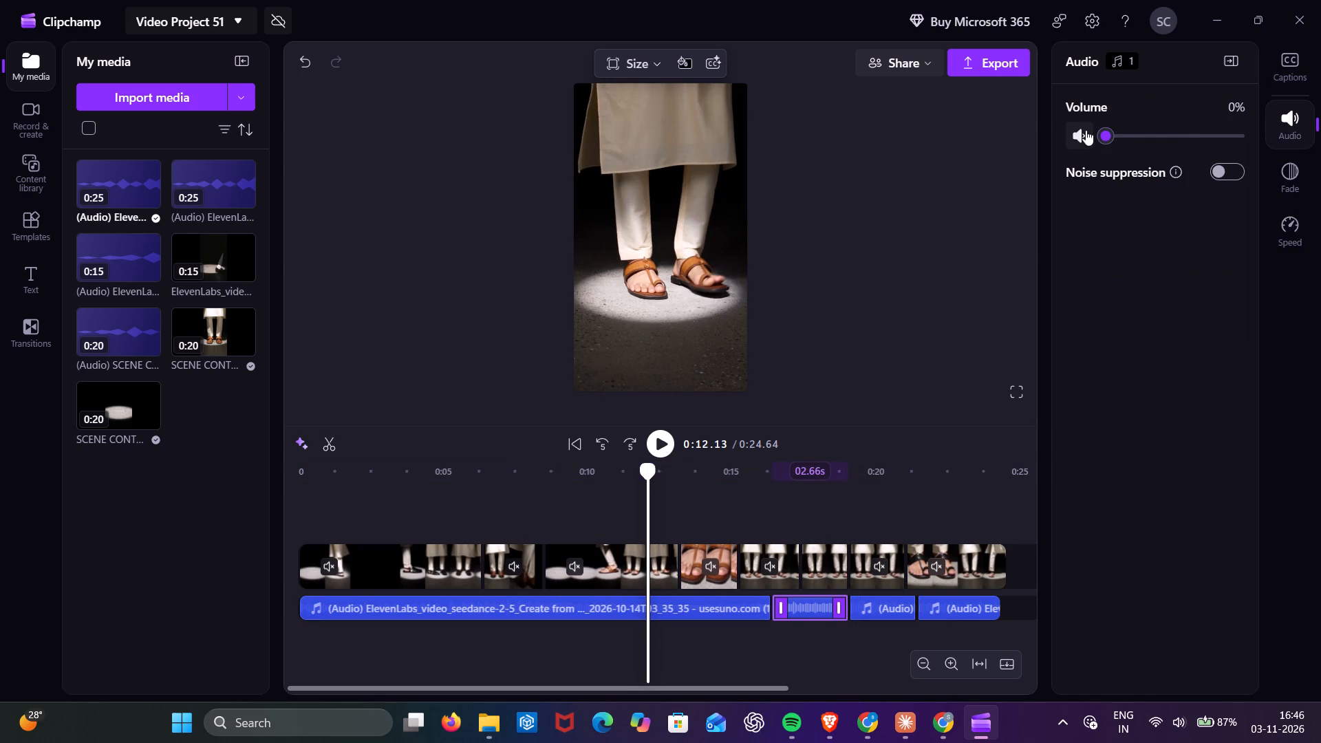
{"action": "left_click", "coordinate": [1086, 130]}
{"action": "left_click", "coordinate": [888, 605]}
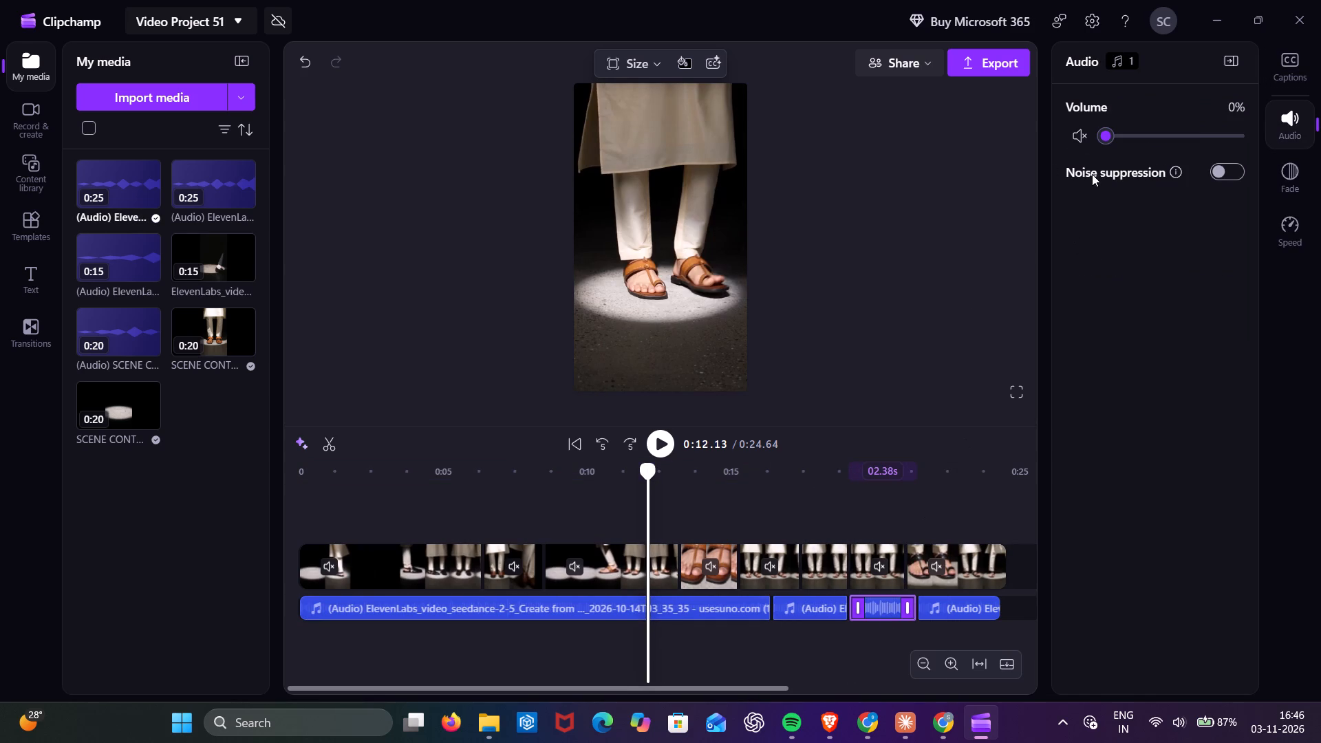
{"action": "left_click", "coordinate": [1076, 119]}
{"action": "left_click", "coordinate": [1076, 137]}
{"action": "left_click", "coordinate": [959, 615]}
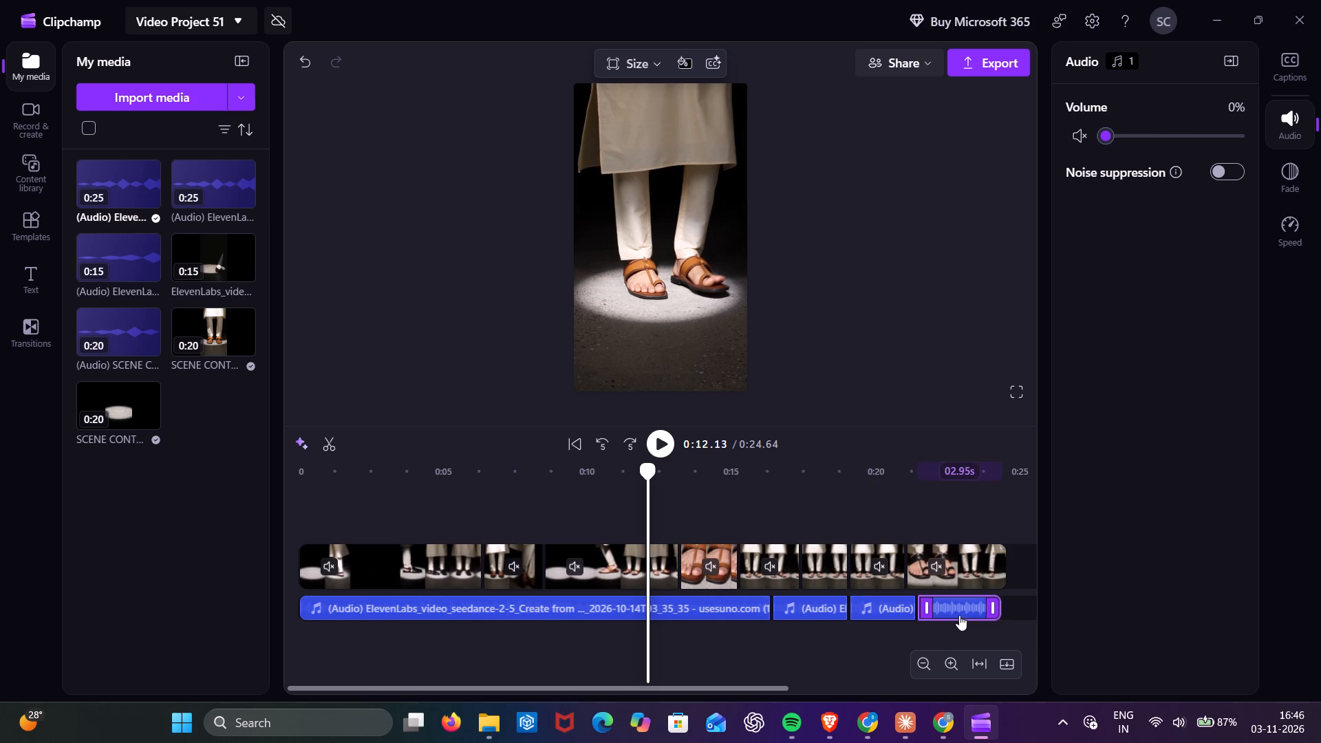
{"action": "left_click", "coordinate": [1078, 144]}
Play the whole edit from the start to its end to examine the final video and soundtrack.
{"action": "left_click", "coordinate": [274, 570]}
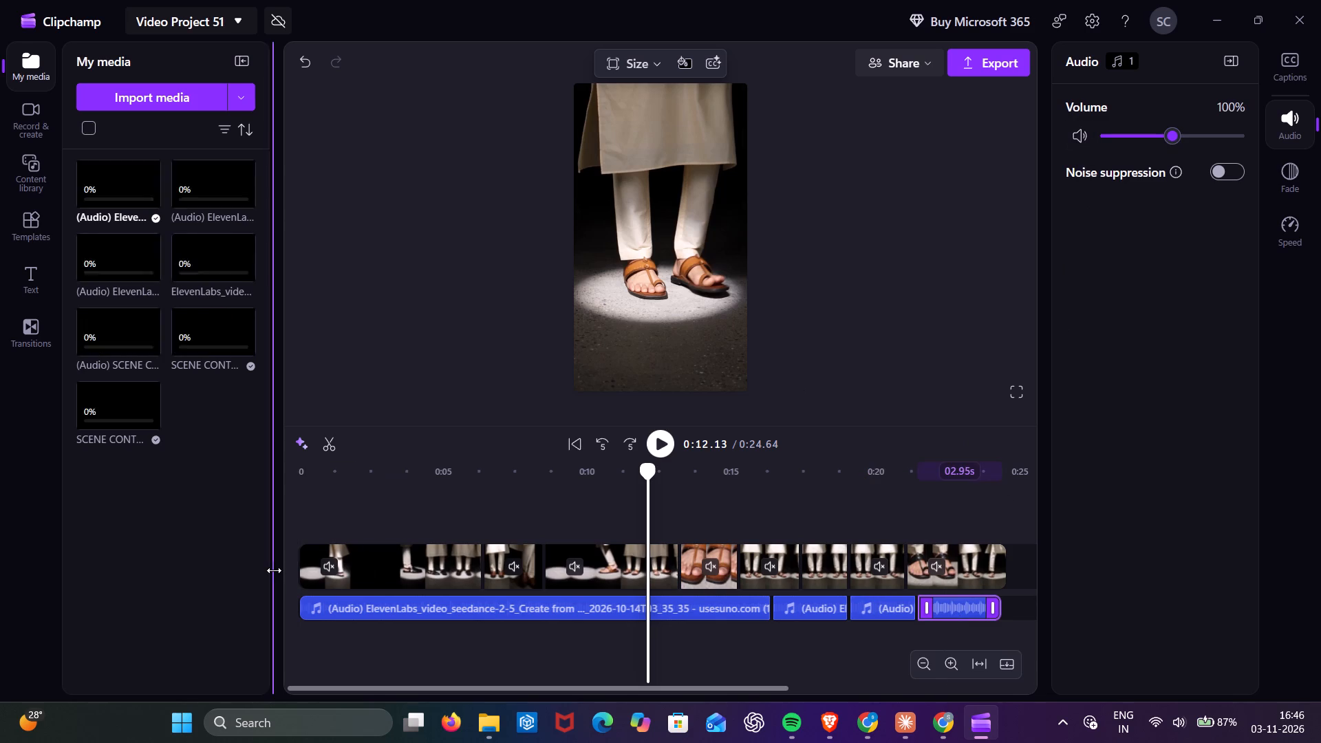
{"action": "left_click", "coordinate": [290, 570]}
{"action": "left_click", "coordinate": [660, 448]}
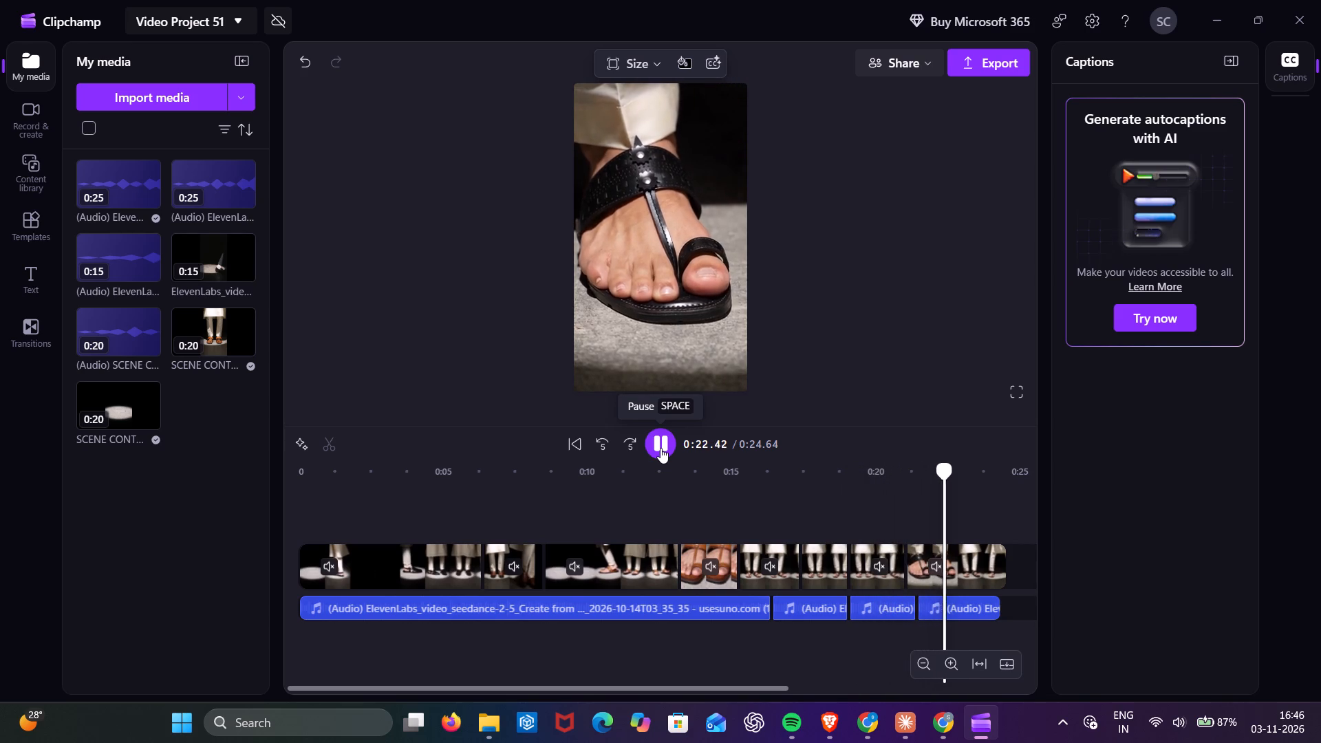
{"action": "left_click", "coordinate": [660, 448]}
{"action": "left_click", "coordinate": [660, 448]}
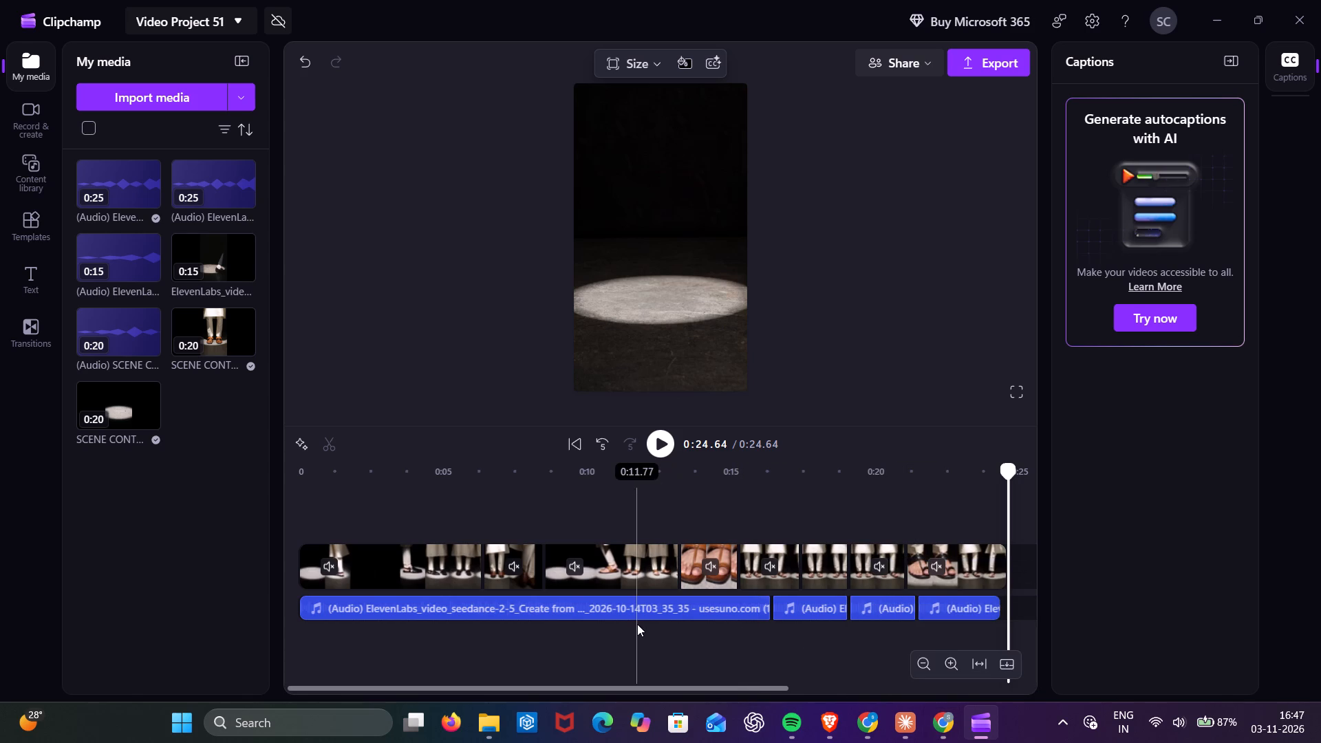
Export the video at 1080p with the file name "Ethik kholapuri" and dismiss the downloads list.
{"action": "left_click", "coordinate": [958, 54]}
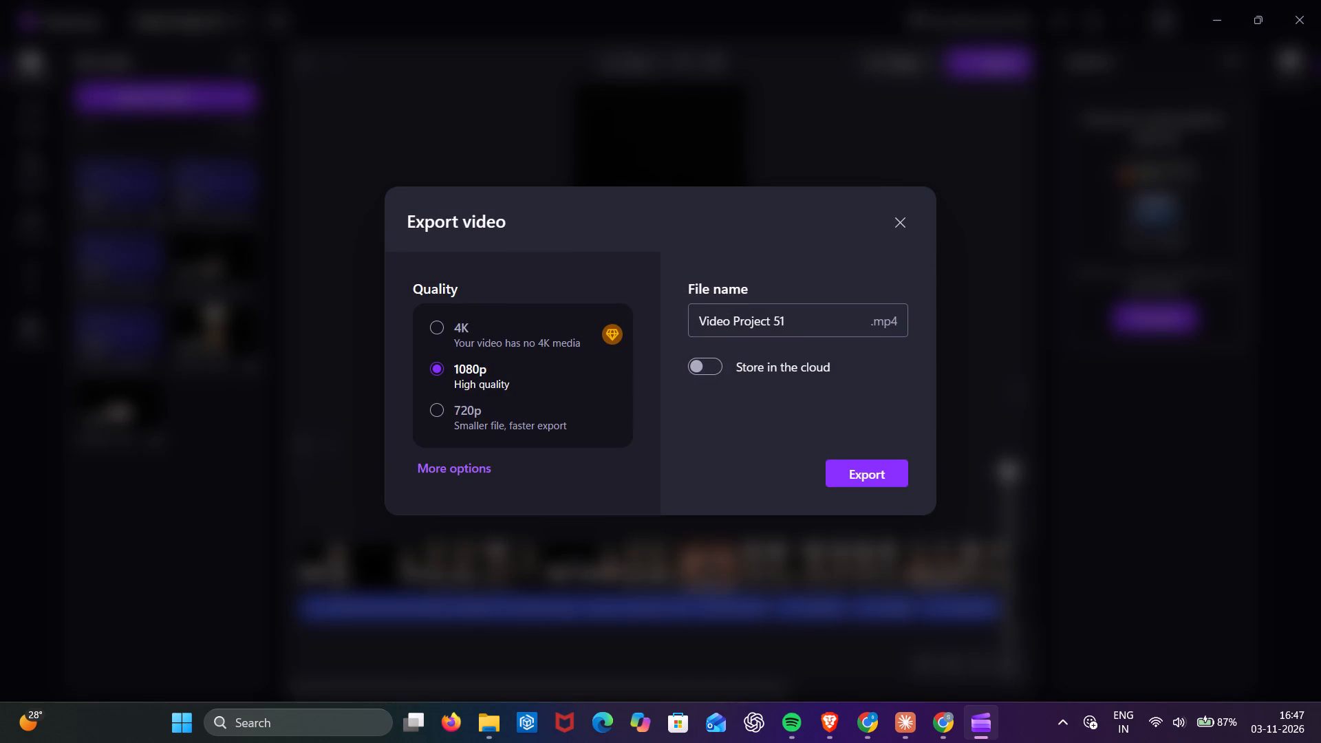
{"action": "left_click_drag", "start_coordinate": [813, 321], "coordinate": [691, 324]}
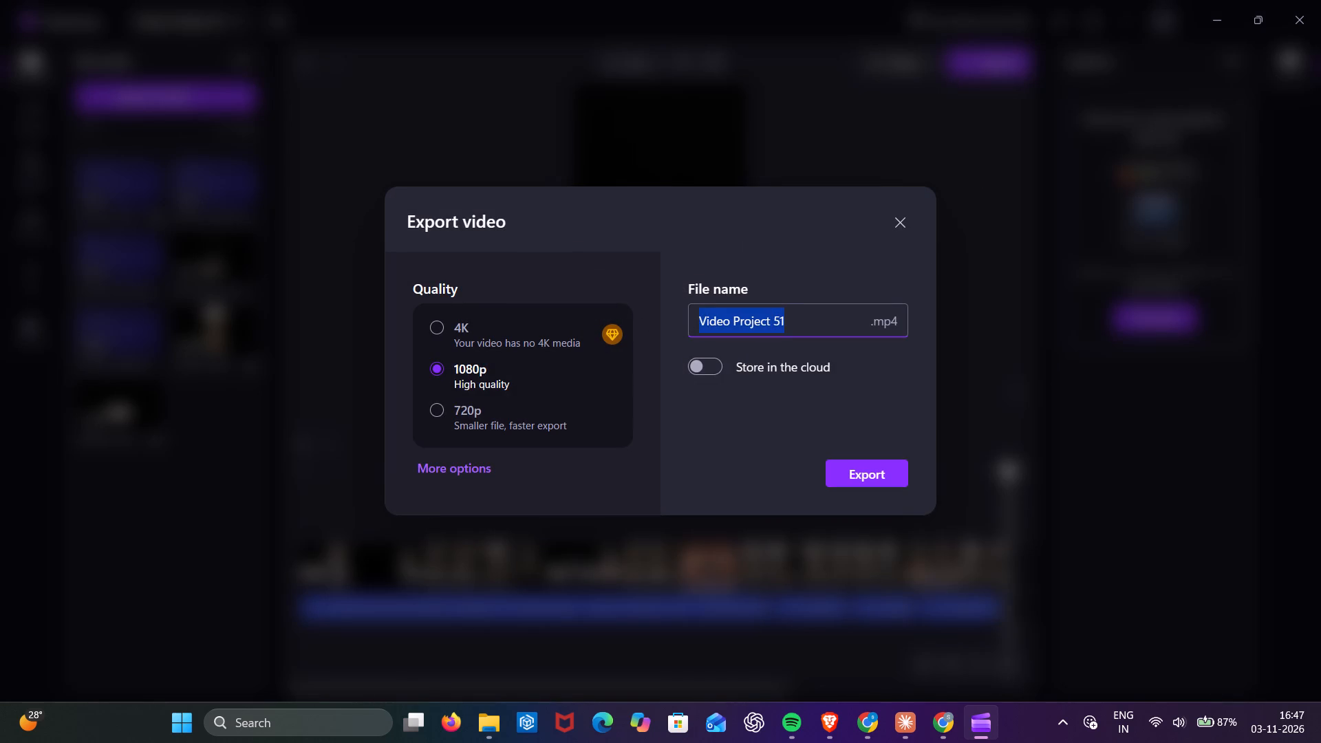
{"action": "type", "text": "thik"}
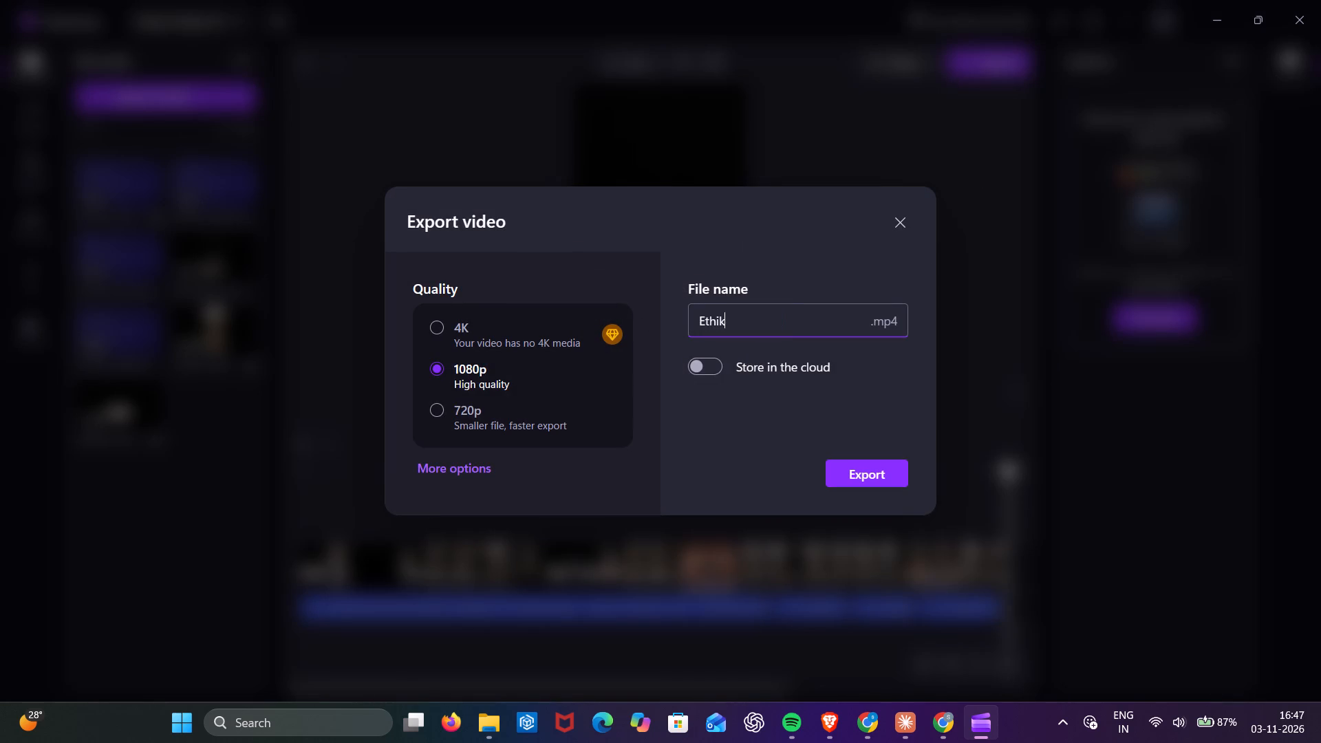
{"action": "key", "text": "space"}
{"action": "key", "text": "p"}
{"action": "type", "text": "eshaw"}
{"action": "key", "text": "BackSpace"}
{"action": "key", "text": "BackSpace"}
{"action": "key", "text": "BackSpace"}
{"action": "key", "text": "BackSpace"}
{"action": "key", "text": "BackSpace"}
{"action": "key", "text": "BackSpace"}
{"action": "type", "text": "kholapuri"}
{"action": "left_click", "coordinate": [861, 466]}
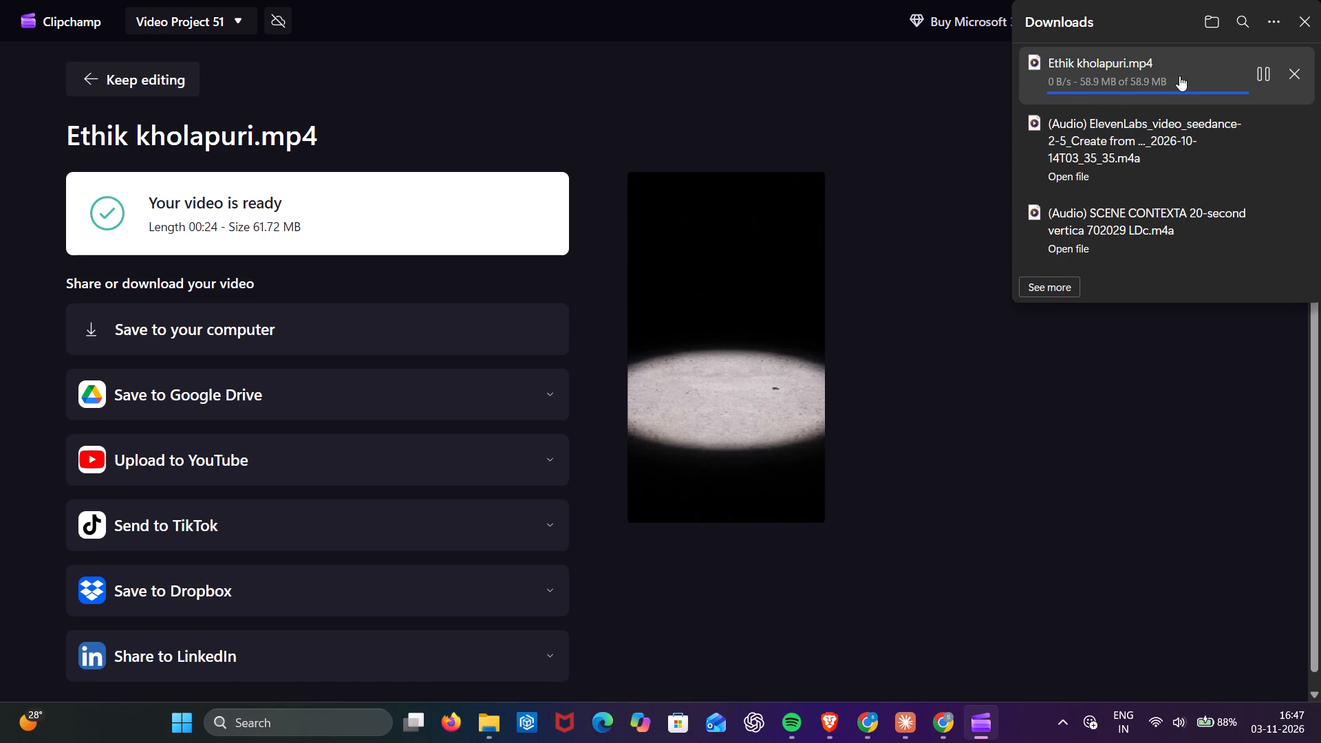
{"action": "left_click", "coordinate": [1304, 30]}
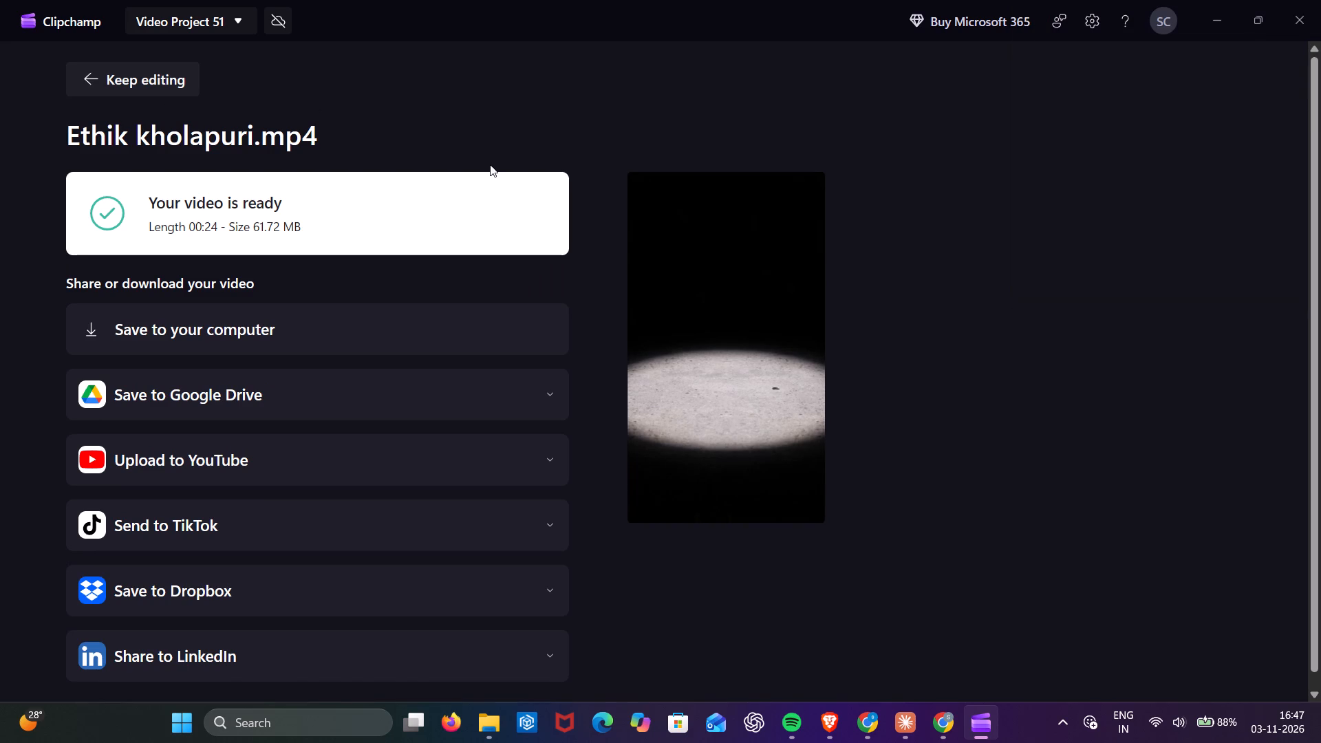
Return to editing, add a Creator-style text at the video's start and stretch its clip to about 24.45 s.
{"action": "left_click", "coordinate": [158, 90]}
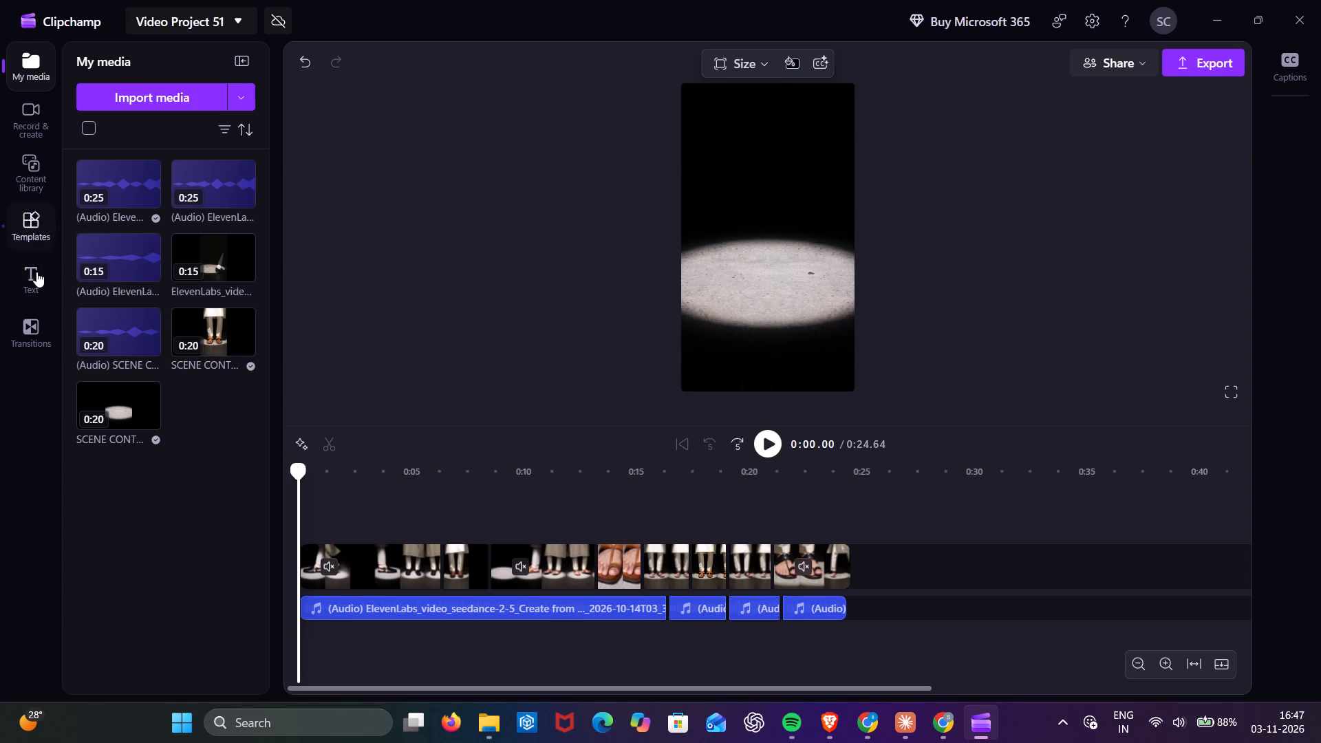
{"action": "left_click", "coordinate": [36, 275]}
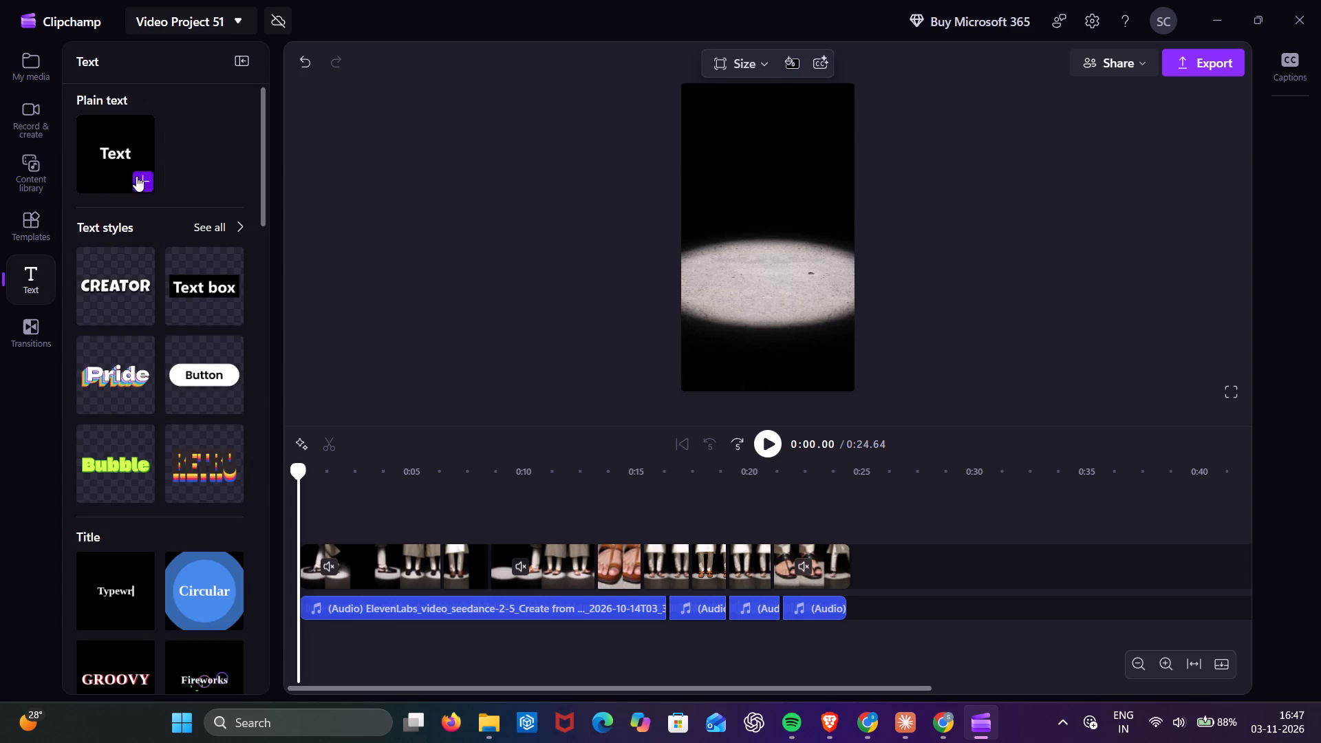
{"action": "left_click", "coordinate": [143, 329]}
{"action": "left_click", "coordinate": [144, 316]}
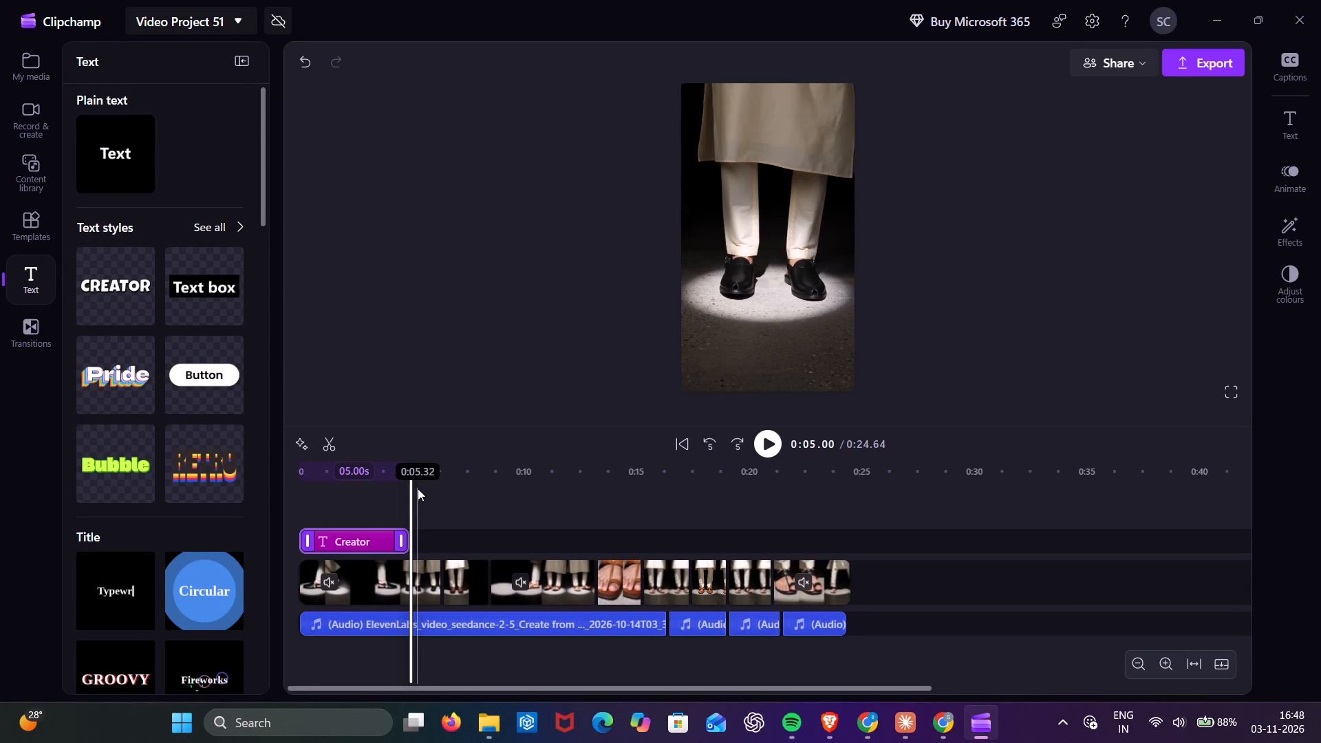
{"action": "left_click_drag", "start_coordinate": [400, 538], "coordinate": [837, 579]}
Replace the Creator placeholder text in the video with "ADAURA".
{"action": "left_click", "coordinate": [786, 233]}
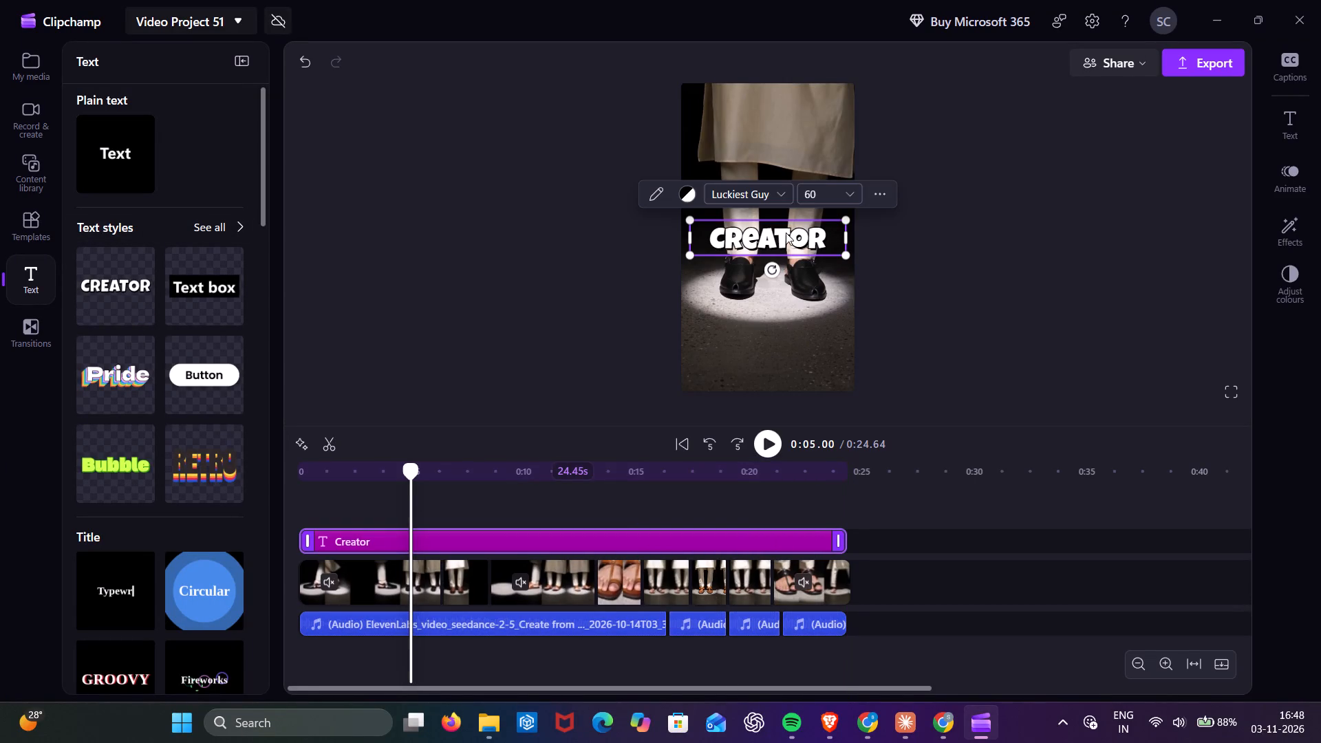
{"action": "key", "text": "a"}
{"action": "type", "text": "DAURA"}
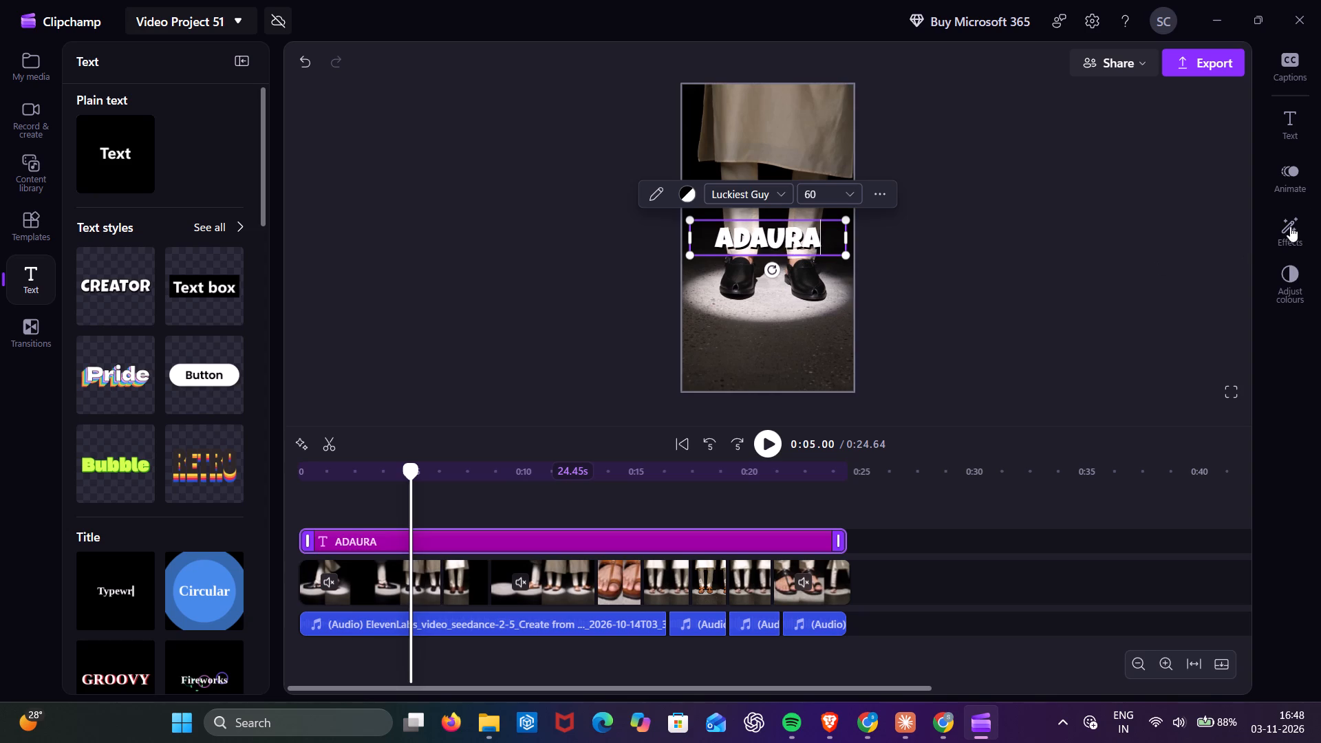
Raise the ADAURA text's transparency to about two-thirds of the range.
{"action": "left_click", "coordinate": [1298, 236]}
{"action": "left_click", "coordinate": [1291, 269]}
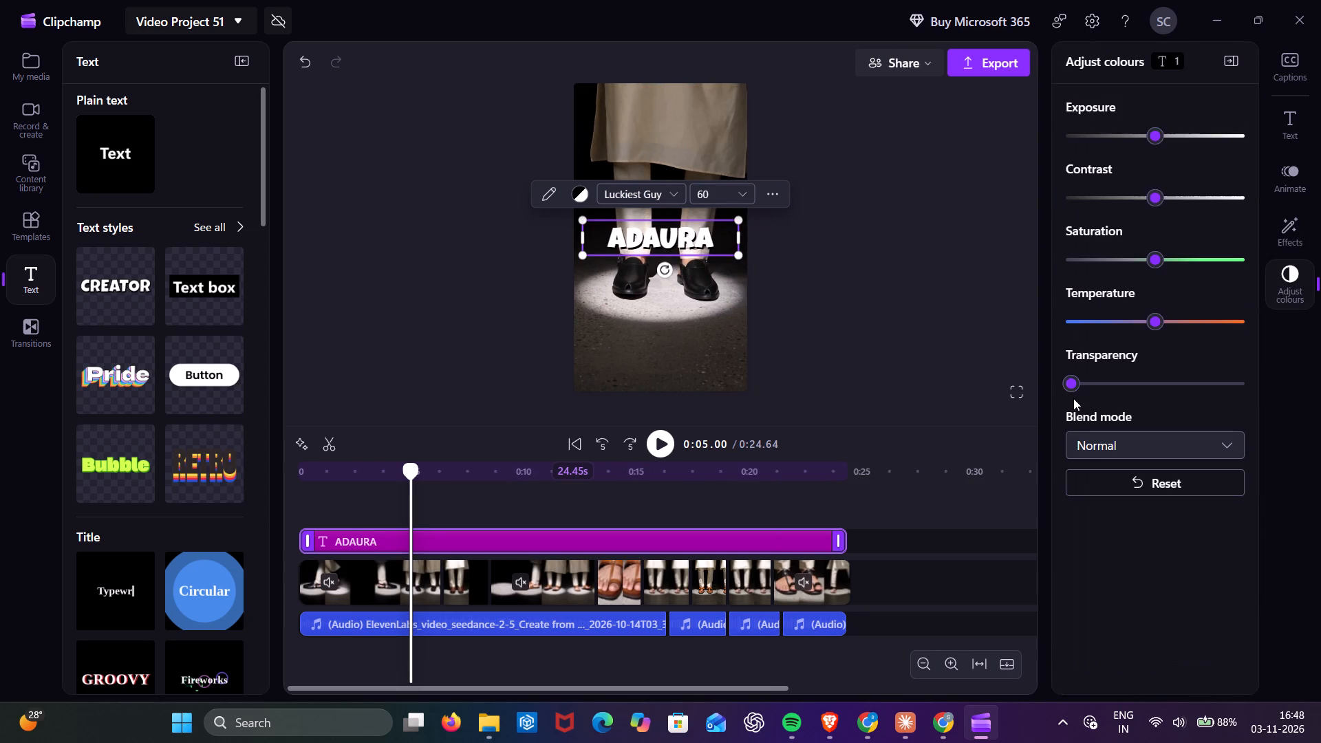
{"action": "left_click_drag", "start_coordinate": [1075, 386], "coordinate": [1150, 385]}
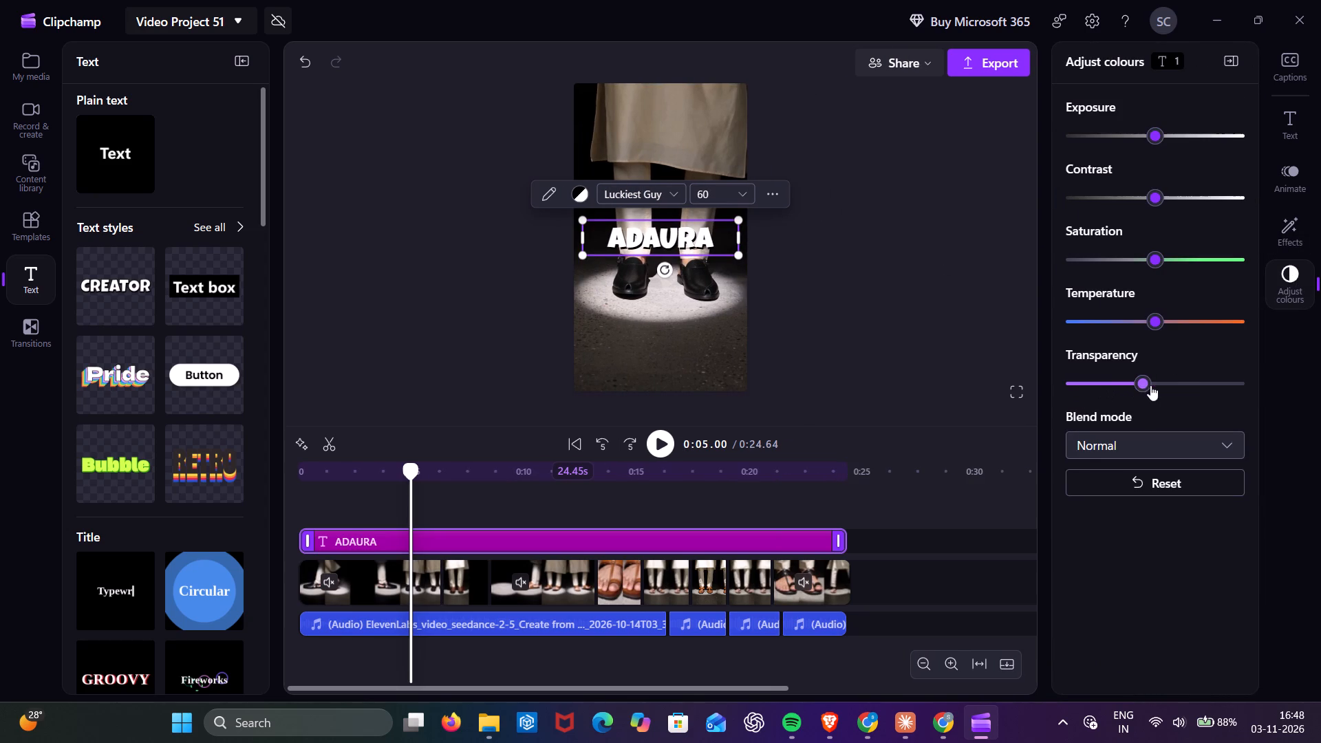
{"action": "left_click_drag", "start_coordinate": [1150, 385], "coordinate": [1181, 385]}
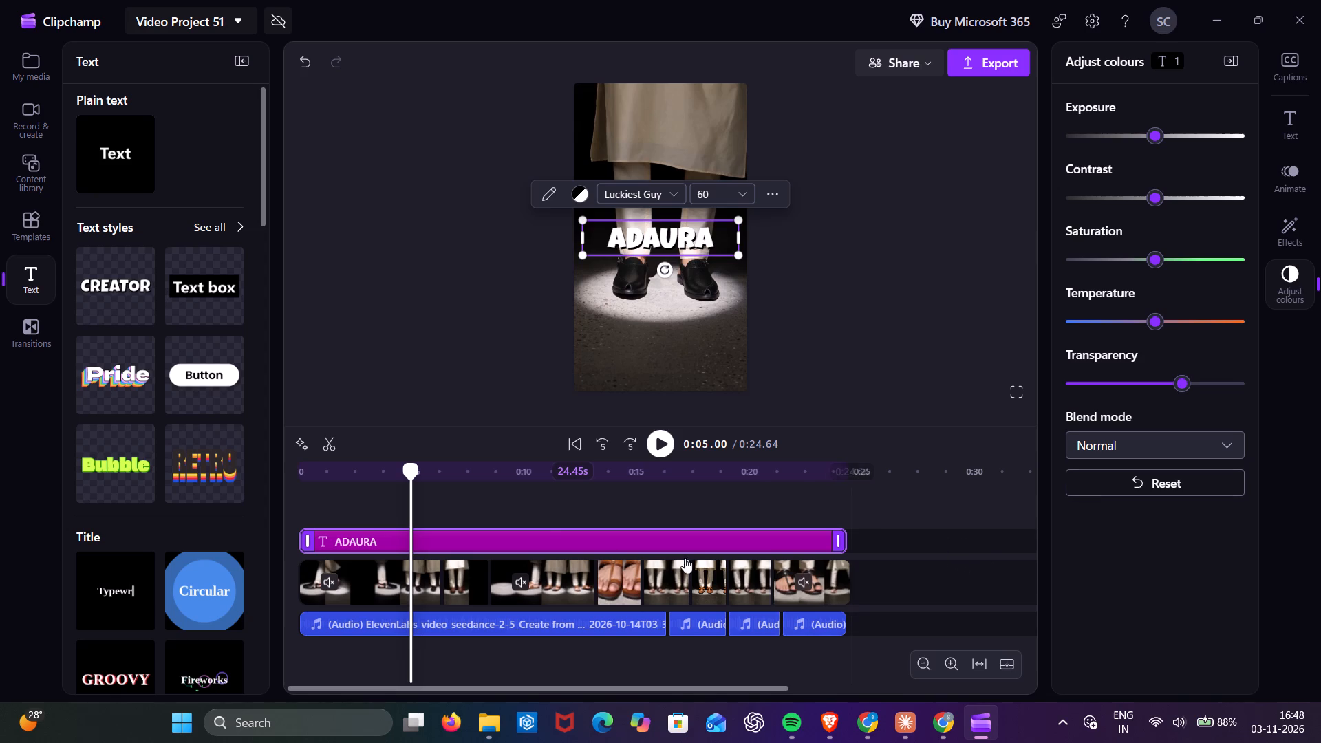
Preview the opening second of the video and move the ADAURA text up into the upper part of the frame, centred horizontally.
{"action": "left_click", "coordinate": [526, 535]}
{"action": "left_click", "coordinate": [304, 506]}
{"action": "left_click", "coordinate": [663, 440]}
{"action": "left_click", "coordinate": [660, 442]}
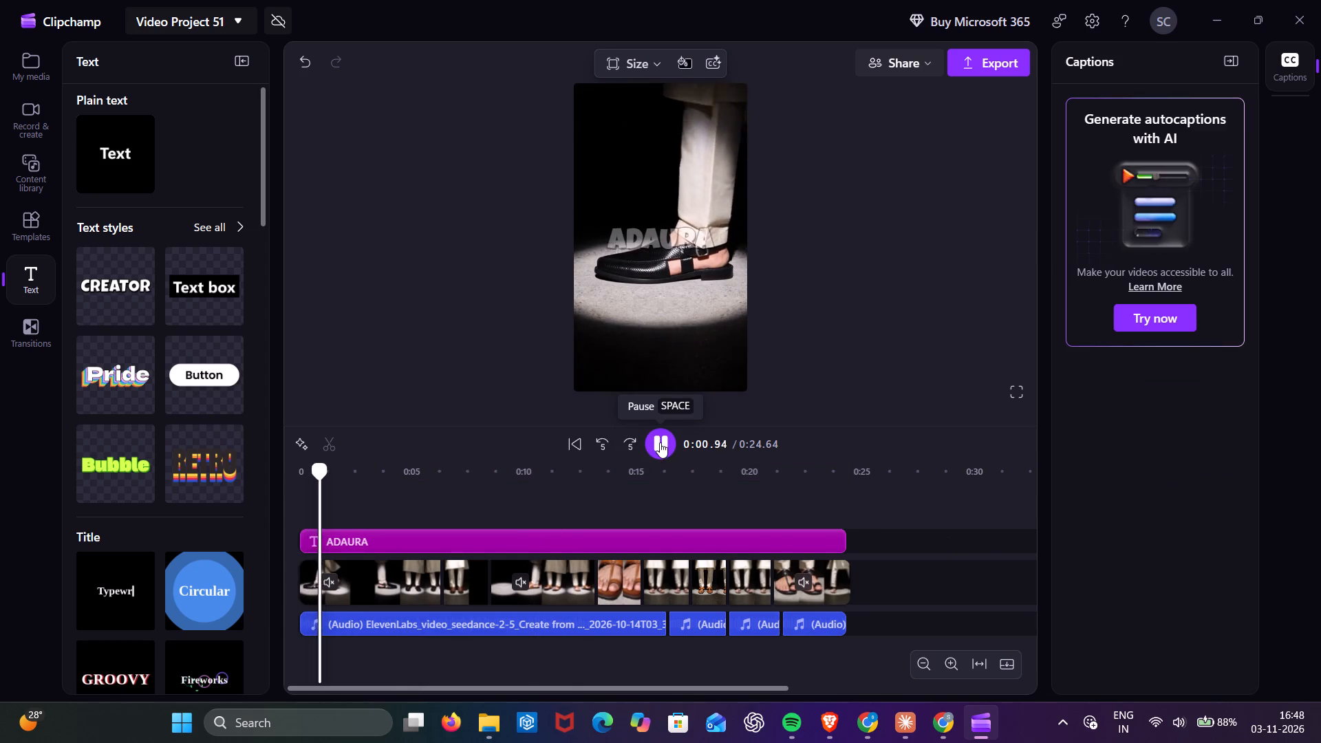
{"action": "left_click_drag", "start_coordinate": [666, 244], "coordinate": [669, 158]}
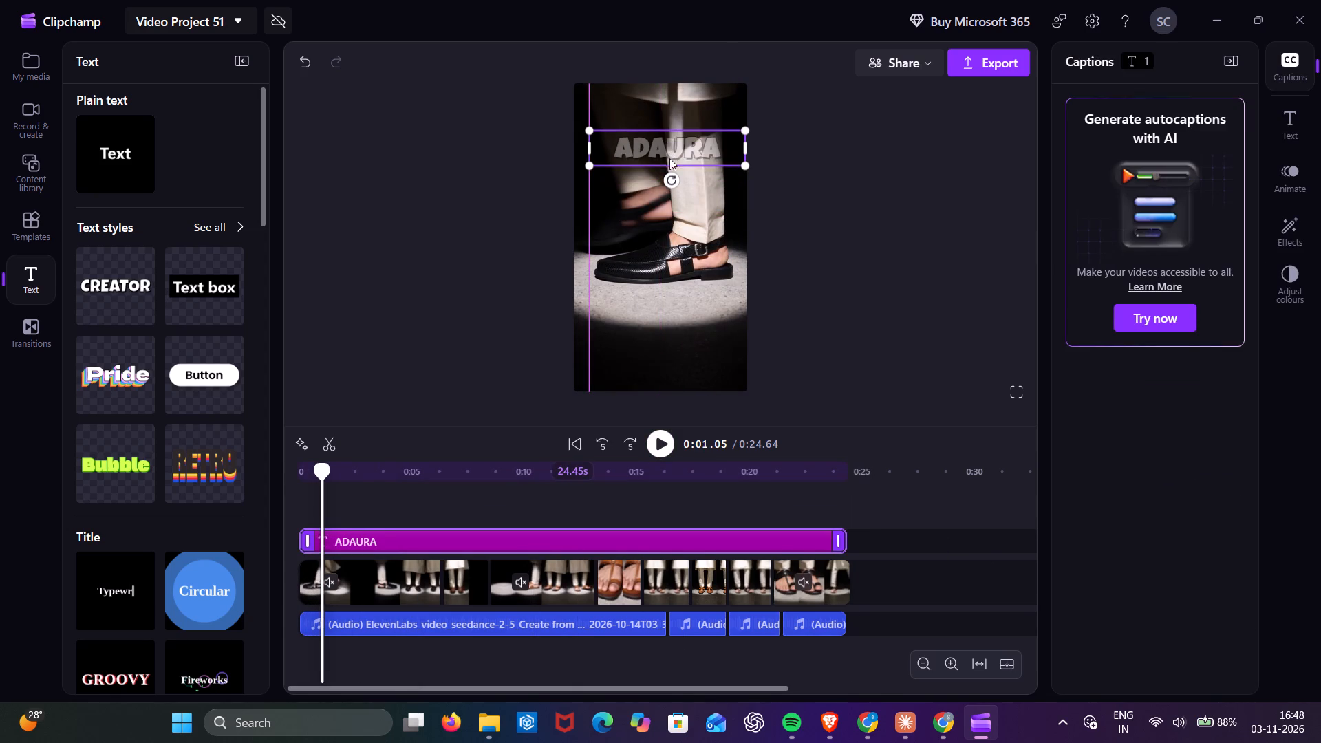
{"action": "left_click_drag", "start_coordinate": [669, 158], "coordinate": [668, 164]}
Play the rest of the edit and extend the ADAURA text clip to the very end of the video track.
{"action": "left_click", "coordinate": [657, 449]}
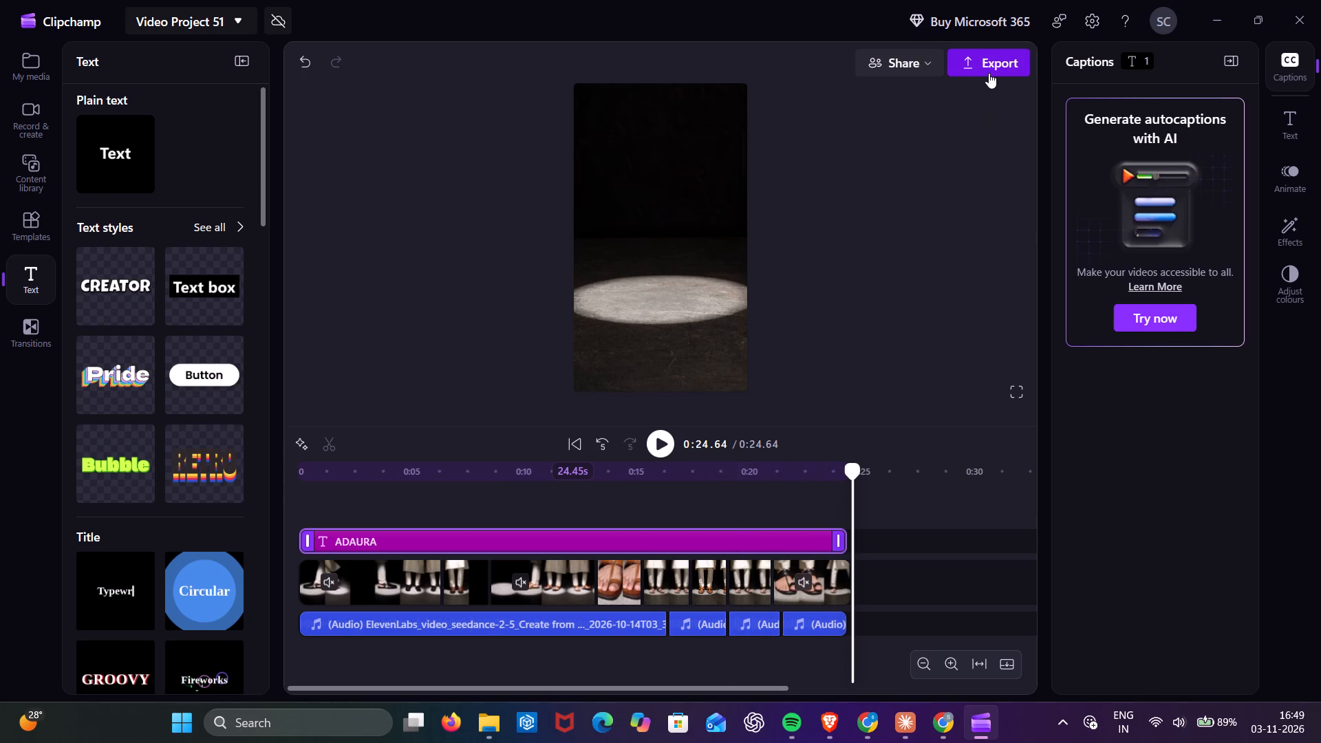
{"action": "left_click", "coordinate": [841, 542]}
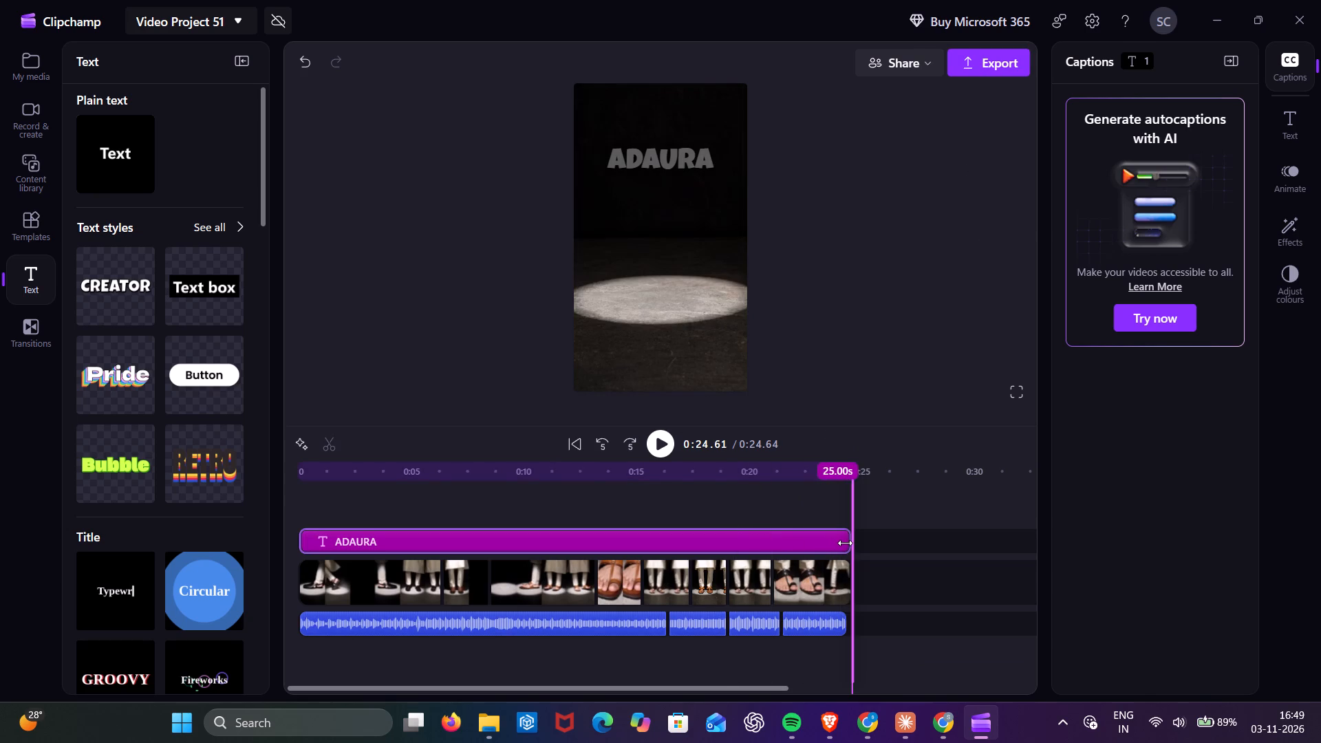
{"action": "left_click", "coordinate": [732, 490]}
Play the edit from the start to examine the ADAURA watermark throughout the video.
{"action": "left_click", "coordinate": [650, 442]}
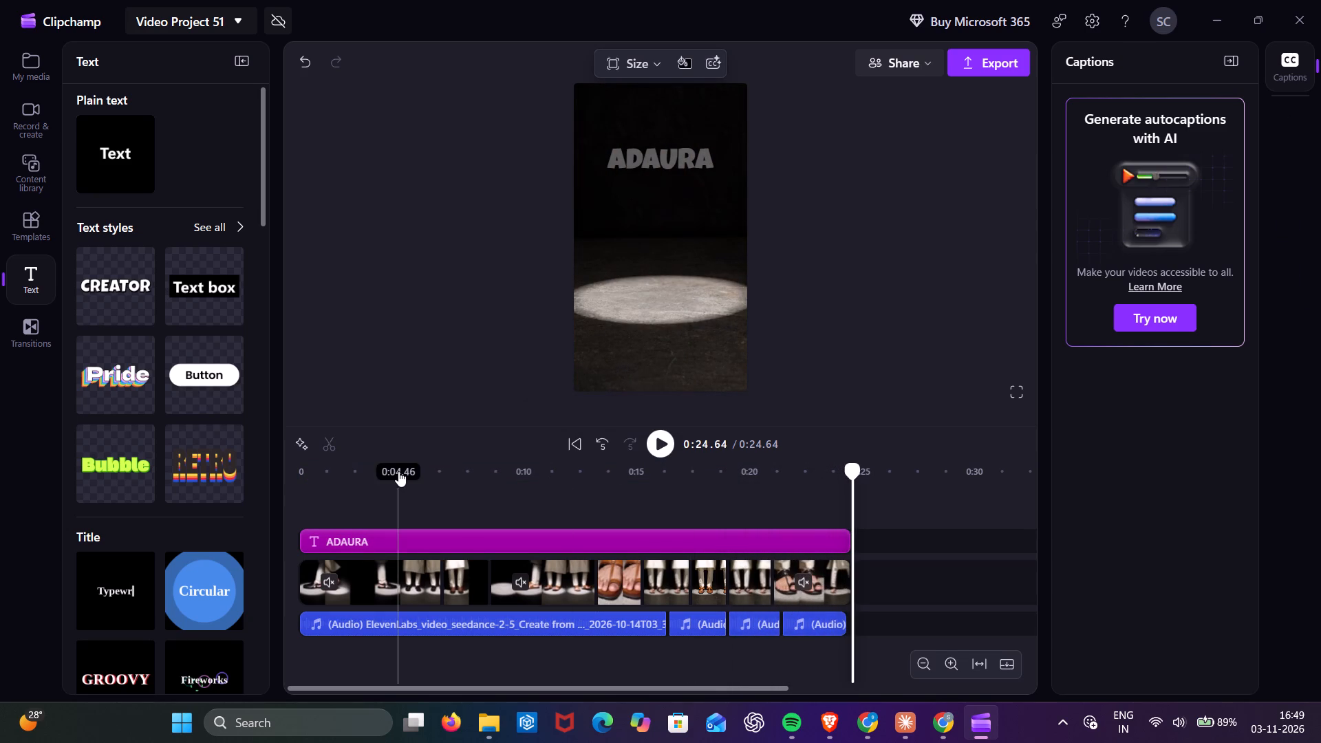
{"action": "left_click", "coordinate": [301, 497]}
{"action": "left_click", "coordinate": [664, 445]}
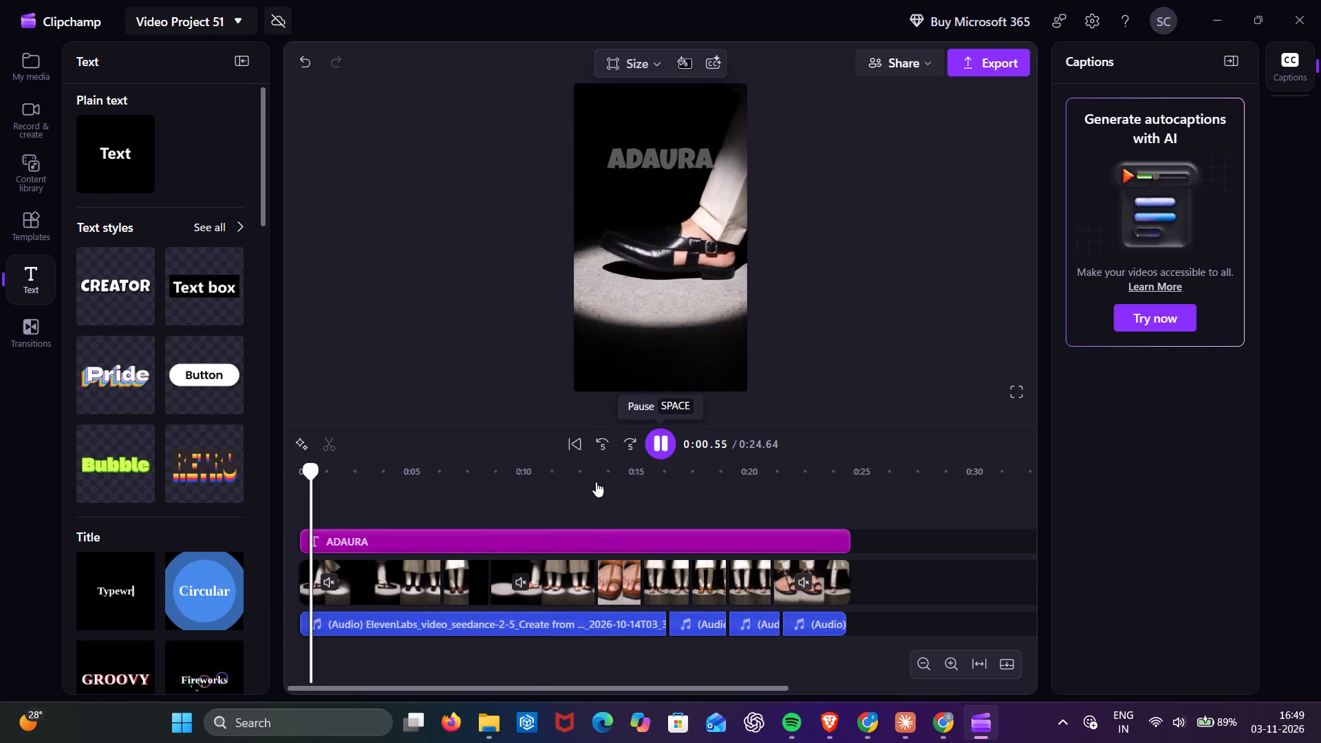
{"action": "left_click", "coordinate": [592, 482]}
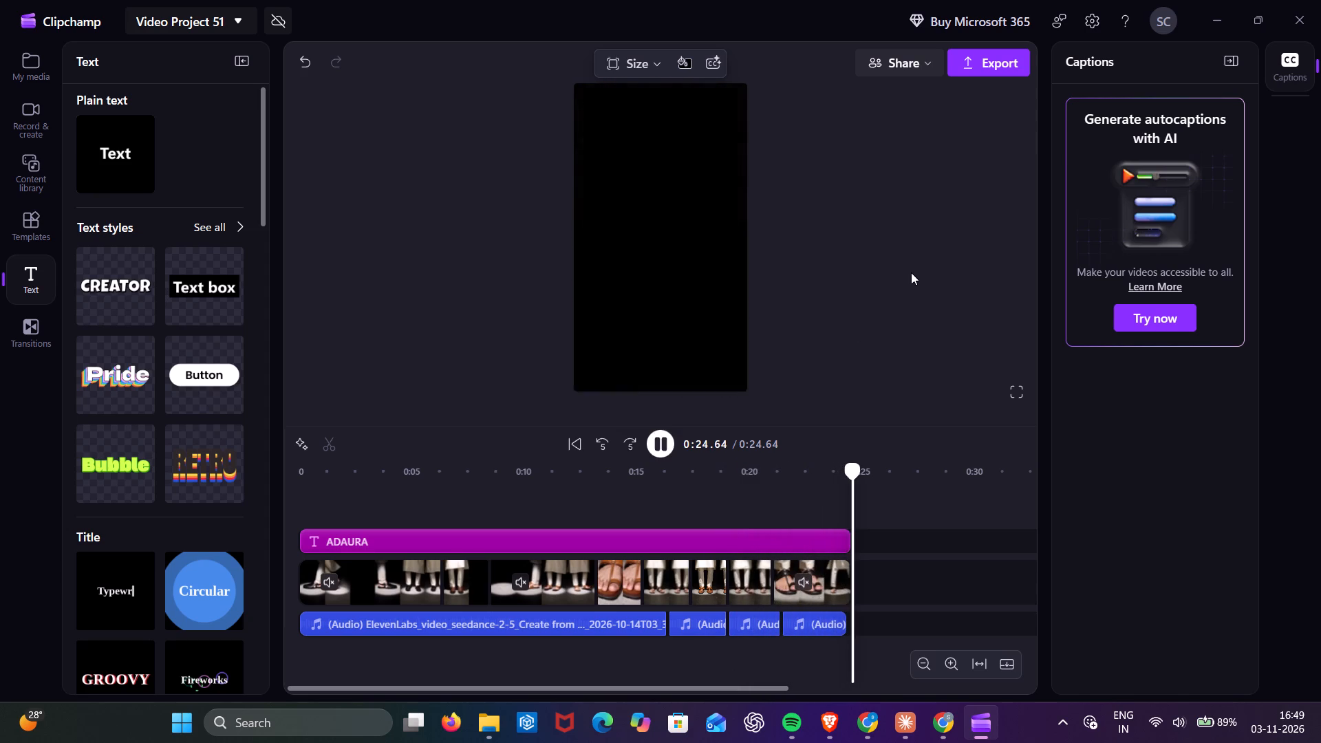
Export the watermarked video at 1080p with the file name "Ethik kholapuri 1".
{"action": "left_click", "coordinate": [989, 86]}
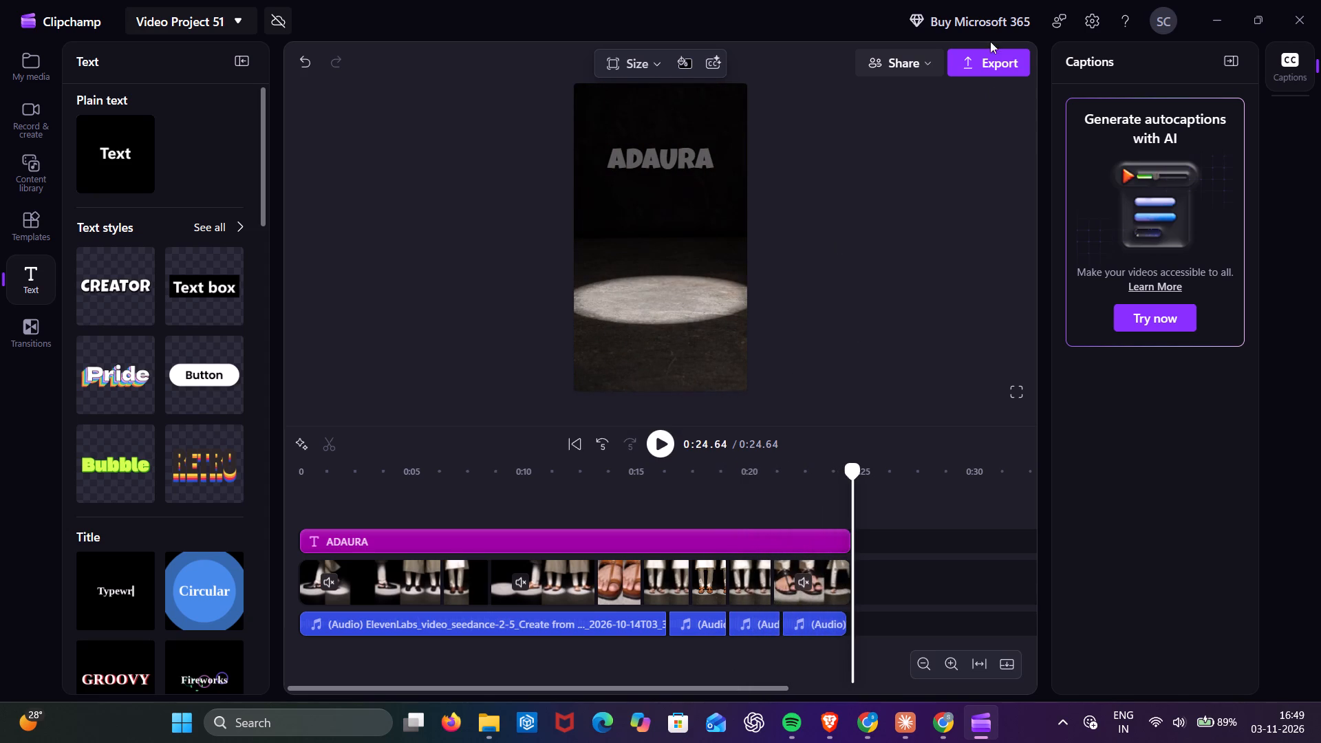
{"action": "left_click", "coordinate": [990, 66]}
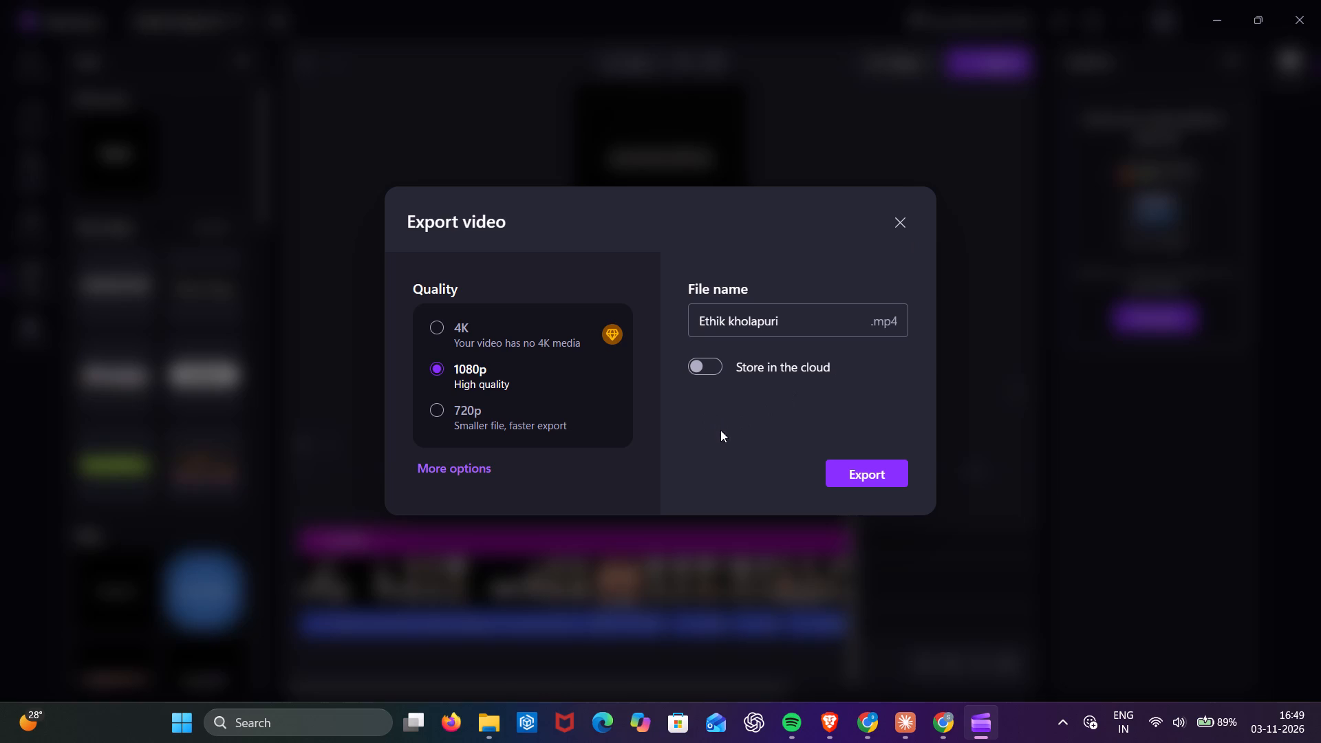
{"action": "left_click", "coordinate": [804, 331]}
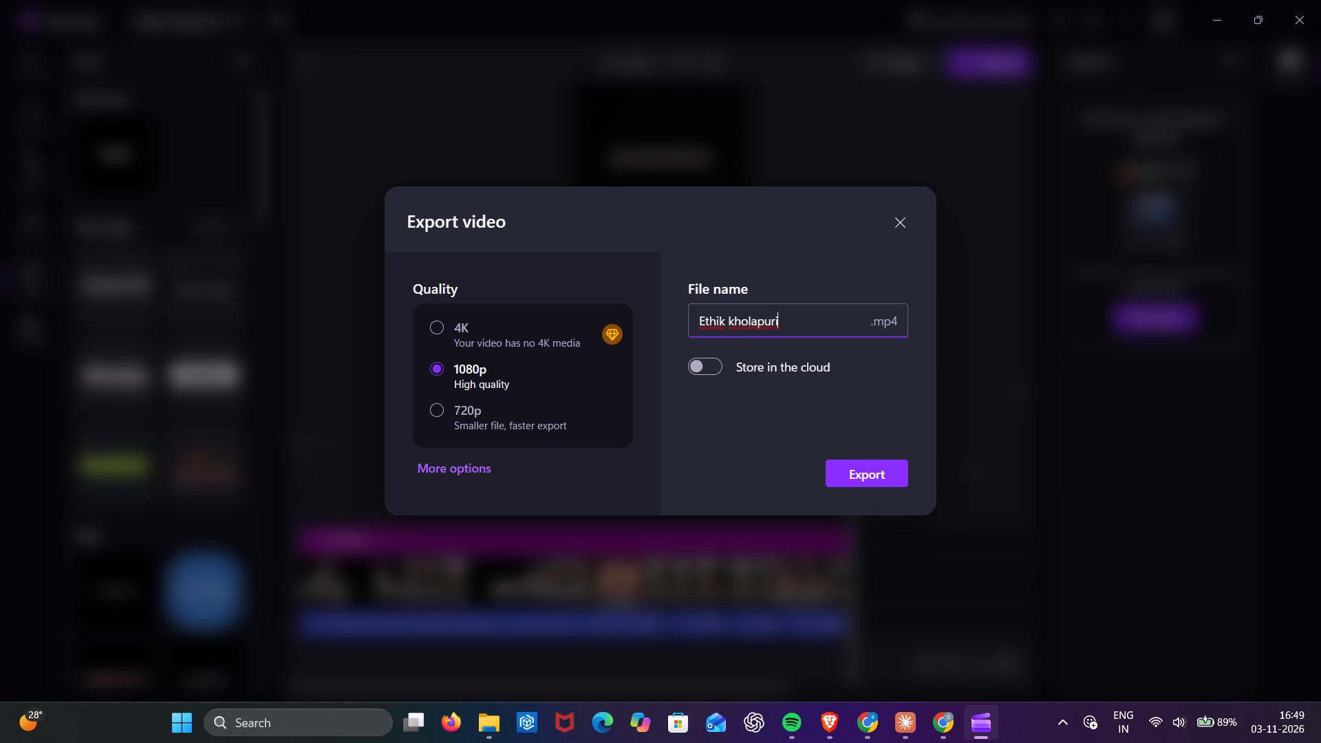
{"action": "key", "text": "space"}
{"action": "type", "text": "1"}
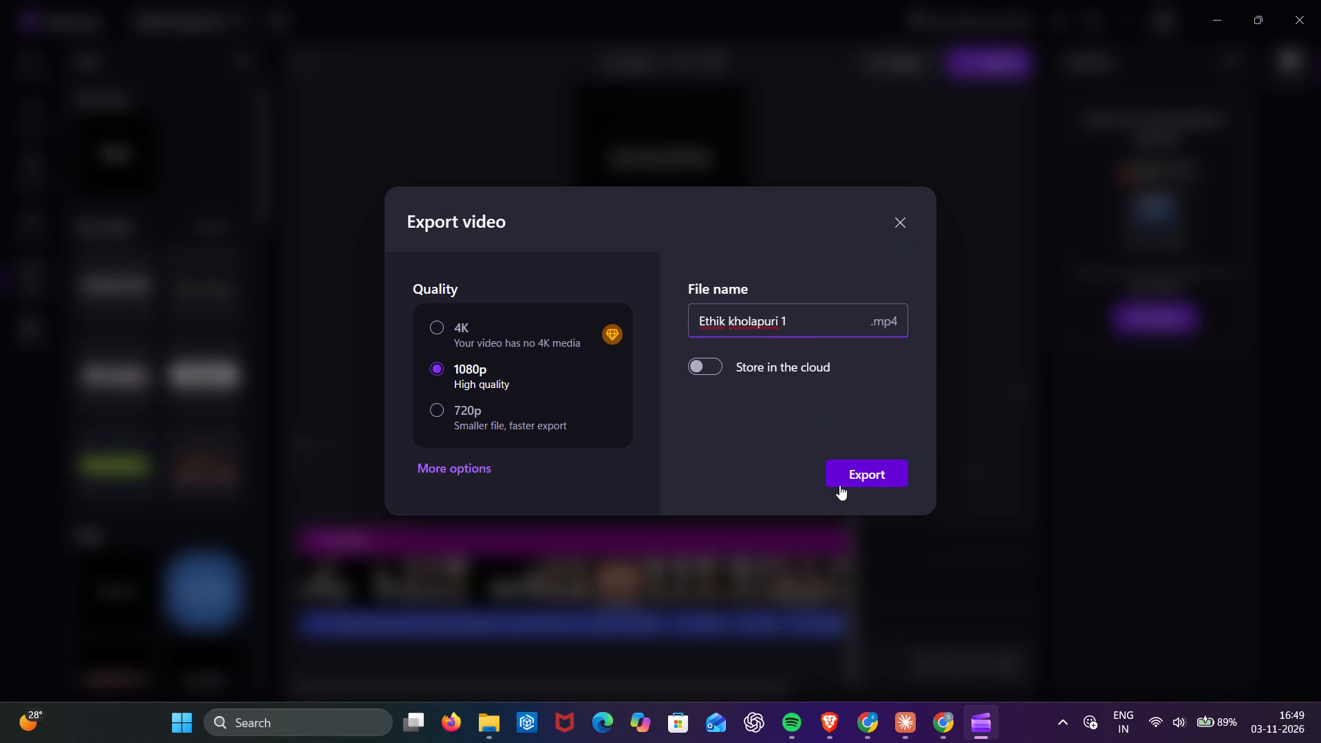
{"action": "left_click", "coordinate": [839, 485]}
Delete the earlier "Ethik kholapuri" MP4 from the Downloads folder in File Explorer and return to the export page.
{"action": "left_click", "coordinate": [491, 720]}
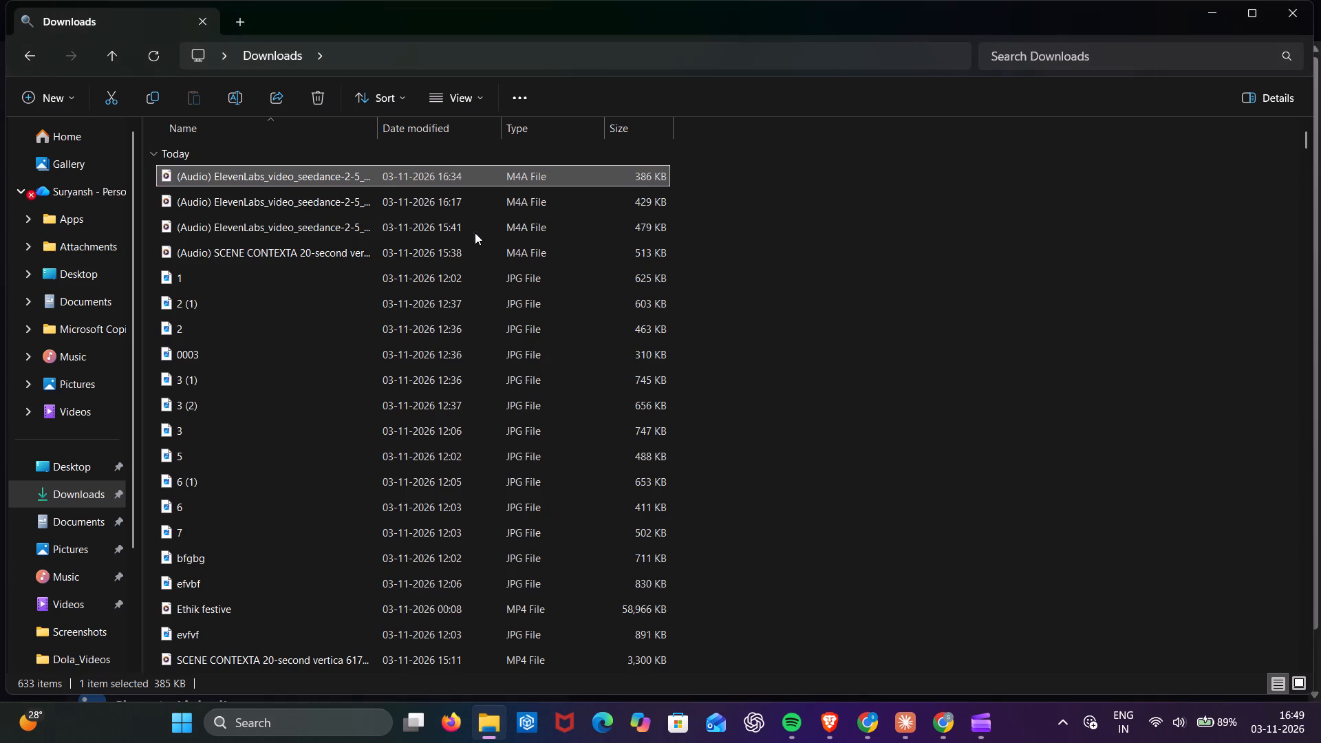
{"action": "left_click", "coordinate": [155, 59]}
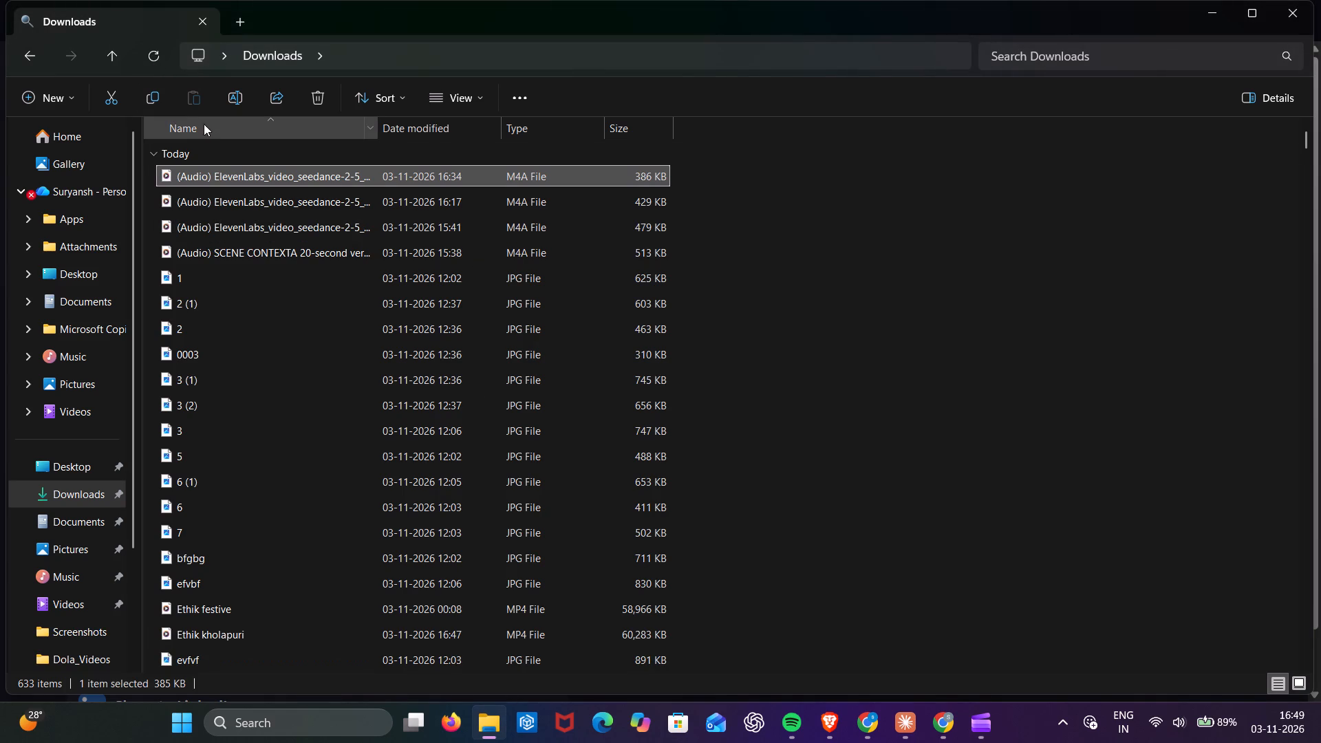
{"action": "scroll", "coordinate": [270, 374], "scroll_direction": "down", "scroll_amount": 2}
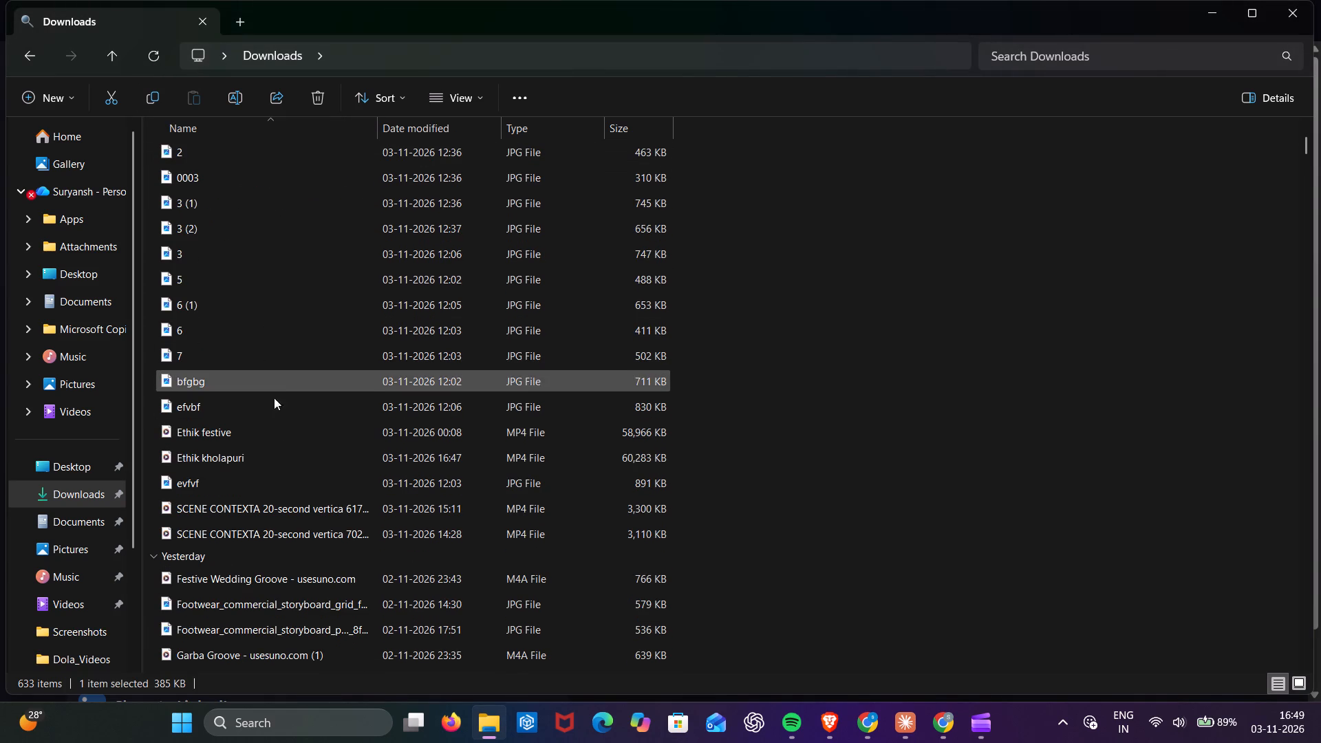
{"action": "left_click", "coordinate": [286, 460]}
{"action": "key", "text": "Delete"}
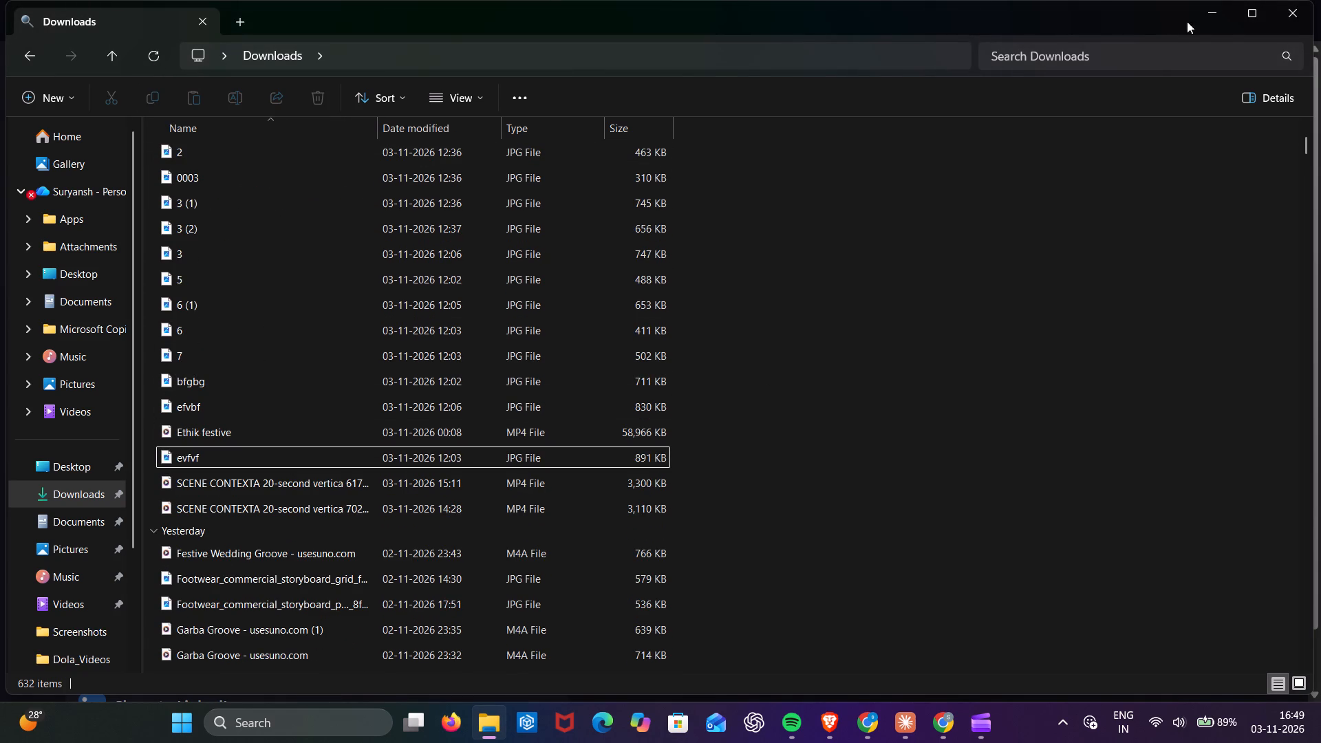
{"action": "left_click", "coordinate": [1210, 22]}
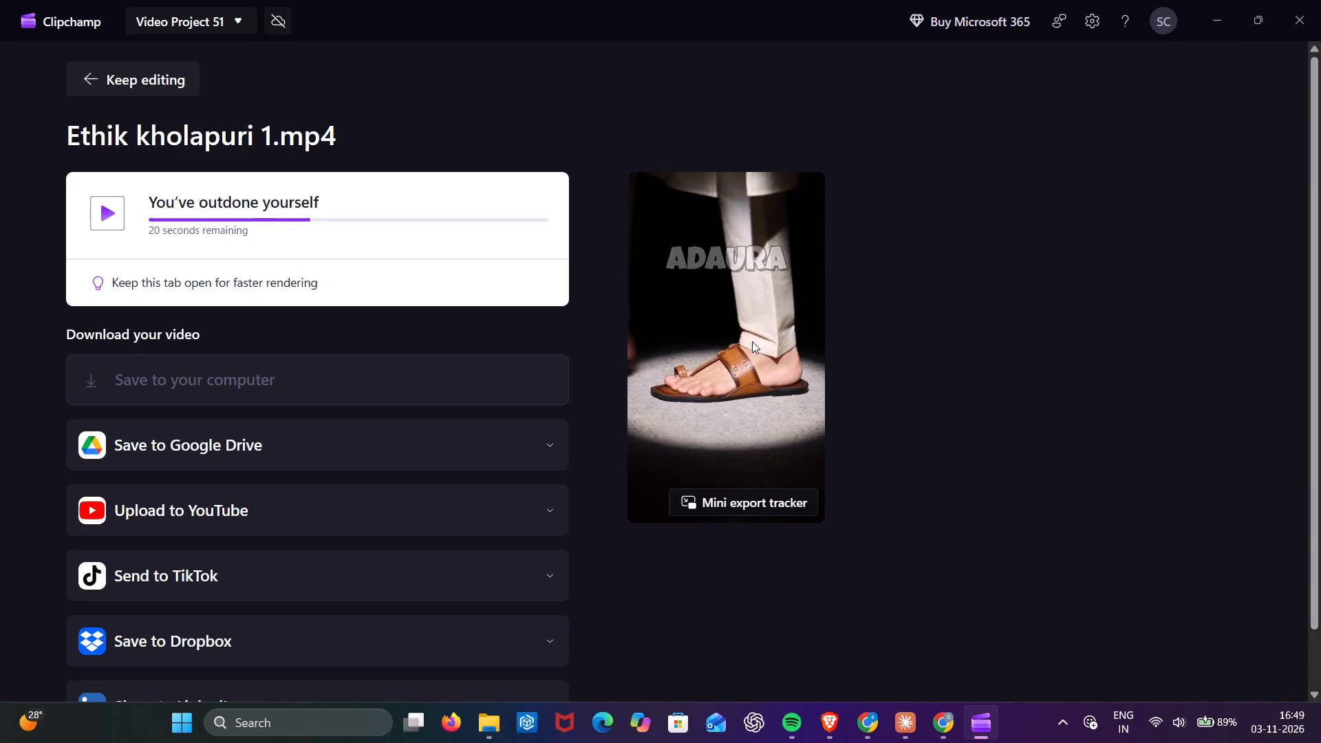
Browse This PC, the Desktop and the Downloads folder in File Explorer, then minimise the window.
{"action": "left_click", "coordinate": [477, 727]}
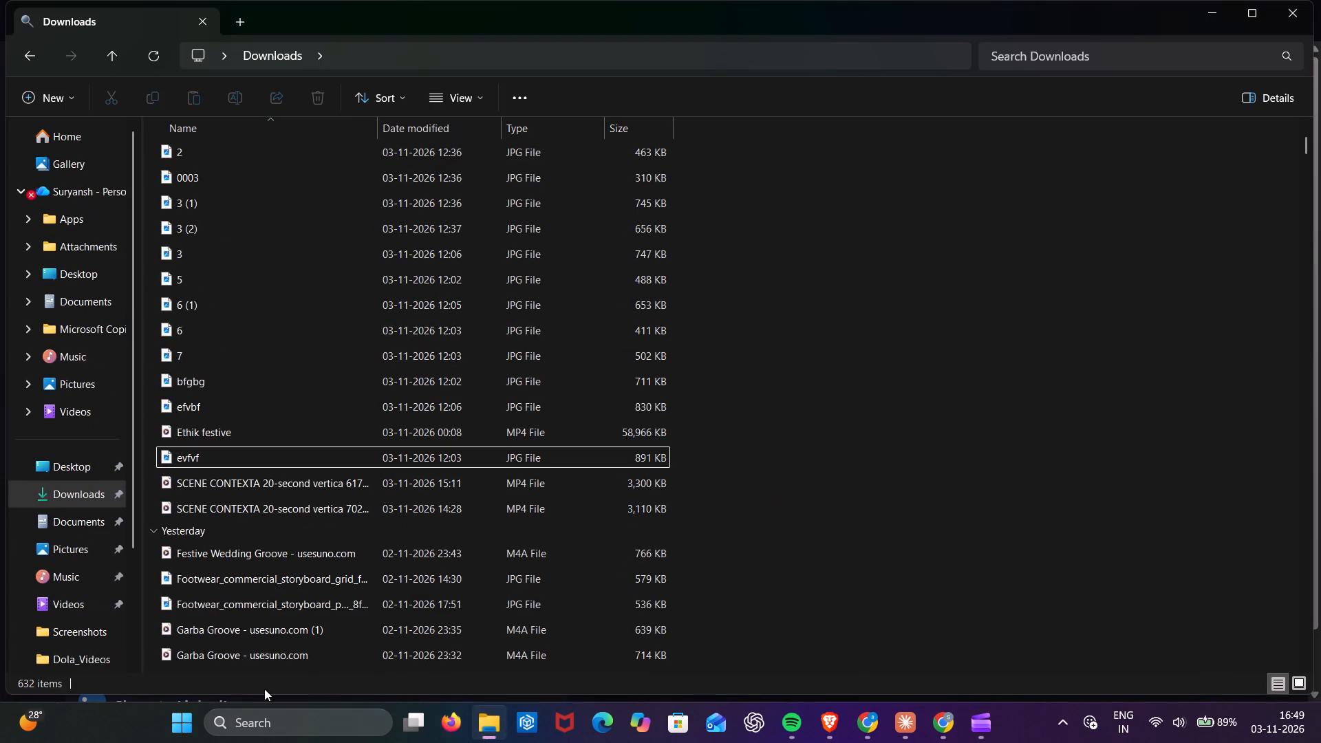
{"action": "scroll", "coordinate": [62, 555], "scroll_direction": "down", "scroll_amount": 2}
{"action": "left_click", "coordinate": [65, 597]}
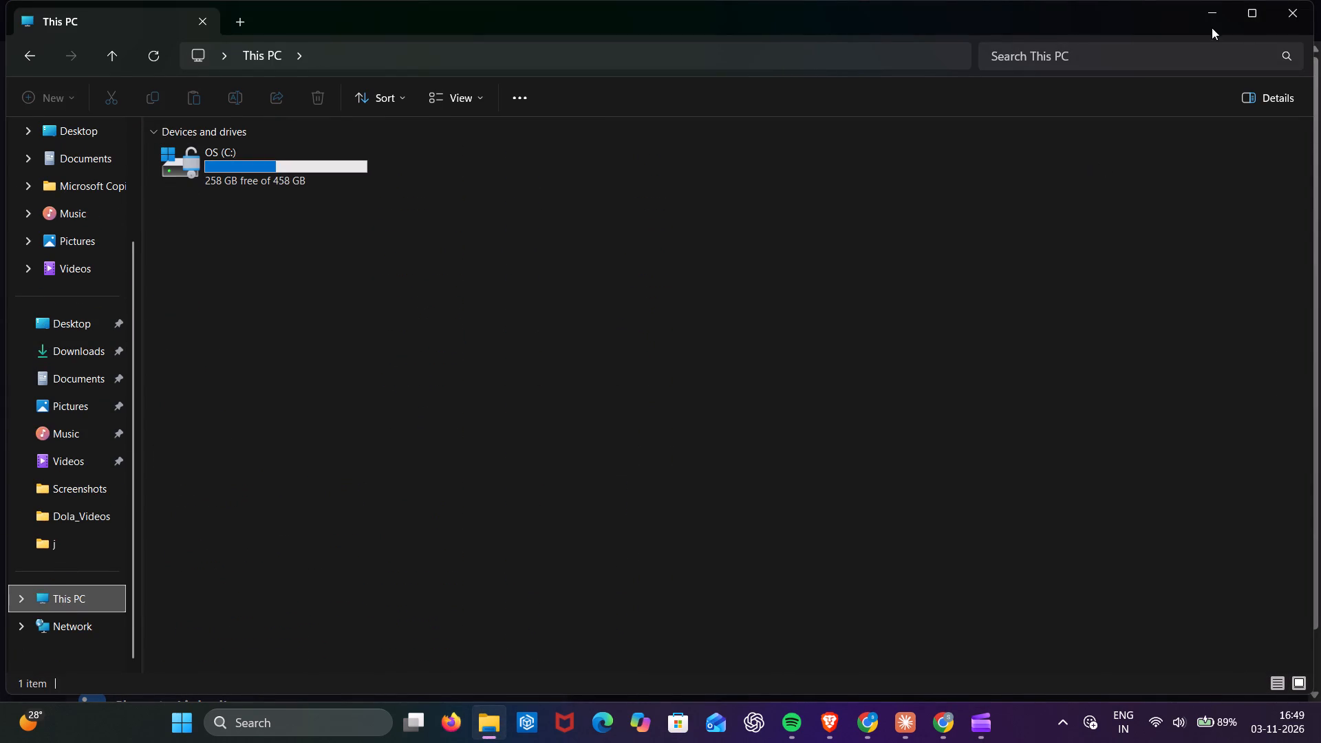
{"action": "left_click", "coordinate": [54, 324]}
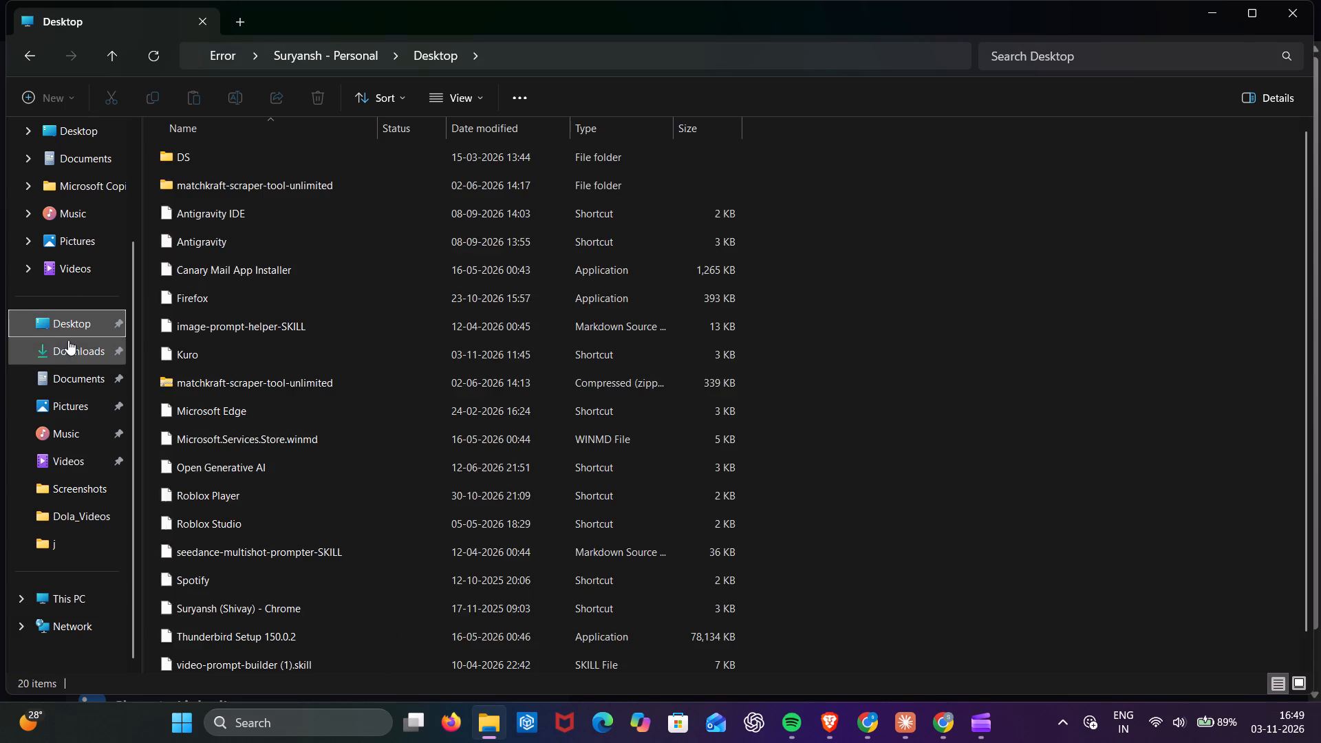
{"action": "left_click", "coordinate": [74, 346]}
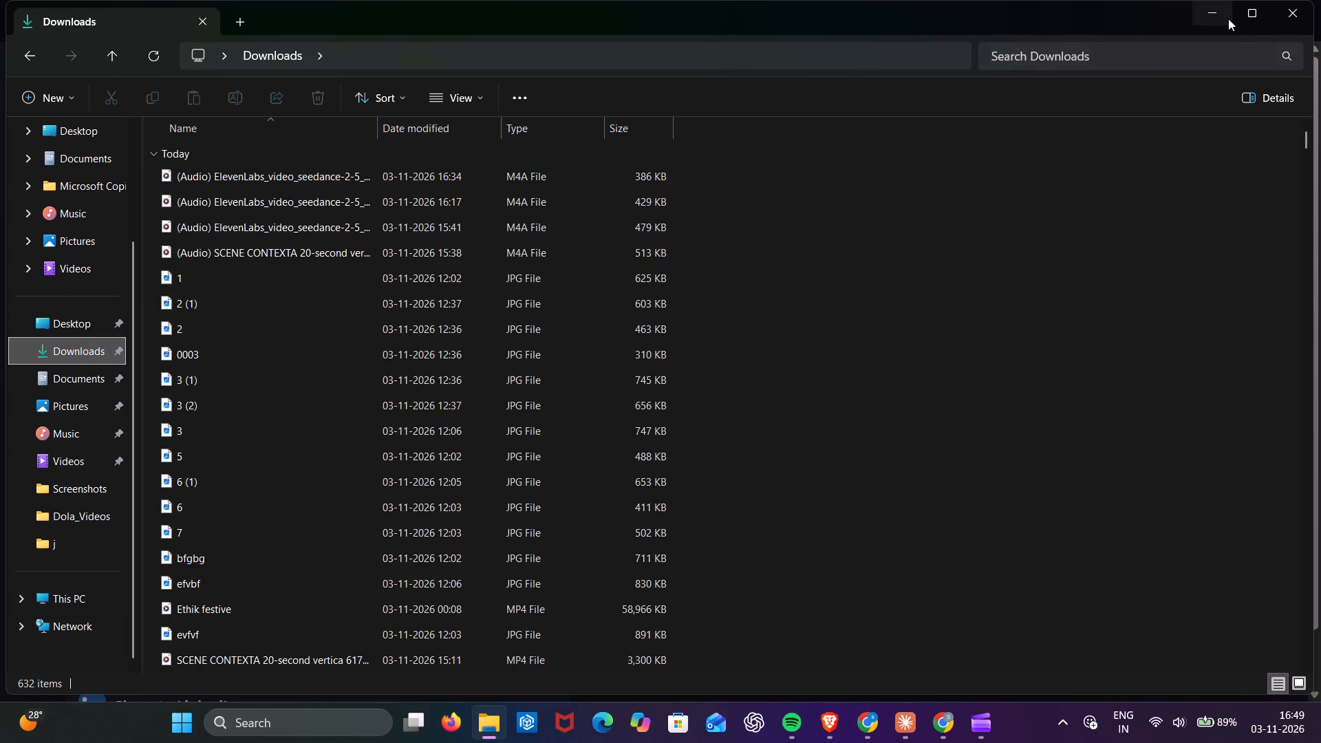
{"action": "left_click", "coordinate": [1228, 19]}
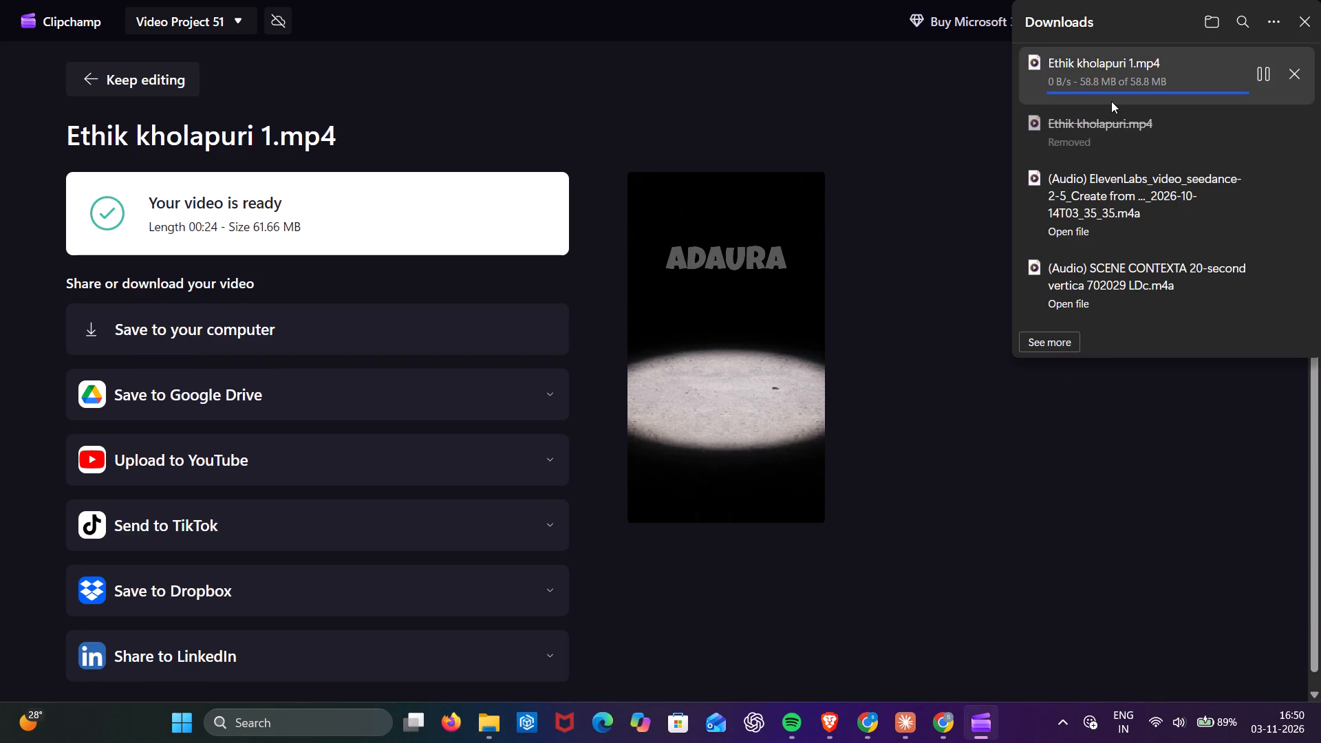
Dismiss the downloads list and skim the exported video's preview from the middle to its end.
{"action": "left_click", "coordinate": [1299, 23]}
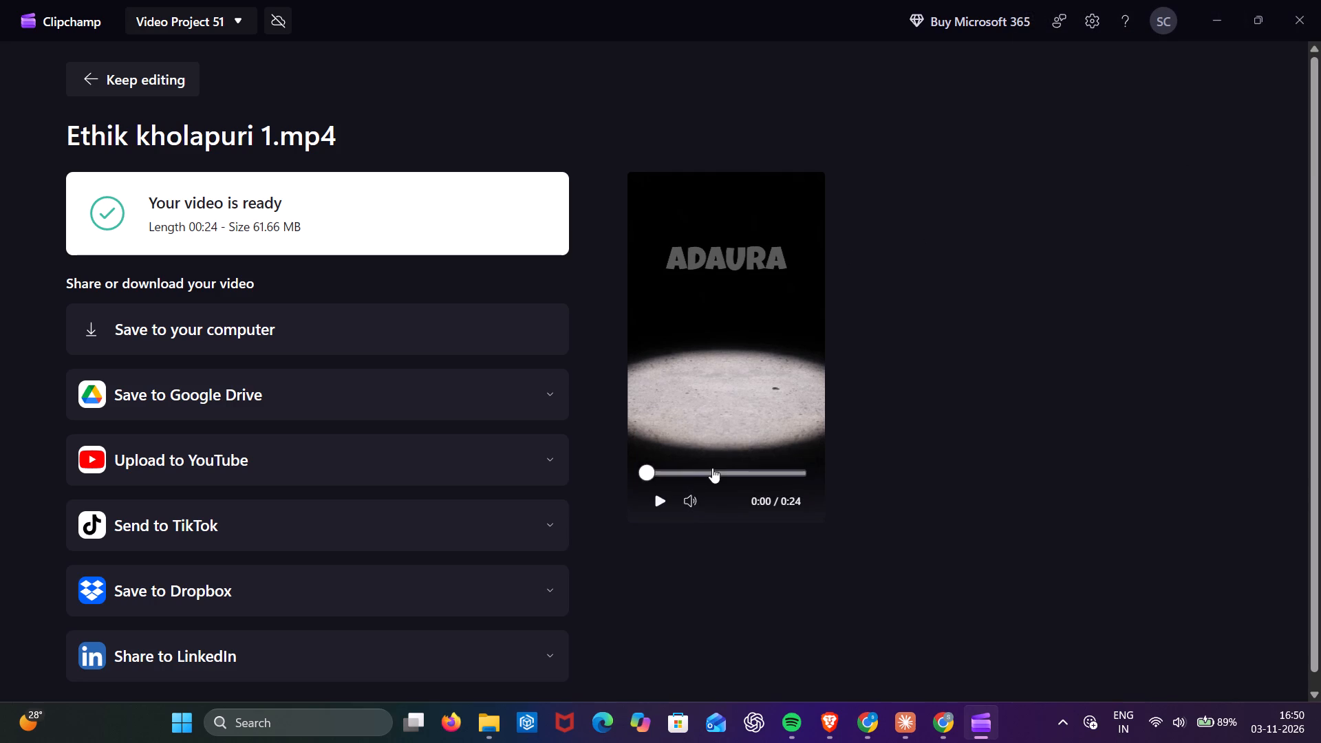
{"action": "left_click", "coordinate": [719, 471]}
{"action": "left_click", "coordinate": [734, 471]}
{"action": "left_click", "coordinate": [768, 472]}
{"action": "left_click", "coordinate": [794, 473]}
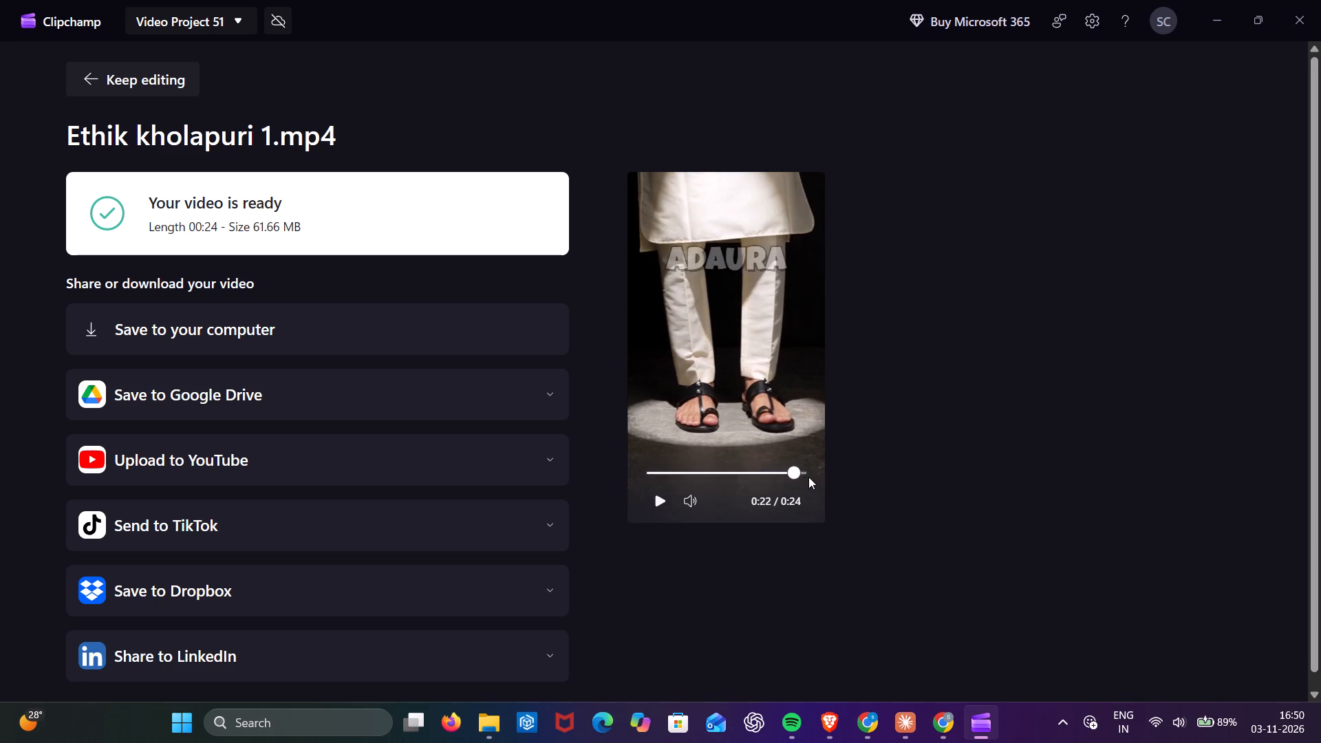
{"action": "left_click", "coordinate": [808, 477]}
{"action": "left_click", "coordinate": [795, 471]}
{"action": "left_click", "coordinate": [806, 475]}
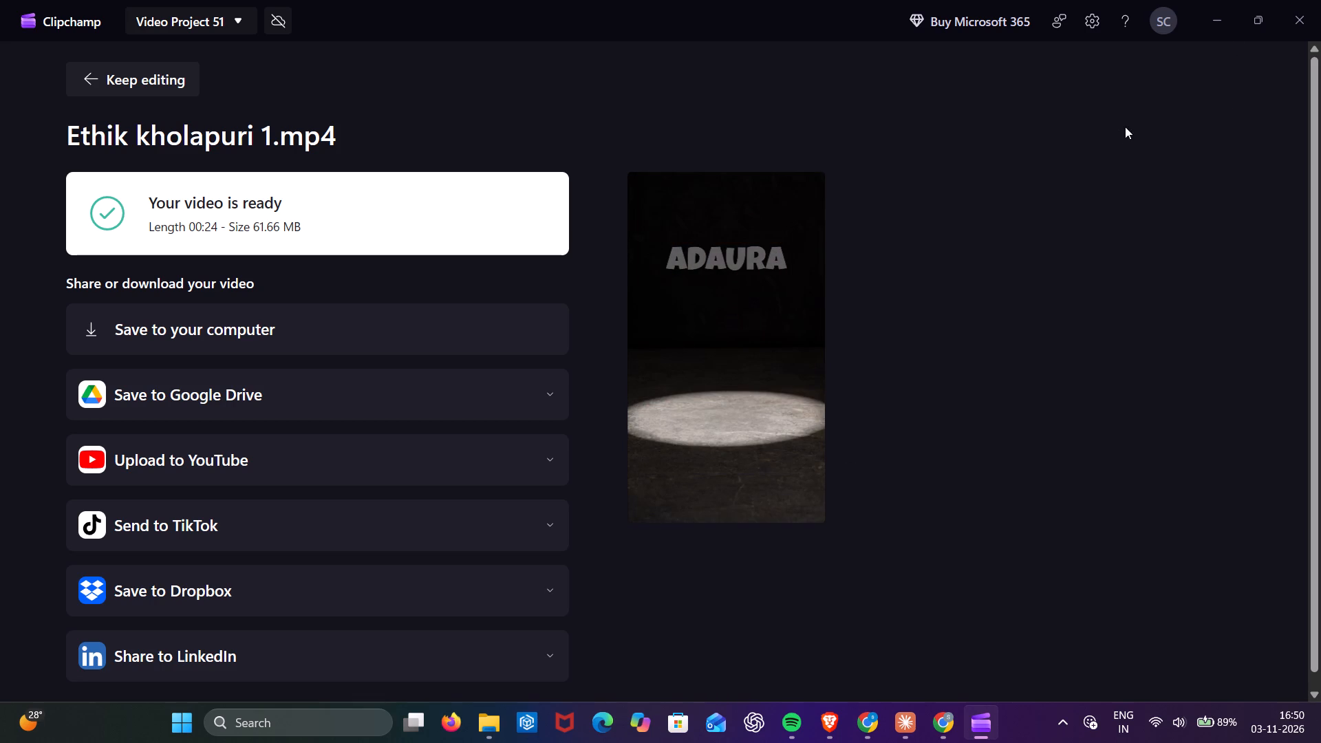
Close Clipchamp, leaving the browser in view.
{"action": "left_click", "coordinate": [1214, 34]}
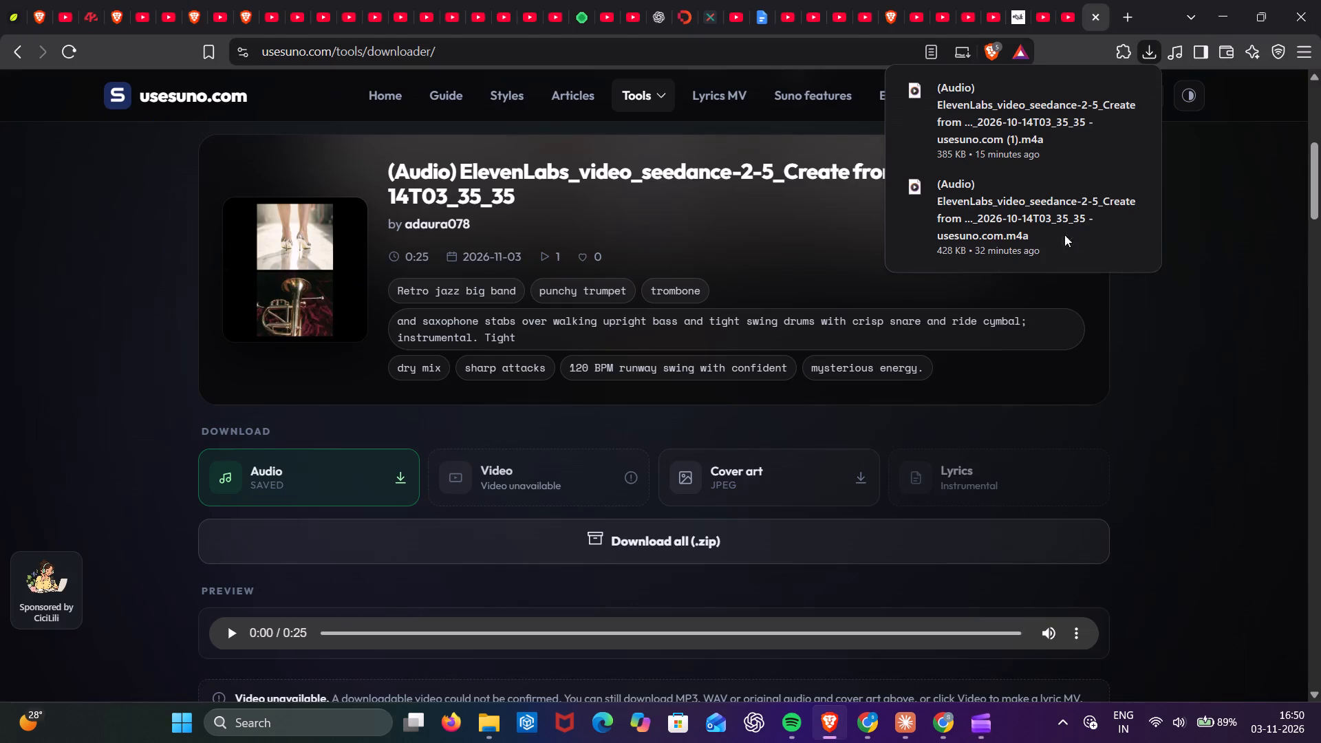
{"action": "left_click", "coordinate": [1054, 576]}
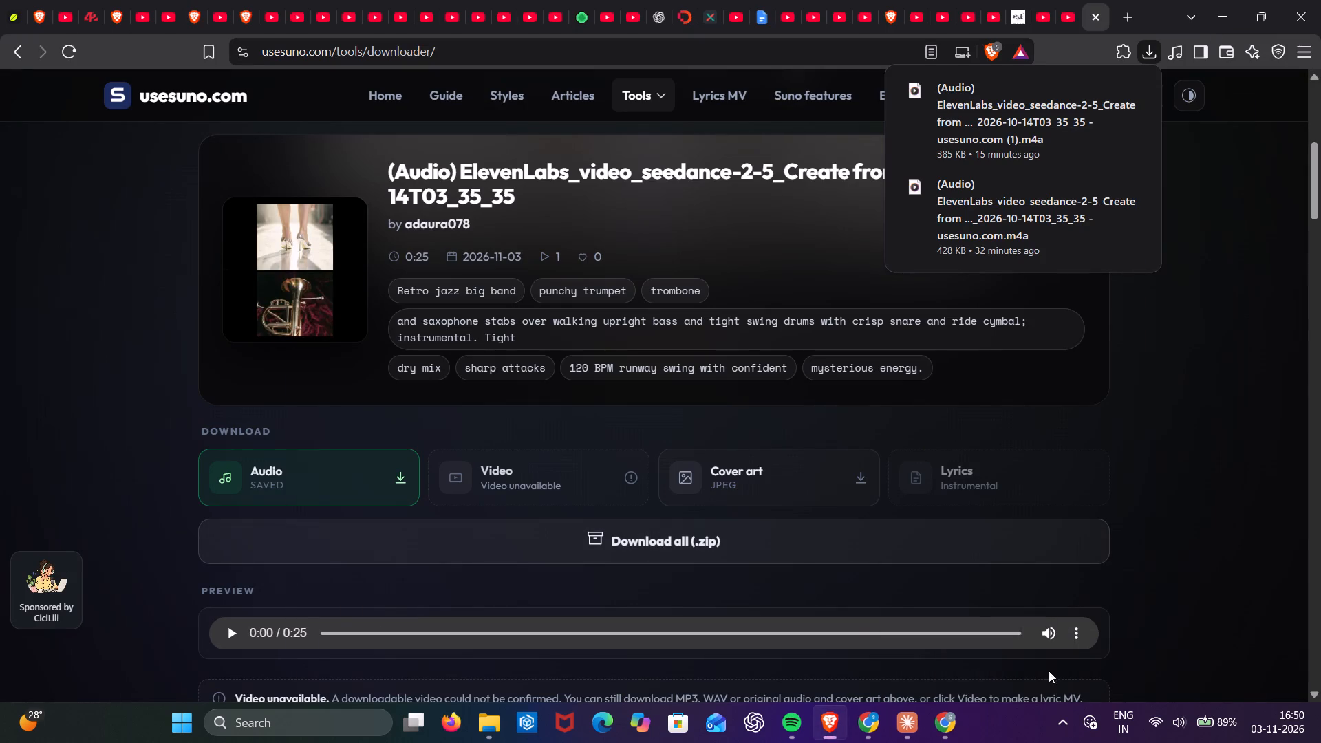
Show the hidden system tray icons.
{"action": "left_click", "coordinate": [1063, 726]}
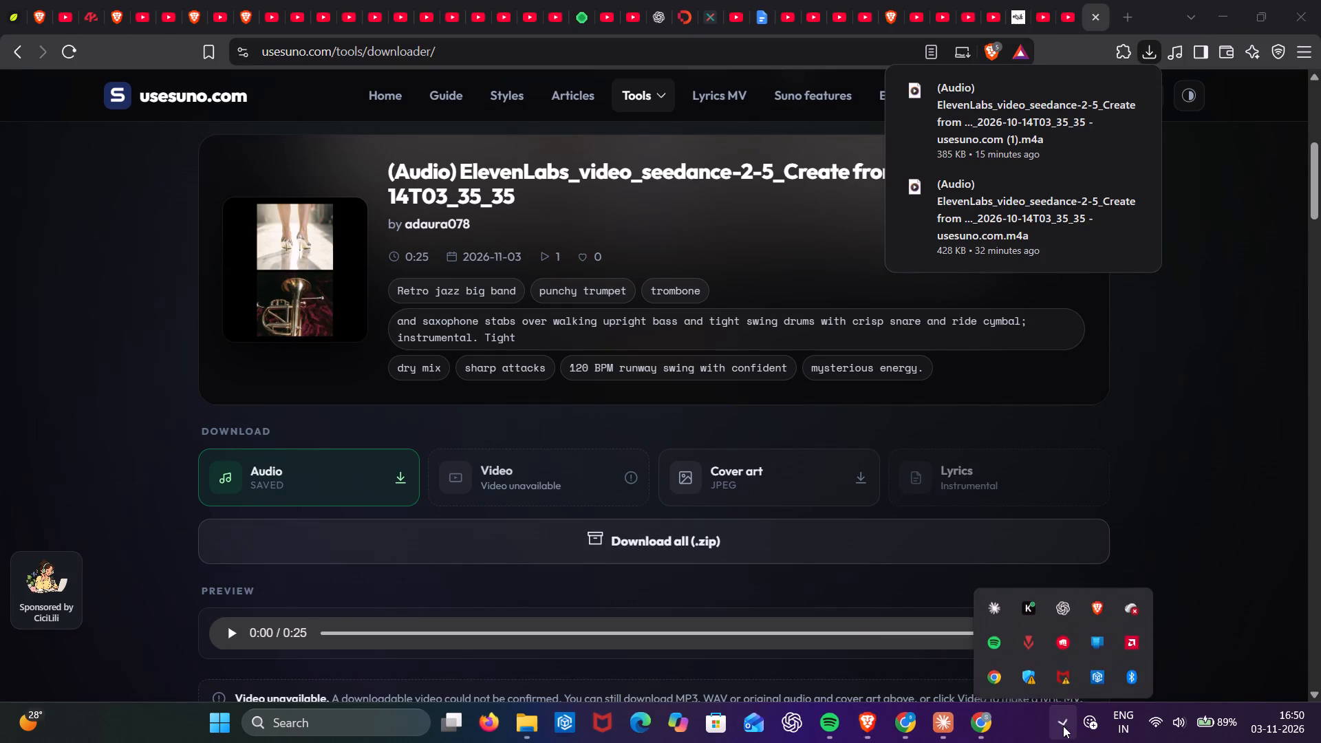
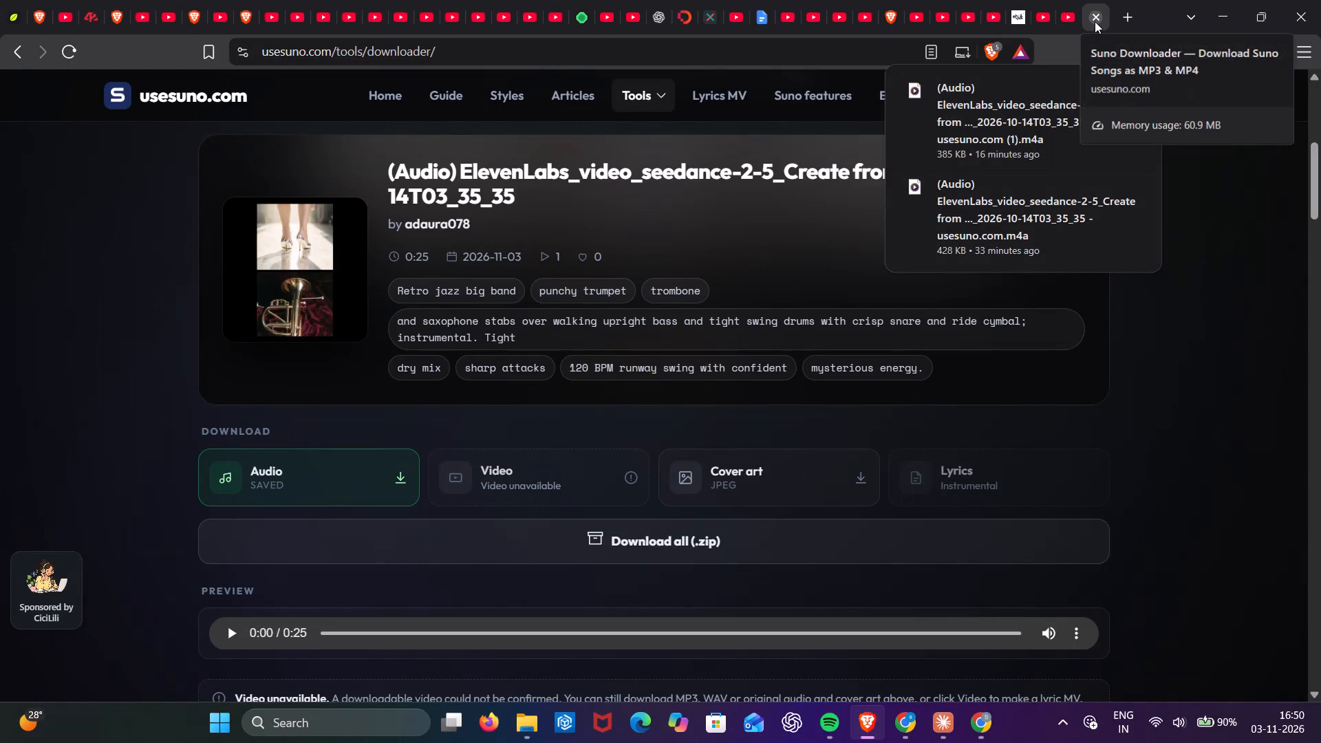
Close the Suno Downloader browser tab.
{"action": "left_click", "coordinate": [1095, 21]}
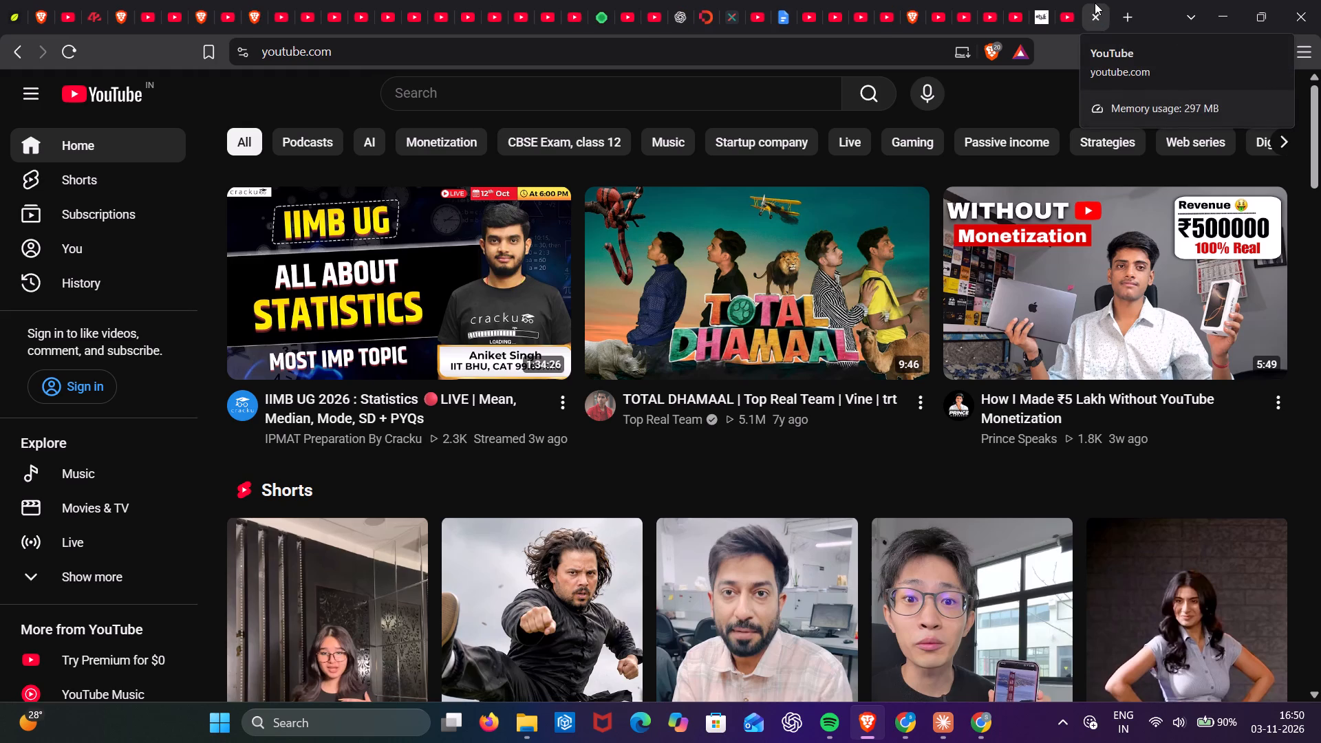
Glance at the adjacent YouTube video tab, then return to the YouTube home page and activate its search field.
{"action": "left_click", "coordinate": [1069, 6]}
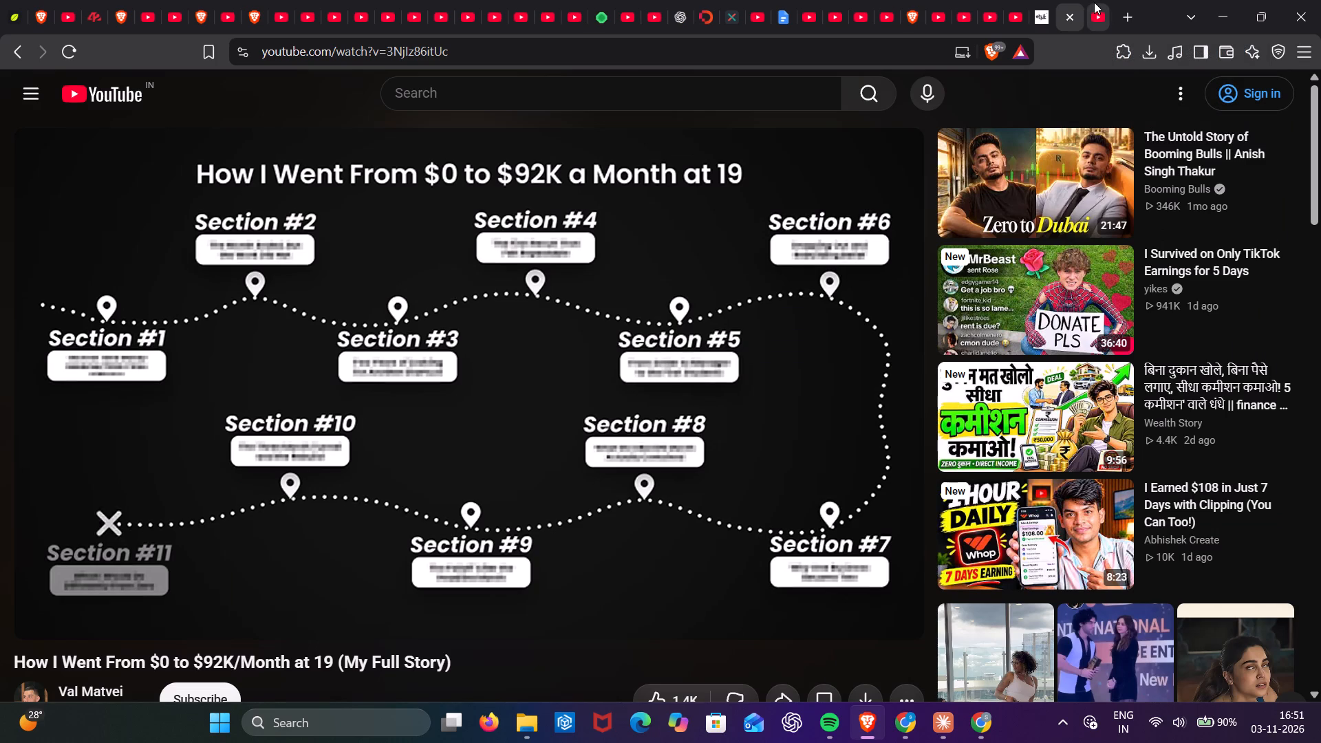
{"action": "left_click", "coordinate": [1094, 2]}
{"action": "left_click", "coordinate": [757, 98]}
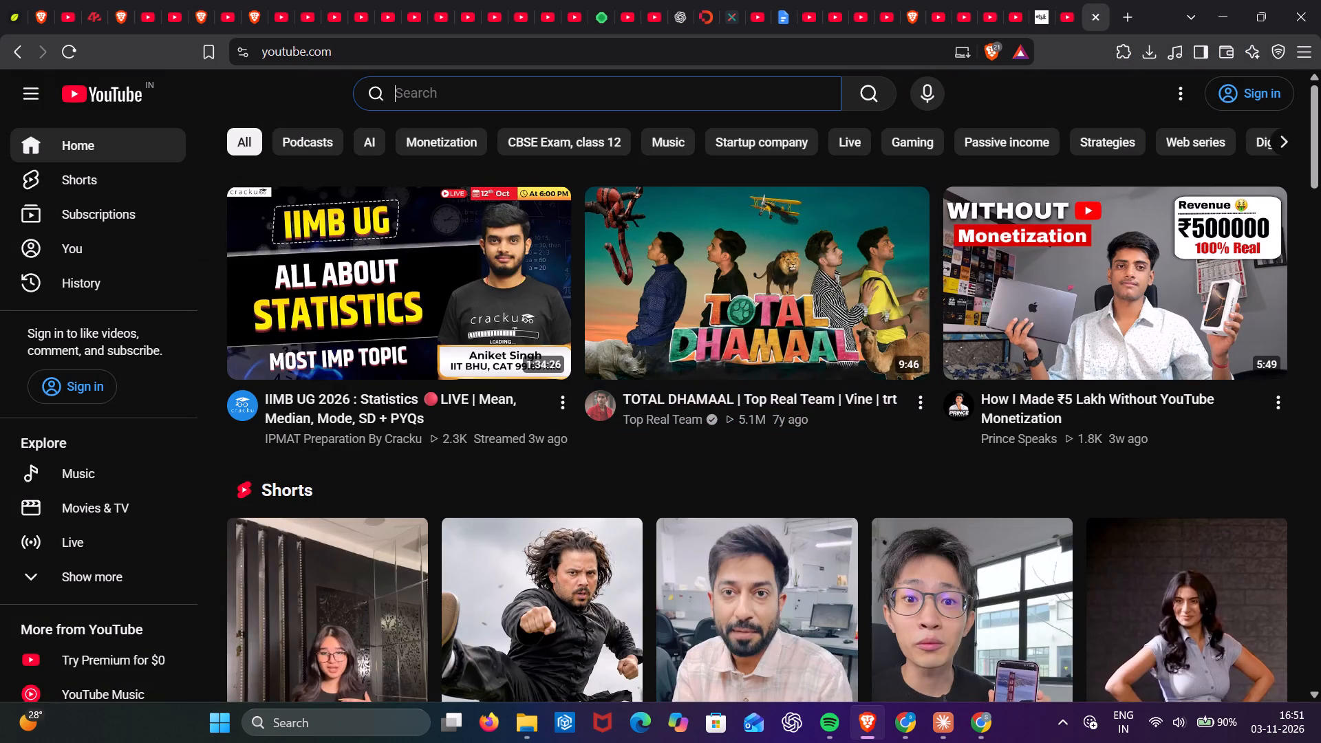
Search YouTube for "cashflow".
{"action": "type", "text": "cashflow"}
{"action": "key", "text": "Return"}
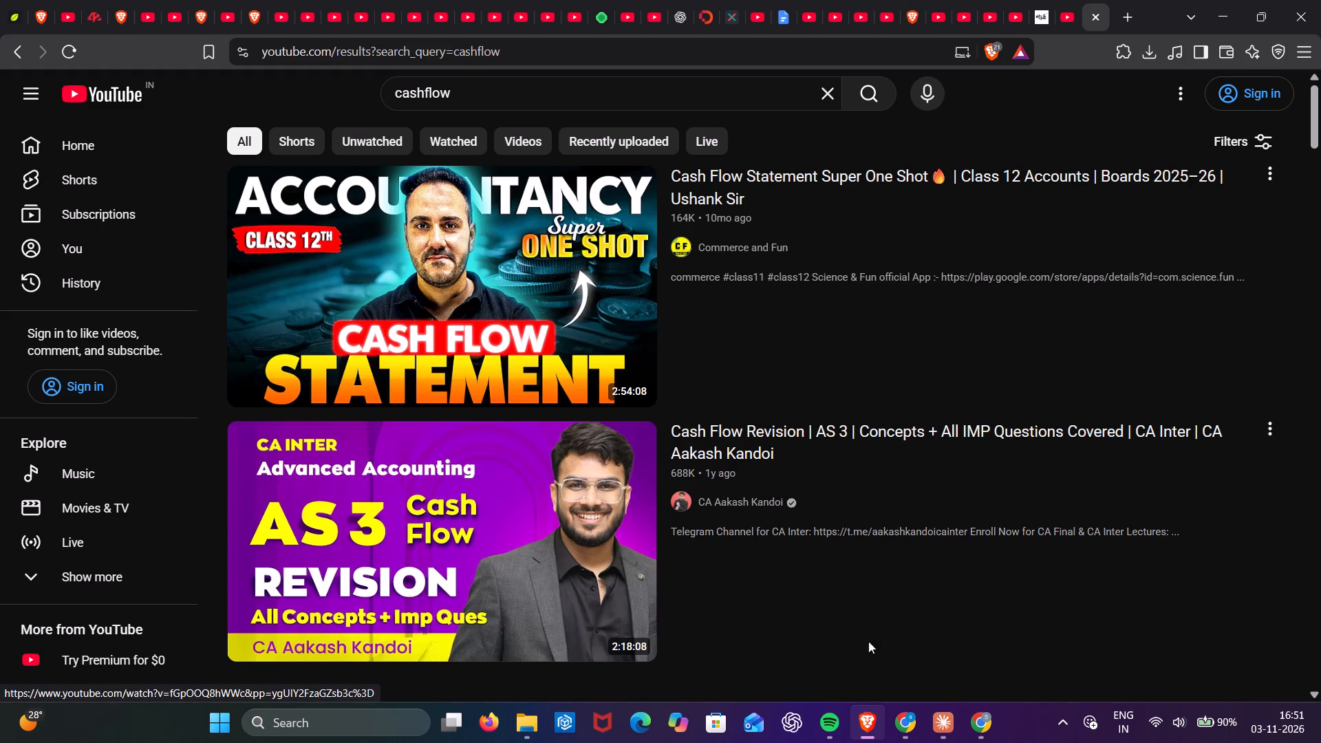
Switch to the Chrome window with the Suno workspace and open a new browser tab.
{"action": "left_click", "coordinate": [900, 735]}
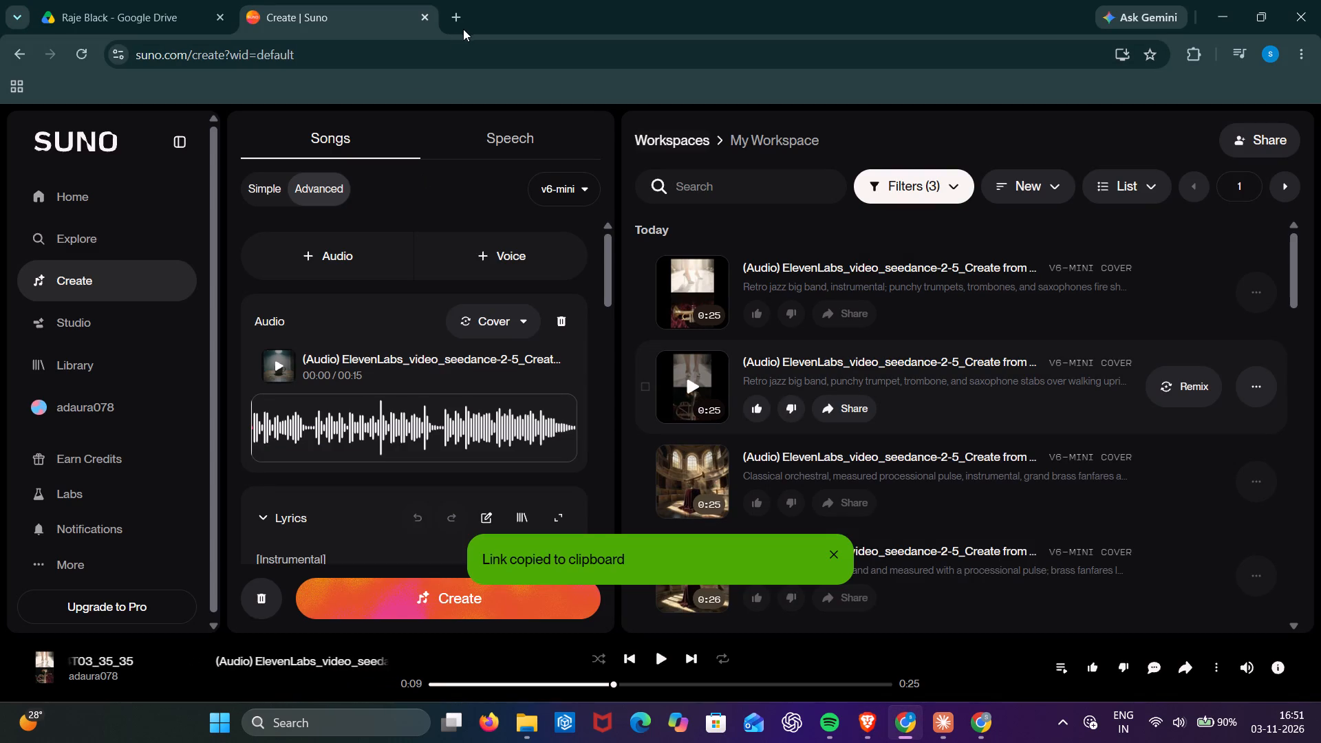
{"action": "left_click", "coordinate": [460, 26]}
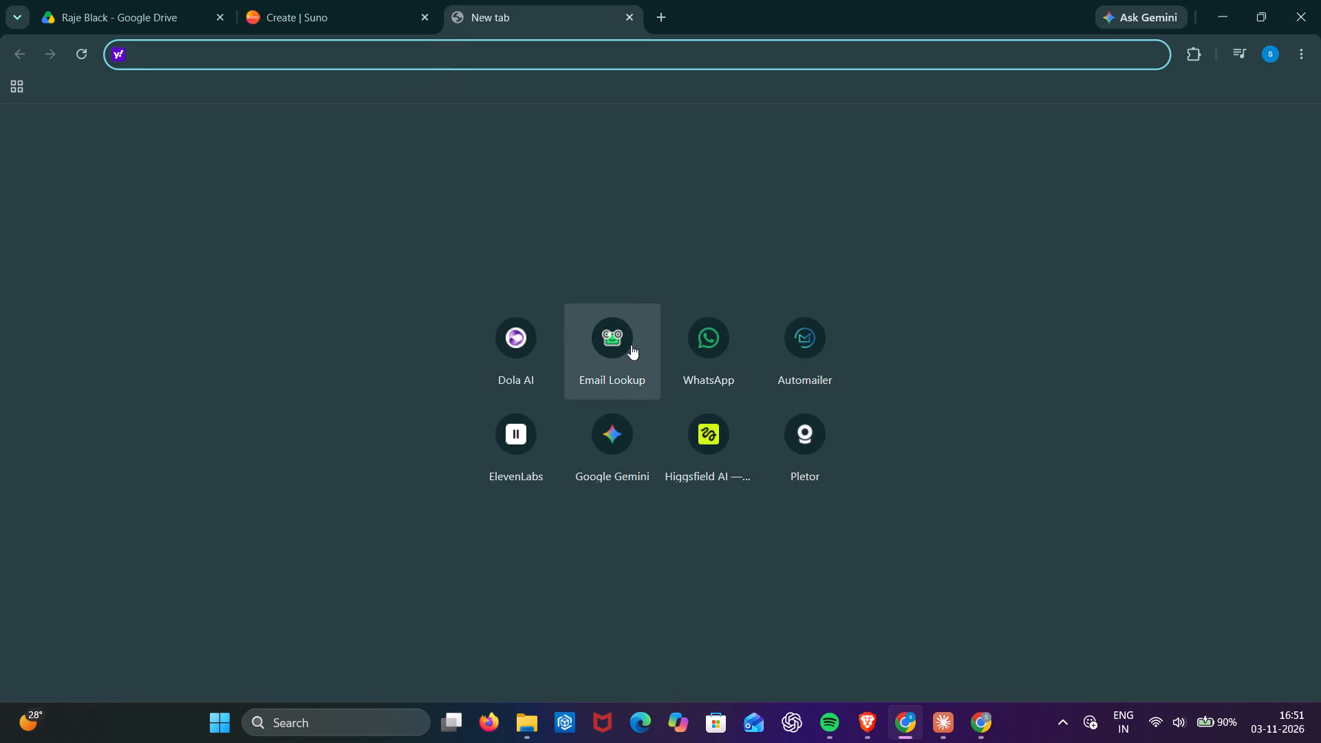
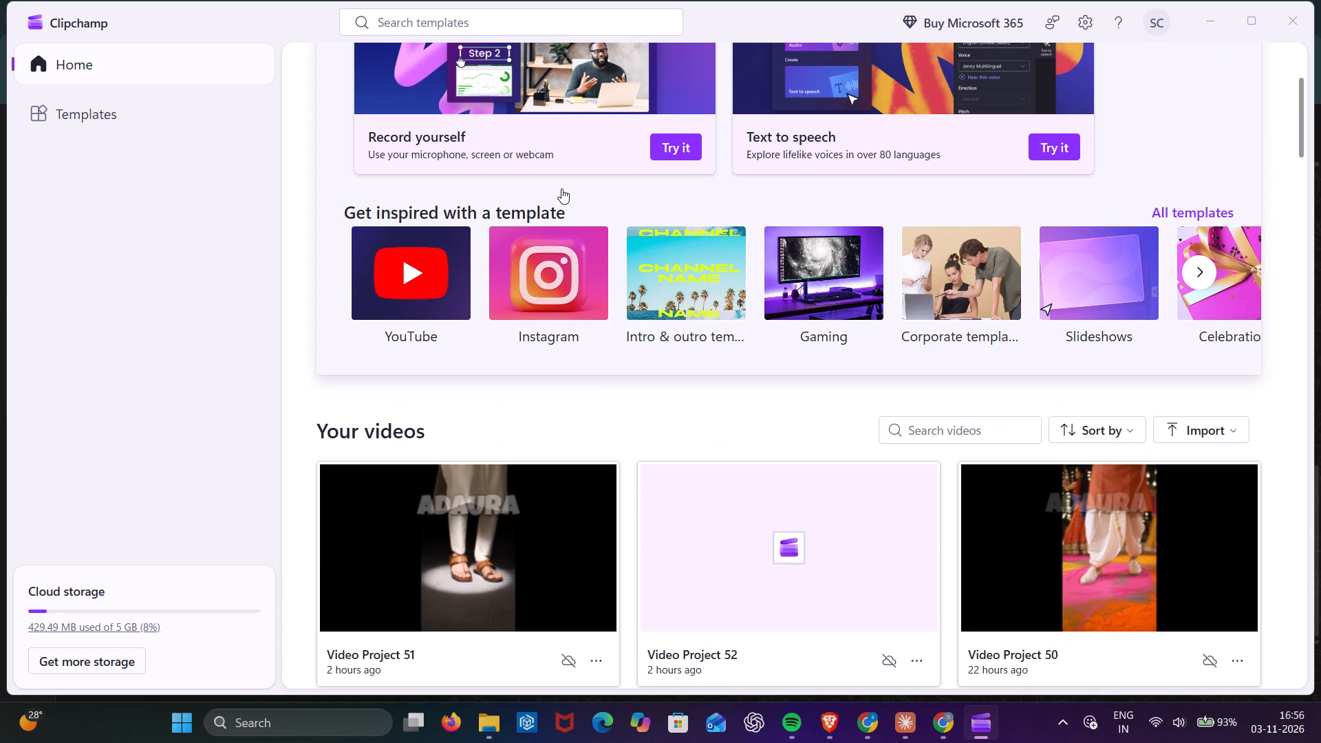
Open the Video Project 51 project from the list of saved videos.
{"action": "scroll", "coordinate": [591, 411], "scroll_direction": "down", "scroll_amount": 1}
{"action": "left_click", "coordinate": [523, 347]}
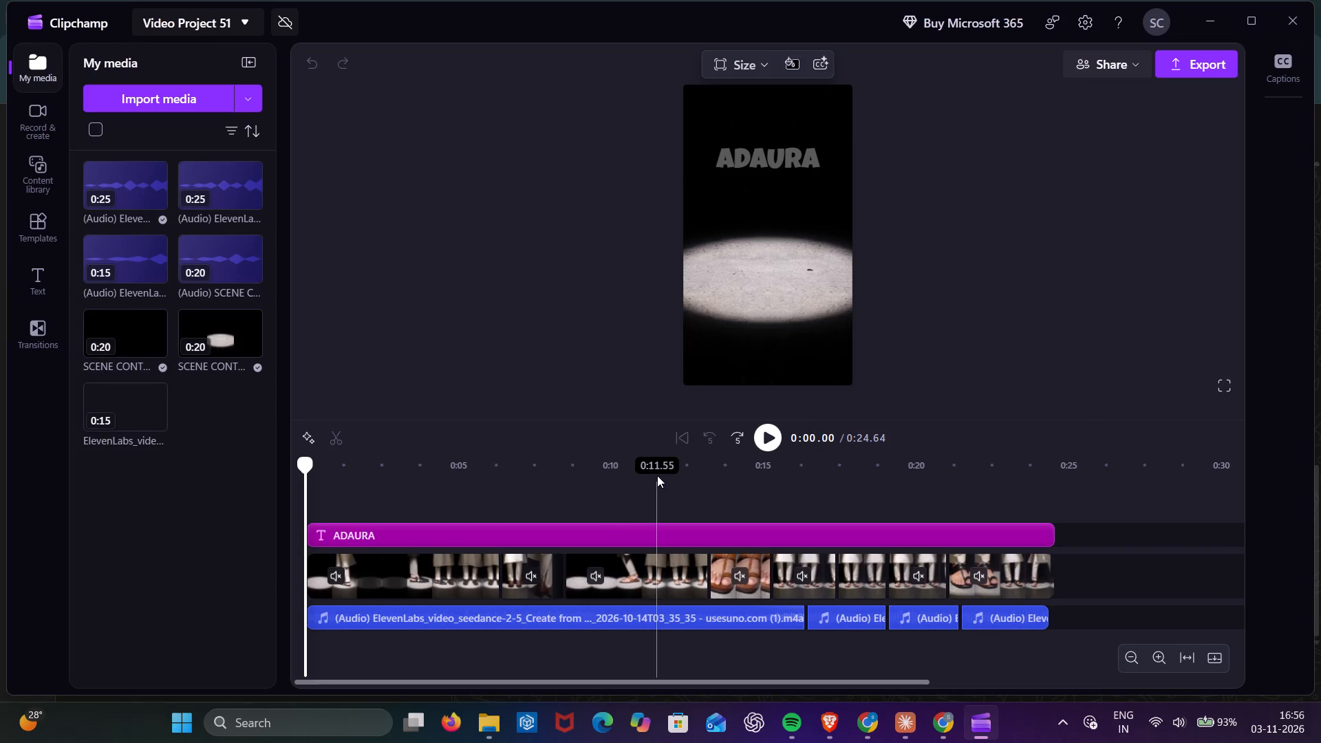
Open the speed settings of the third video clip, the one starting at about 0:08.5.
{"action": "left_click", "coordinate": [649, 563]}
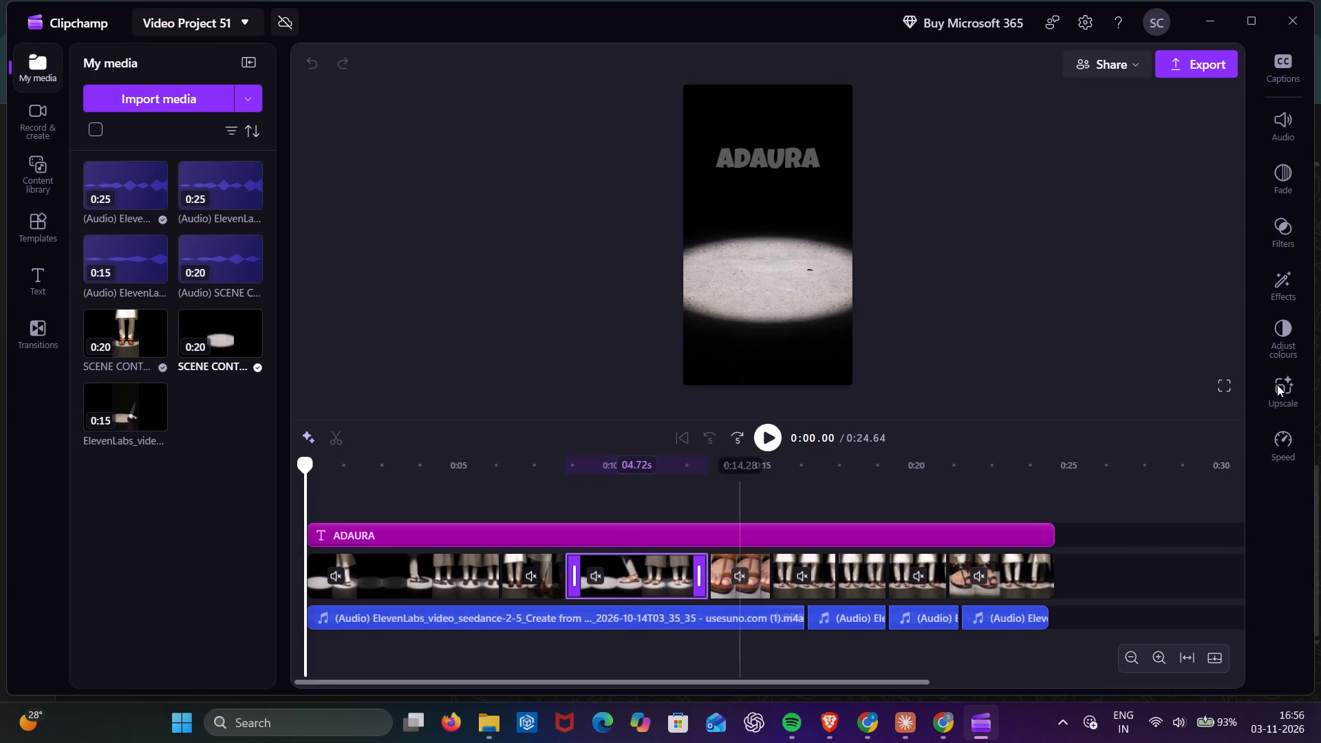
{"action": "left_click", "coordinate": [1274, 453]}
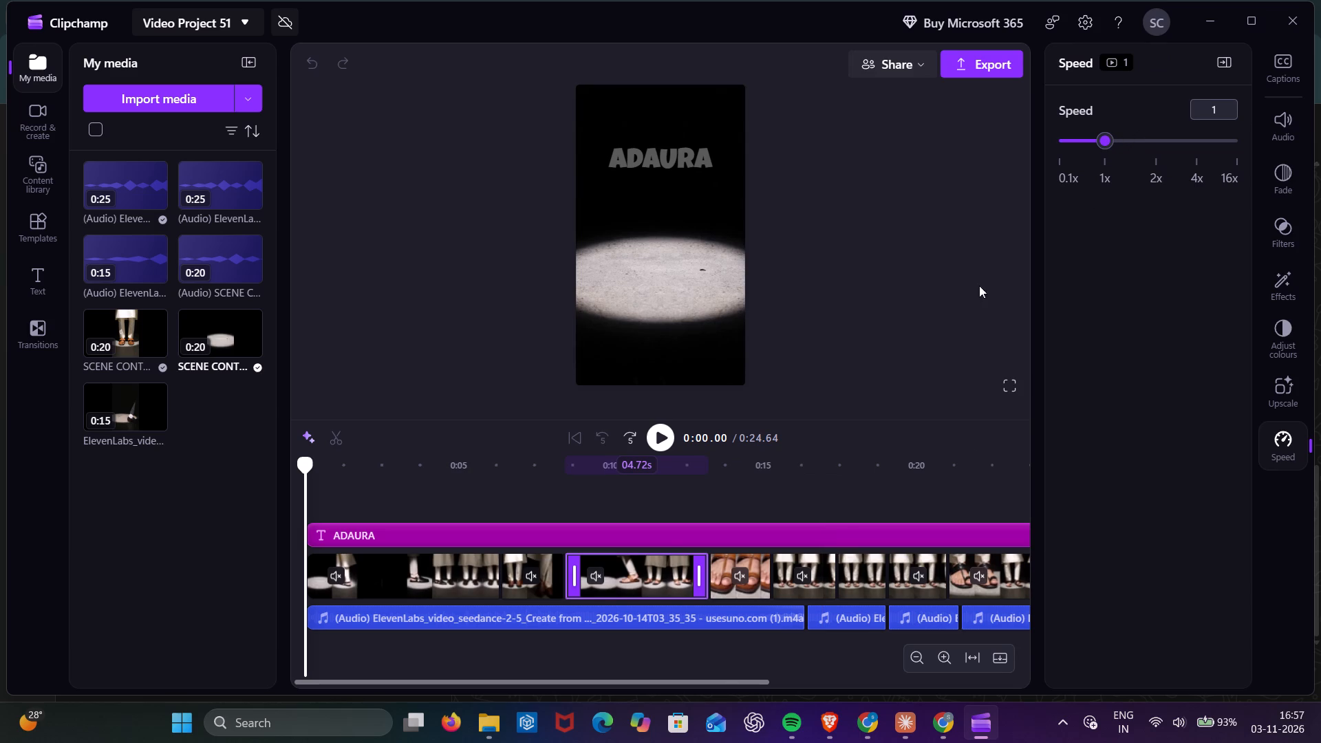
Play and scrub the end of the third clip between about 0:10 and 0:13.7 to examine where to cut before the toe close-up.
{"action": "left_click", "coordinate": [625, 503]}
{"action": "left_click", "coordinate": [661, 443]}
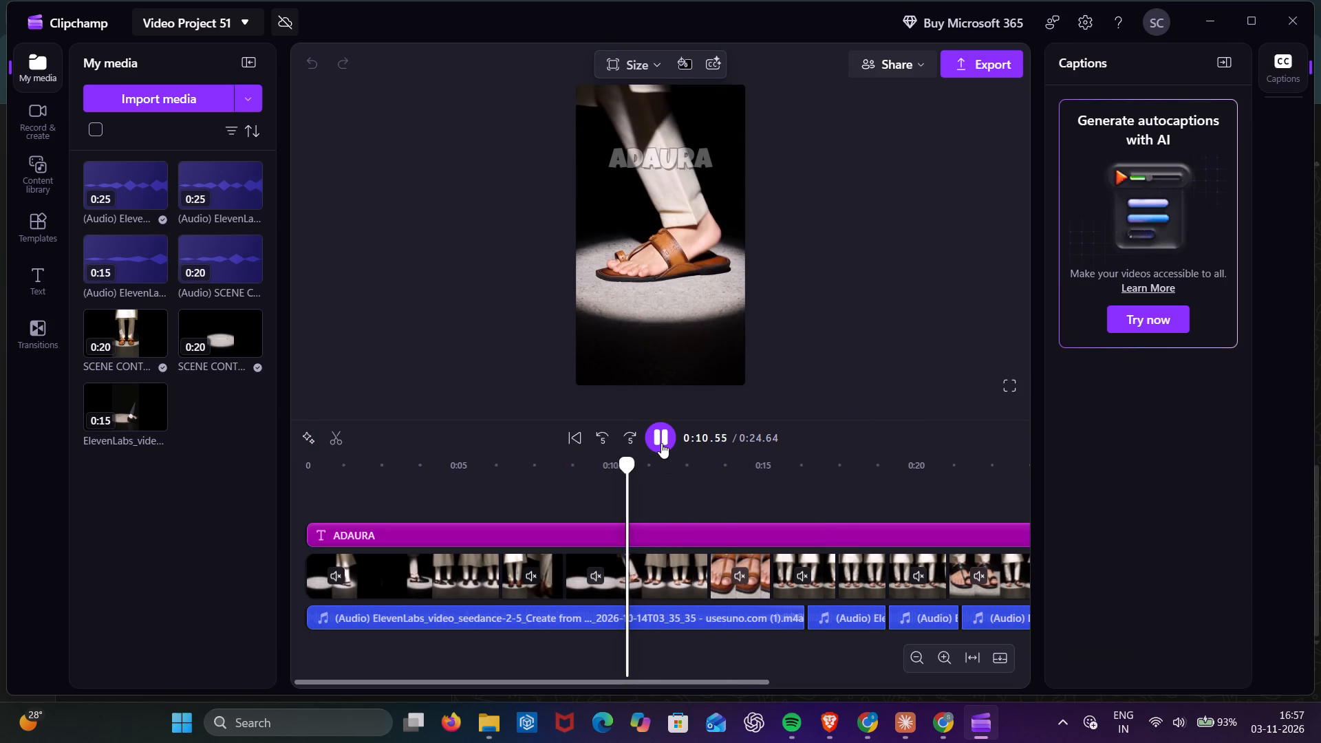
{"action": "double_click", "coordinate": [661, 443]}
{"action": "double_click", "coordinate": [661, 443]}
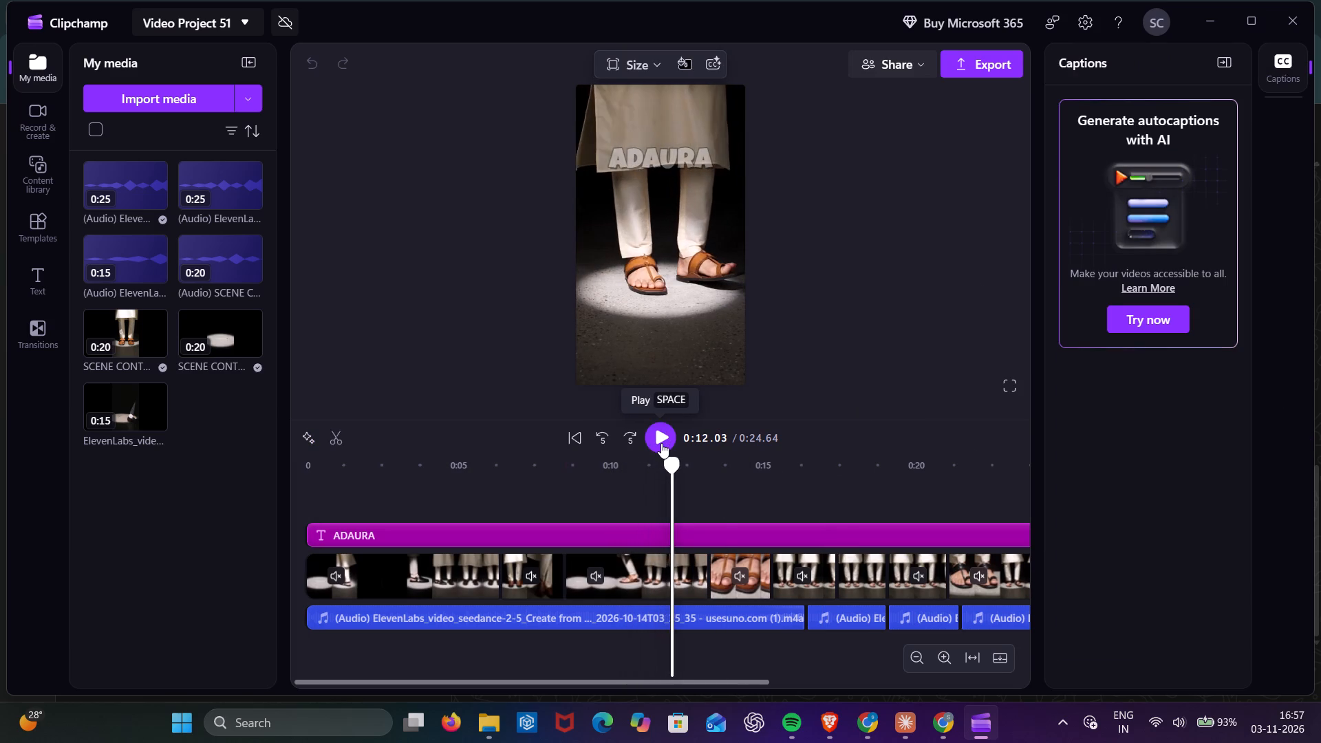
{"action": "triple_click", "coordinate": [661, 443]}
{"action": "double_click", "coordinate": [661, 443]}
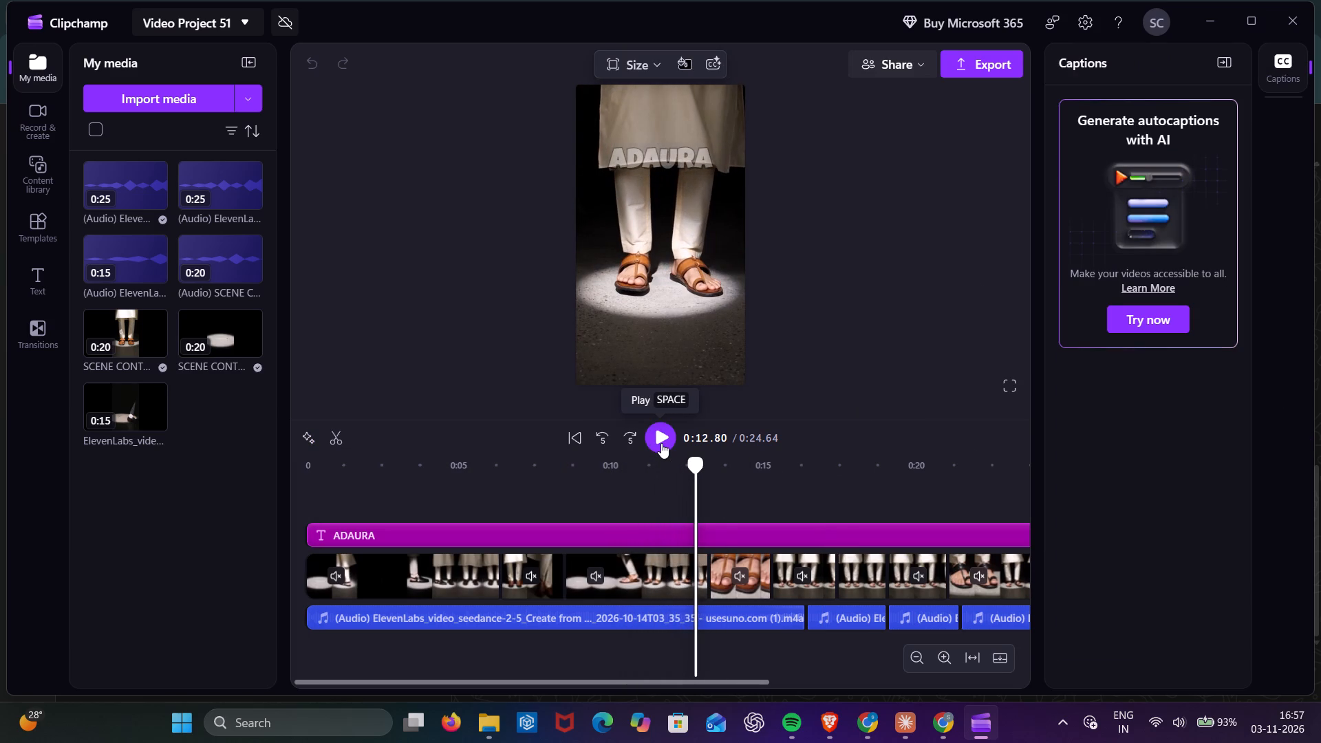
{"action": "left_click", "coordinate": [661, 443]}
{"action": "left_click", "coordinate": [661, 443]}
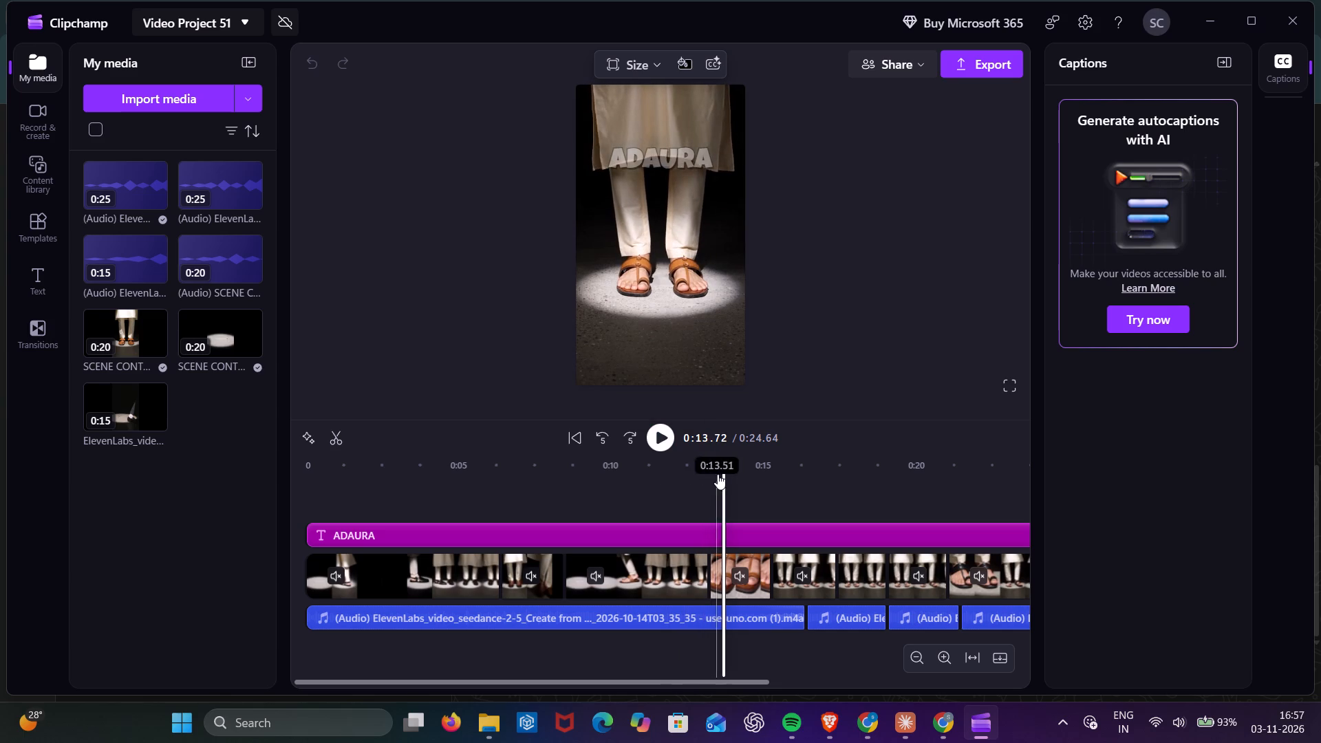
{"action": "left_click_drag", "start_coordinate": [723, 466], "coordinate": [718, 466]}
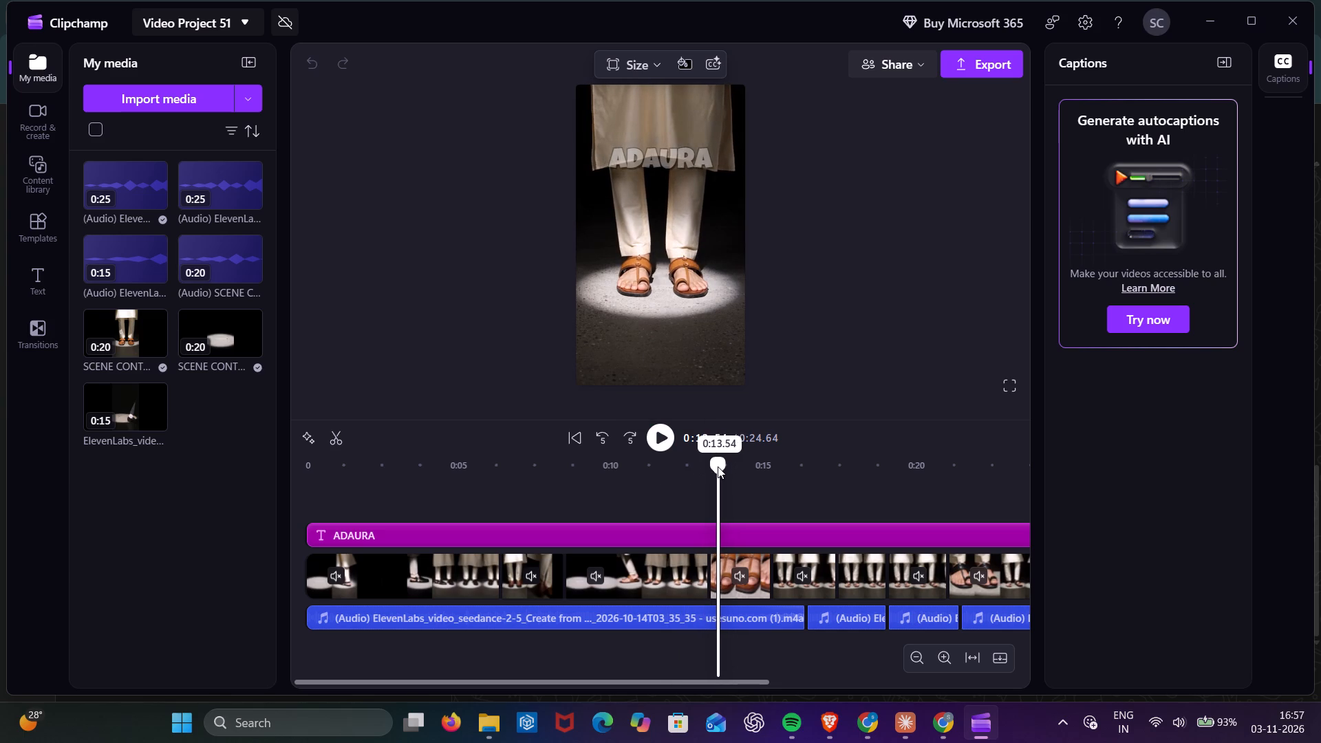
{"action": "left_click_drag", "start_coordinate": [718, 466], "coordinate": [703, 466]}
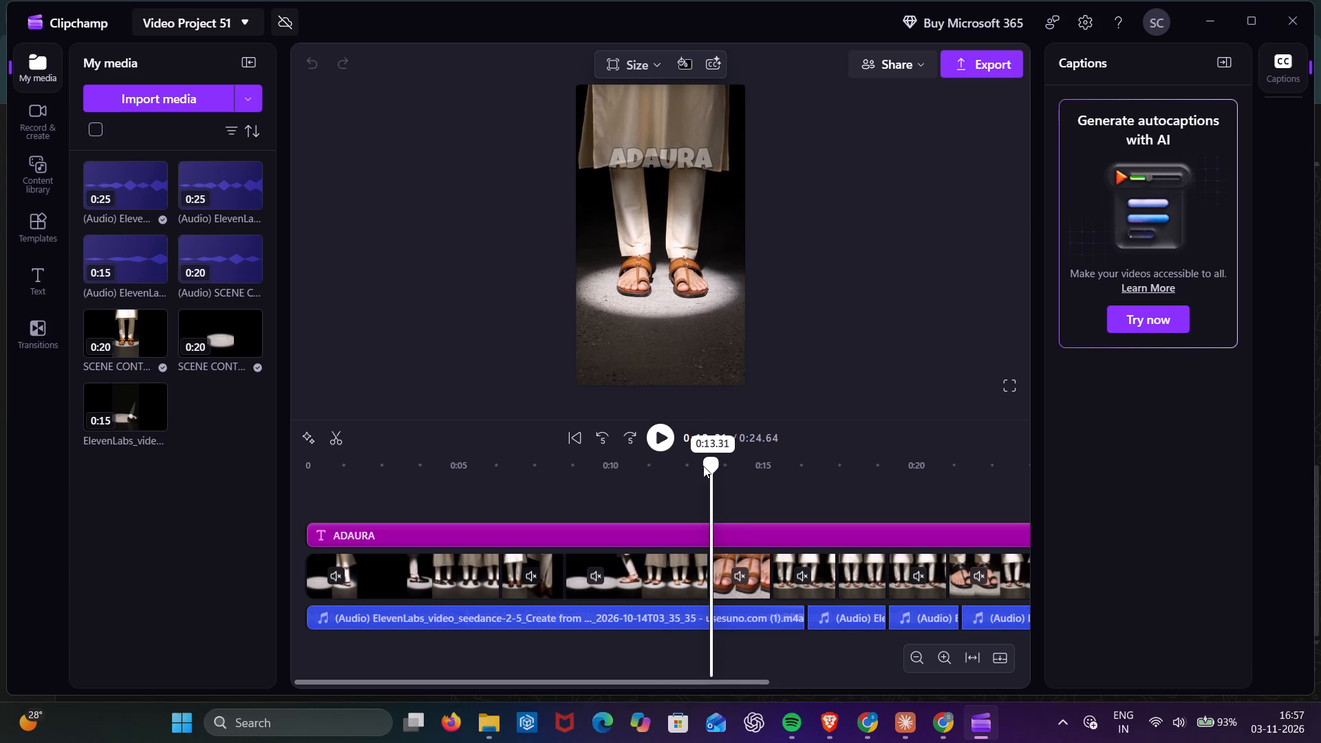
{"action": "left_click_drag", "start_coordinate": [703, 466], "coordinate": [694, 469]}
{"action": "double_click", "coordinate": [666, 435]}
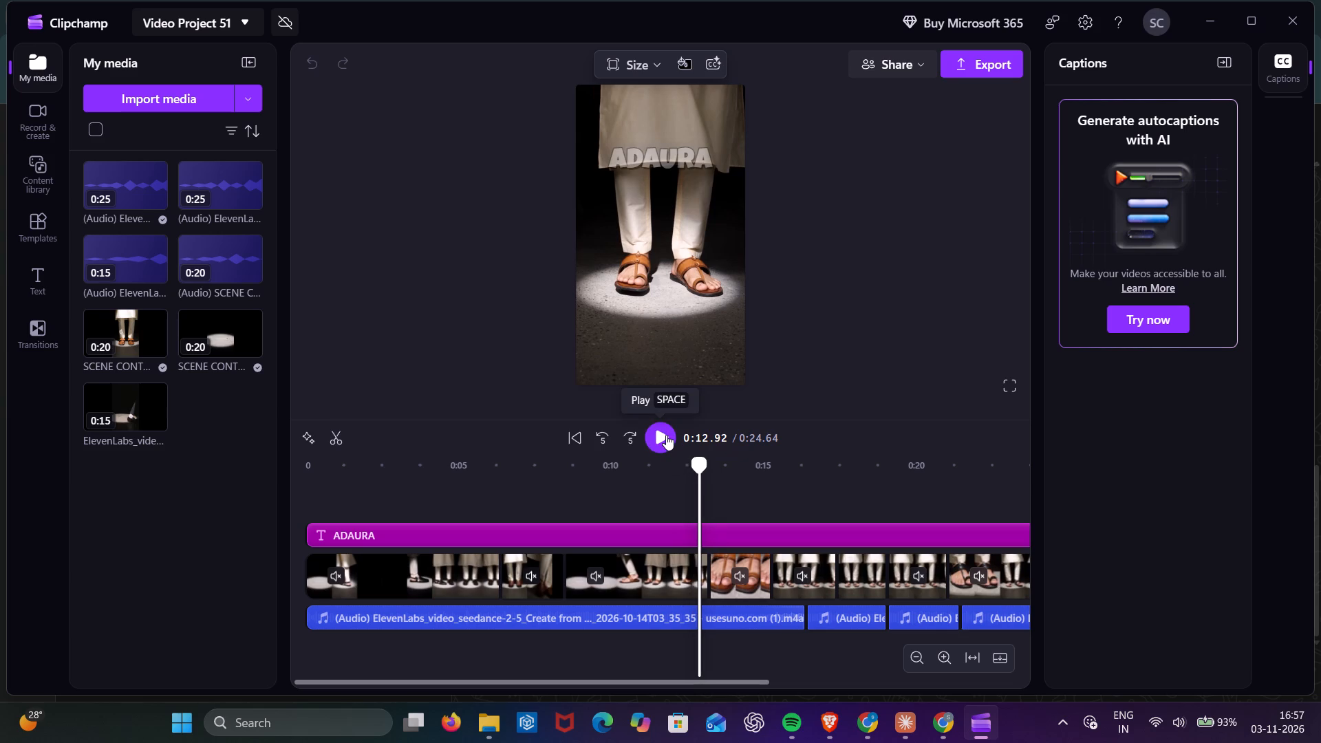
{"action": "double_click", "coordinate": [666, 435]}
{"action": "left_click", "coordinate": [698, 505]}
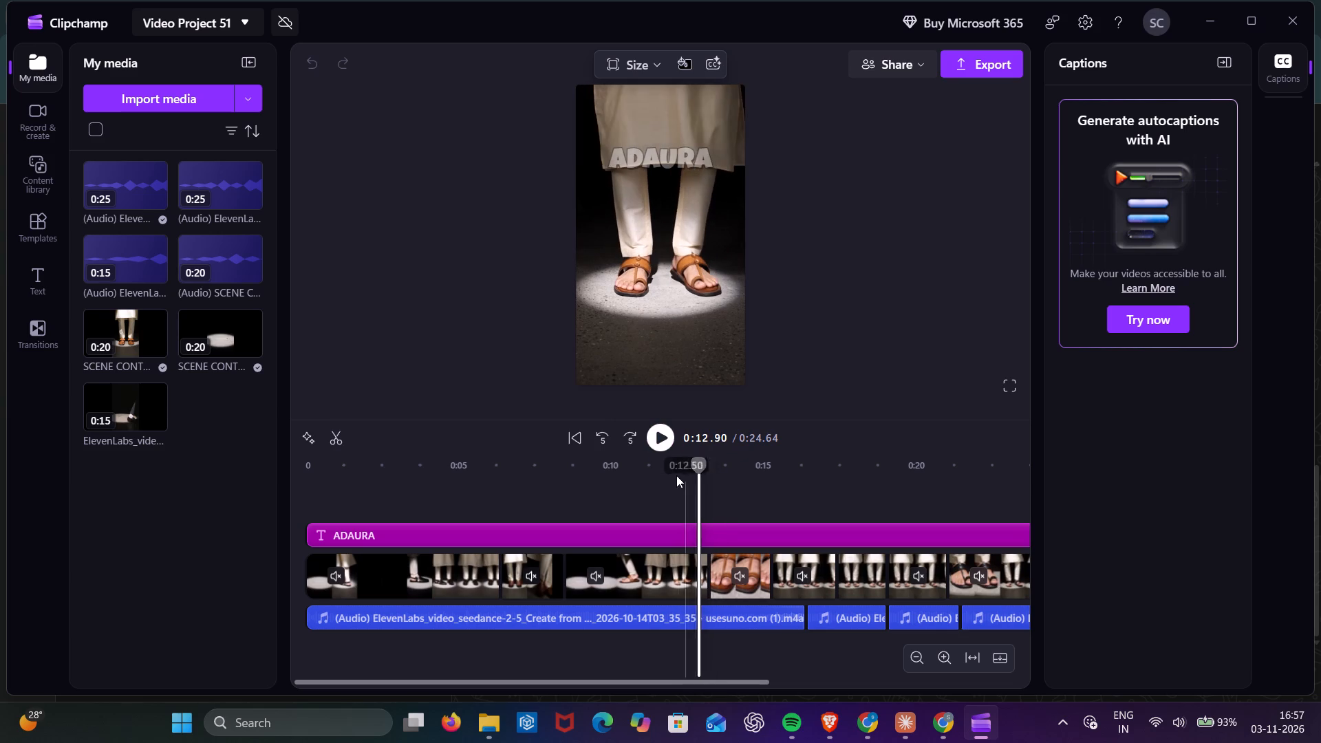
{"action": "double_click", "coordinate": [654, 438]}
{"action": "left_click", "coordinate": [670, 499]}
{"action": "left_click", "coordinate": [670, 442]}
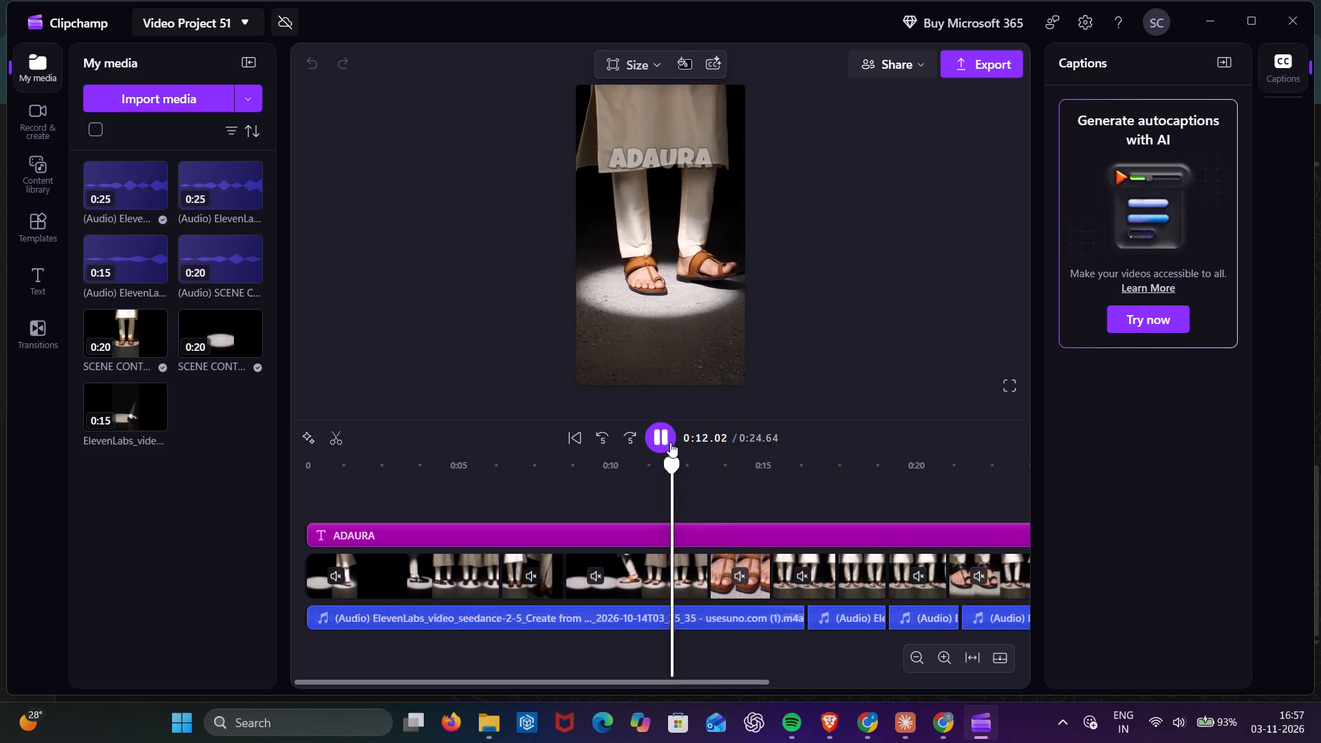
{"action": "left_click", "coordinate": [667, 443]}
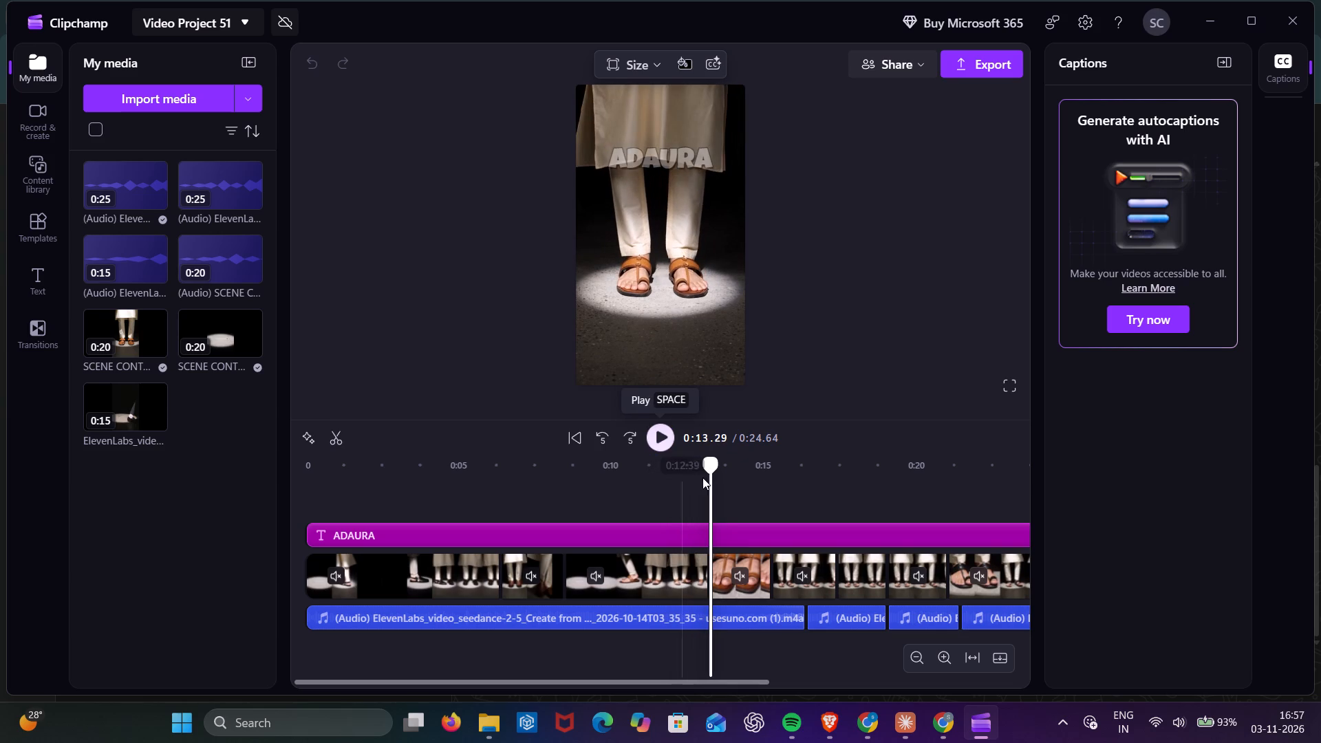
{"action": "left_click", "coordinate": [667, 488]}
{"action": "left_click", "coordinate": [658, 439]}
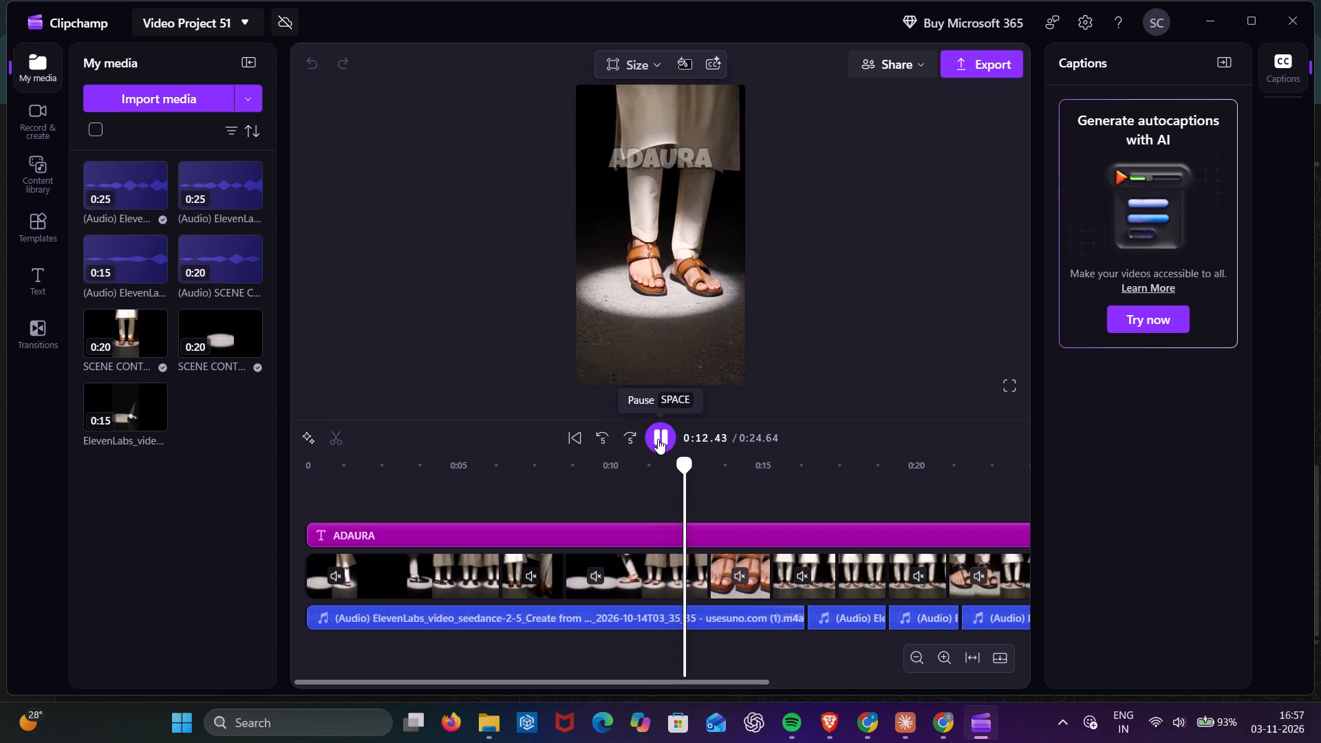
{"action": "left_click", "coordinate": [658, 439]}
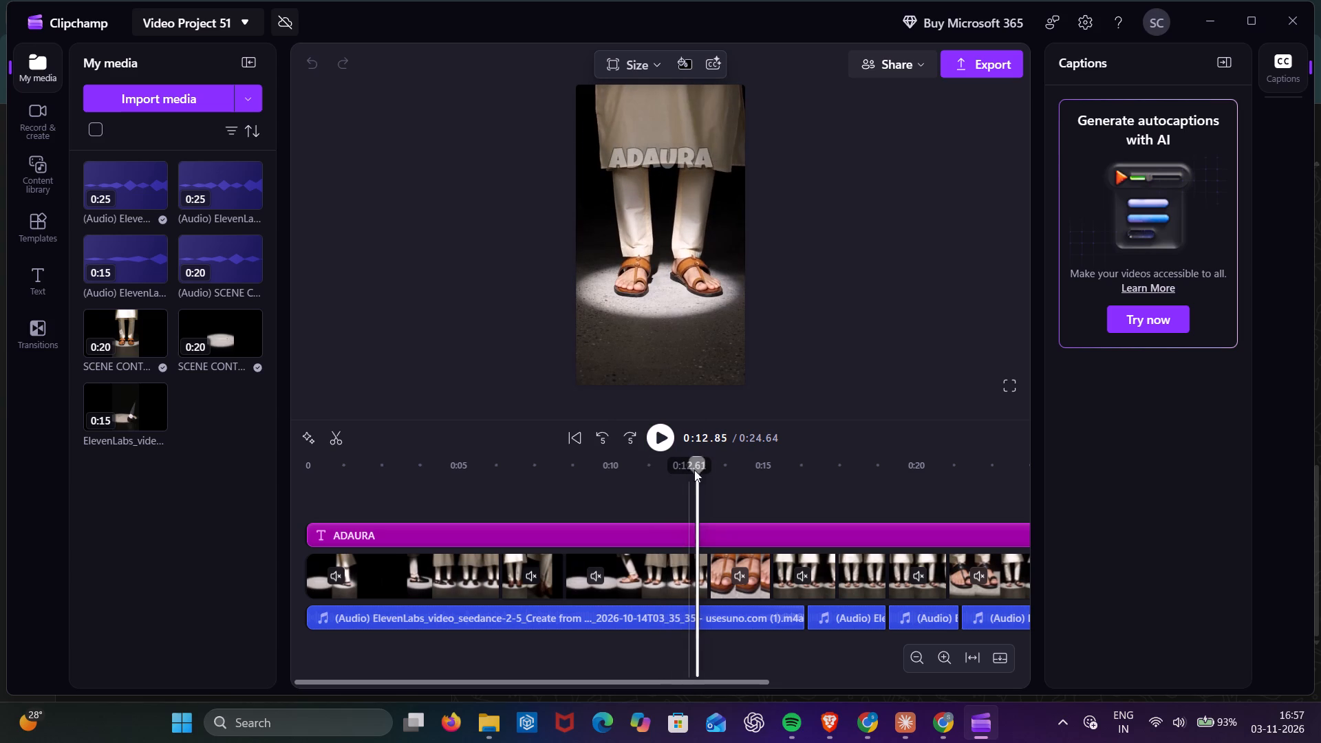
{"action": "left_click_drag", "start_coordinate": [698, 468], "coordinate": [655, 482]}
{"action": "left_click", "coordinate": [661, 444]}
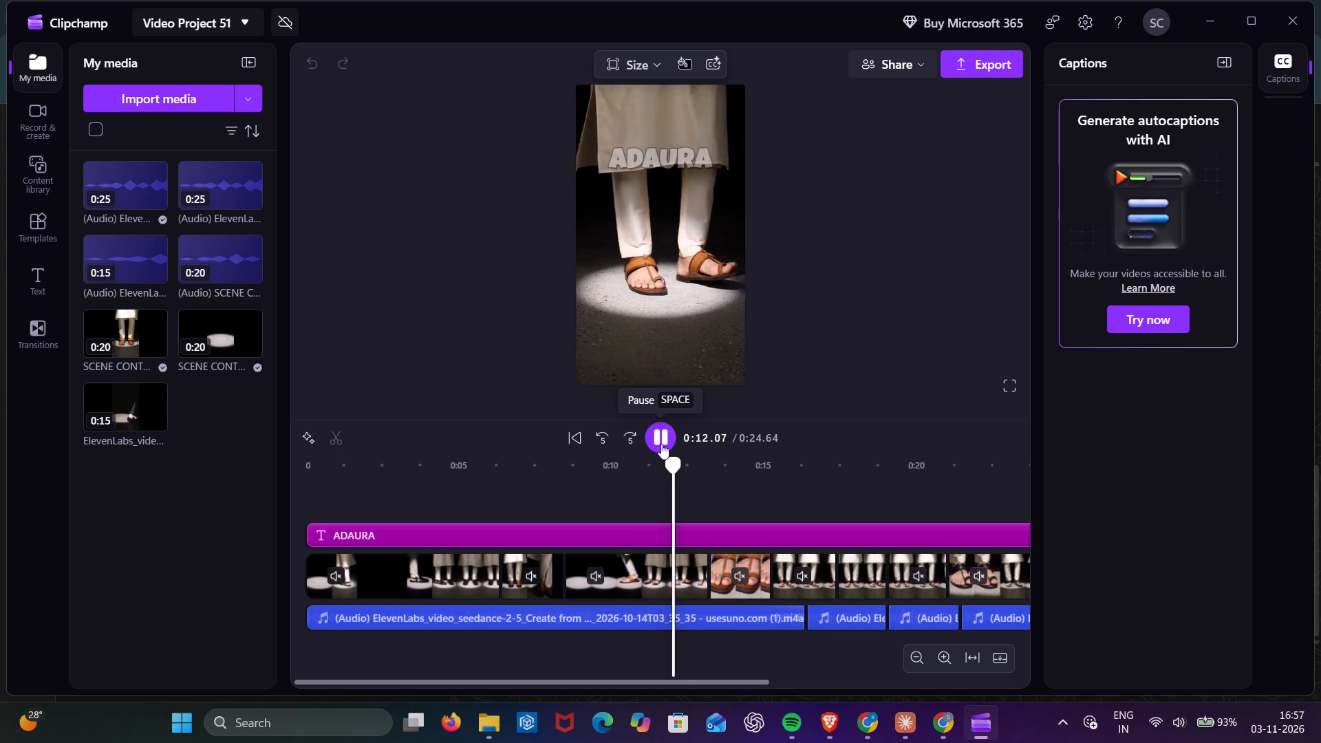
{"action": "left_click", "coordinate": [661, 444]}
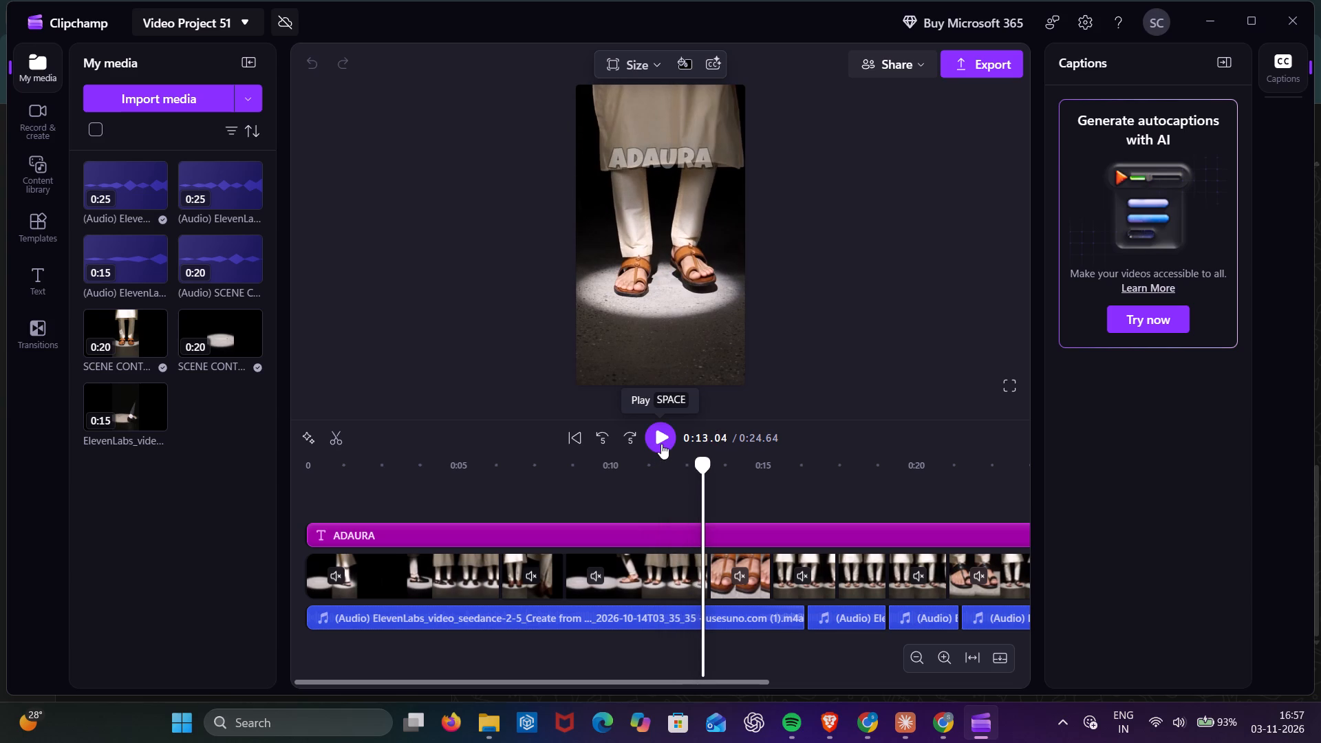
{"action": "left_click", "coordinate": [689, 487]}
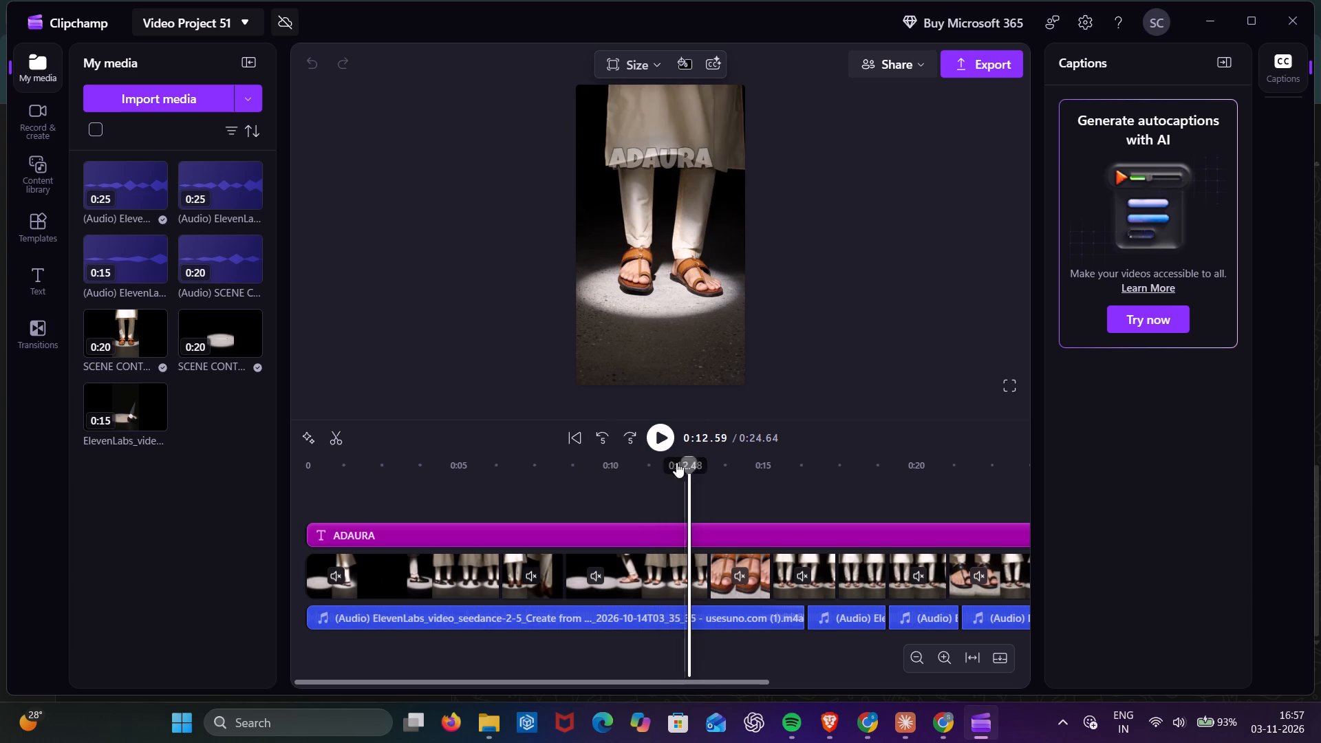
{"action": "left_click_drag", "start_coordinate": [693, 462], "coordinate": [673, 466]}
{"action": "double_click", "coordinate": [662, 432]}
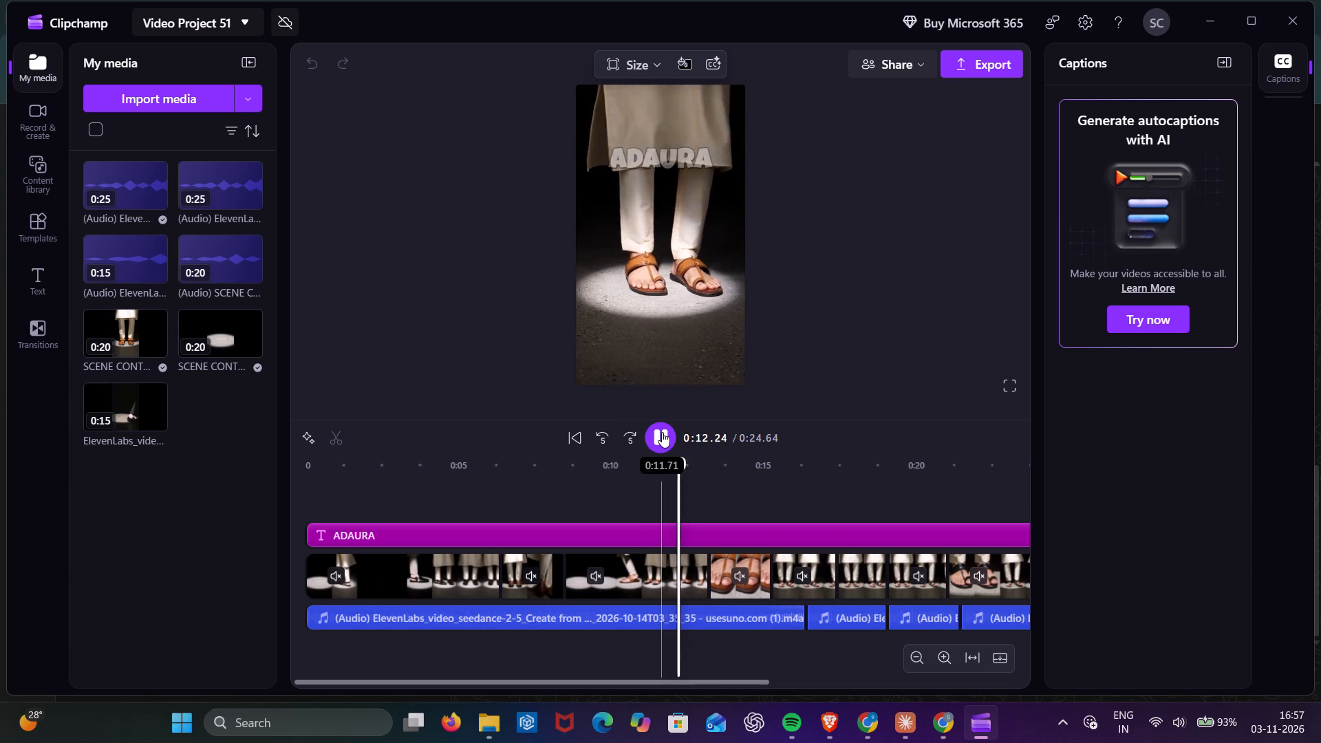
{"action": "double_click", "coordinate": [662, 432]}
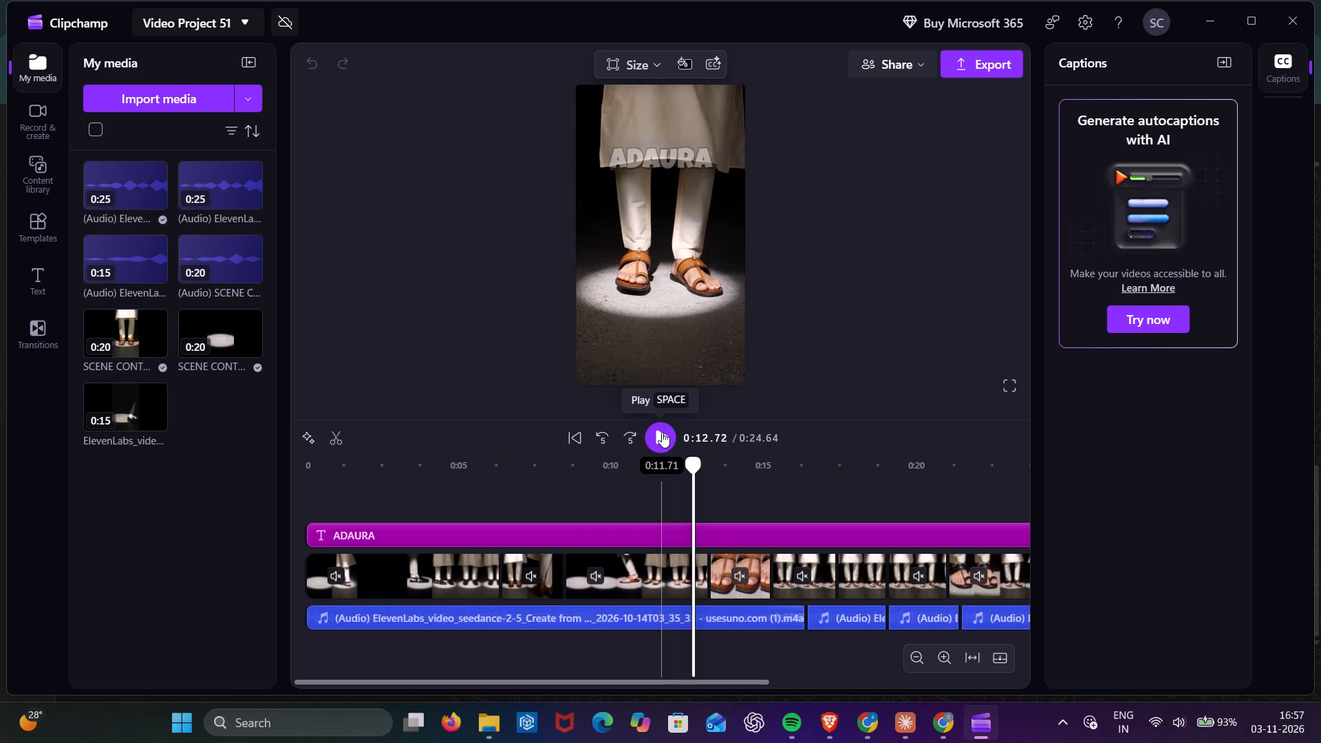
{"action": "double_click", "coordinate": [662, 432]}
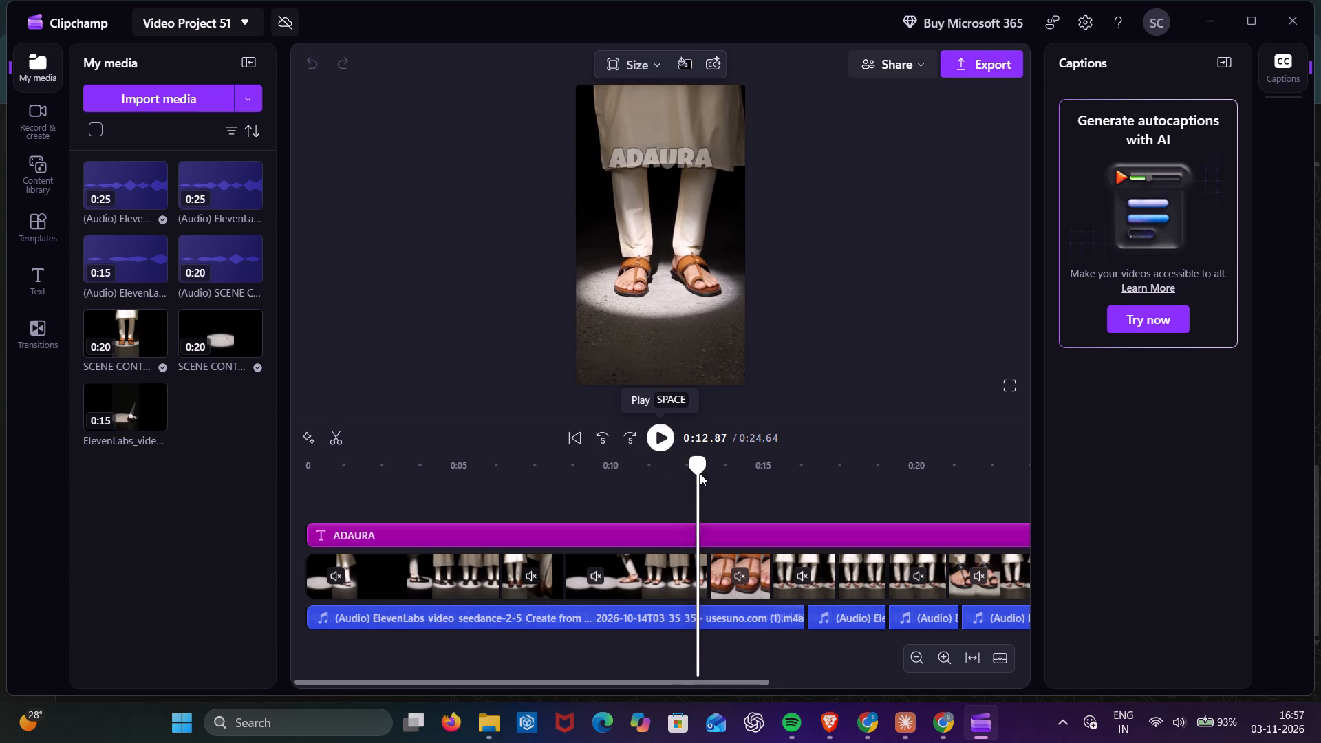
Split the title, video and audio tracks at 0:12.81.
{"action": "left_click", "coordinate": [699, 462]}
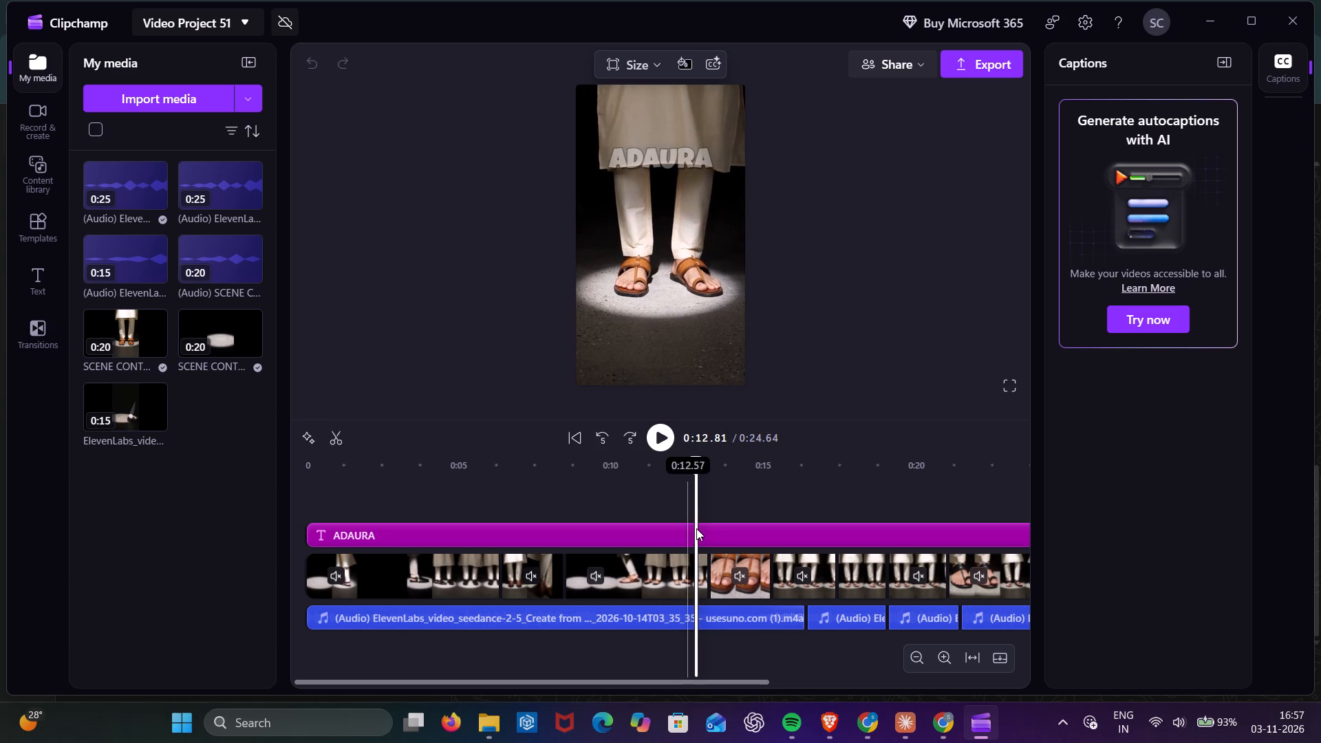
{"action": "key", "text": "s"}
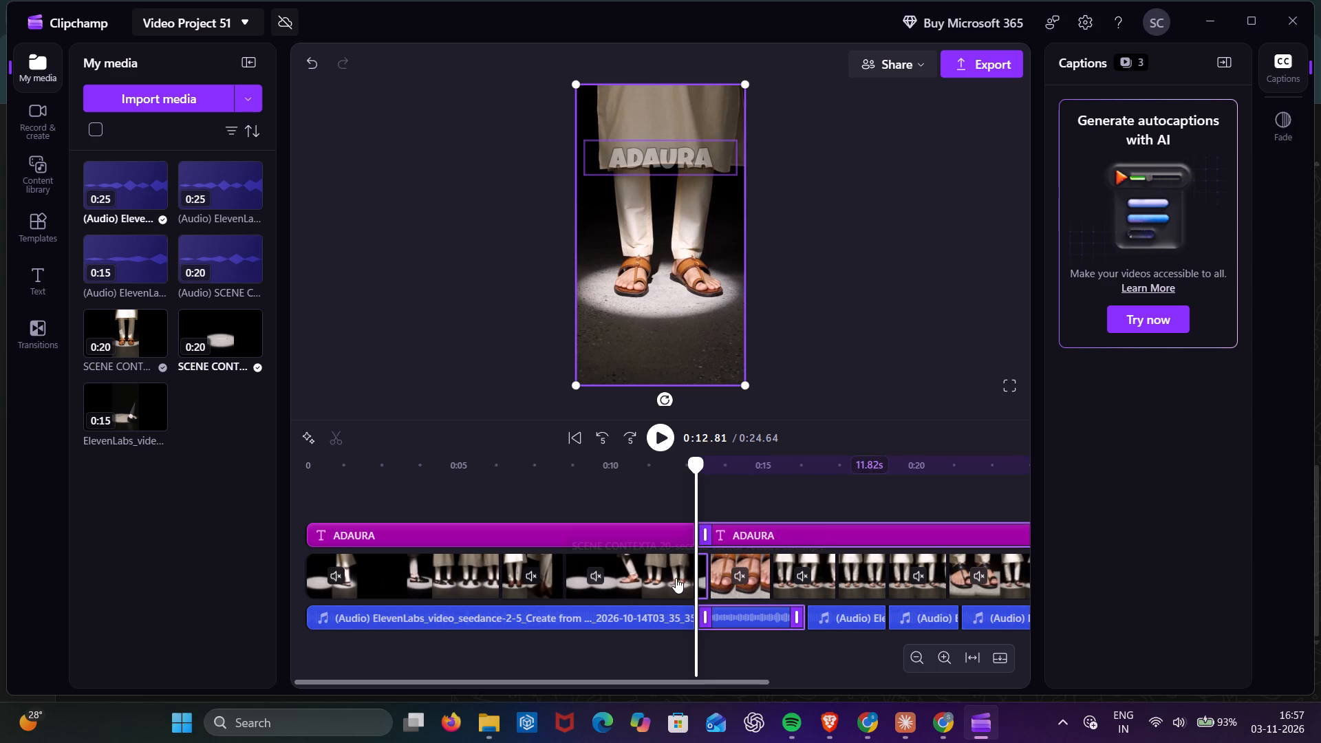
Delete the short leftover video piece after the split and close the gap before the toe close-up clip.
{"action": "left_click", "coordinate": [704, 577]}
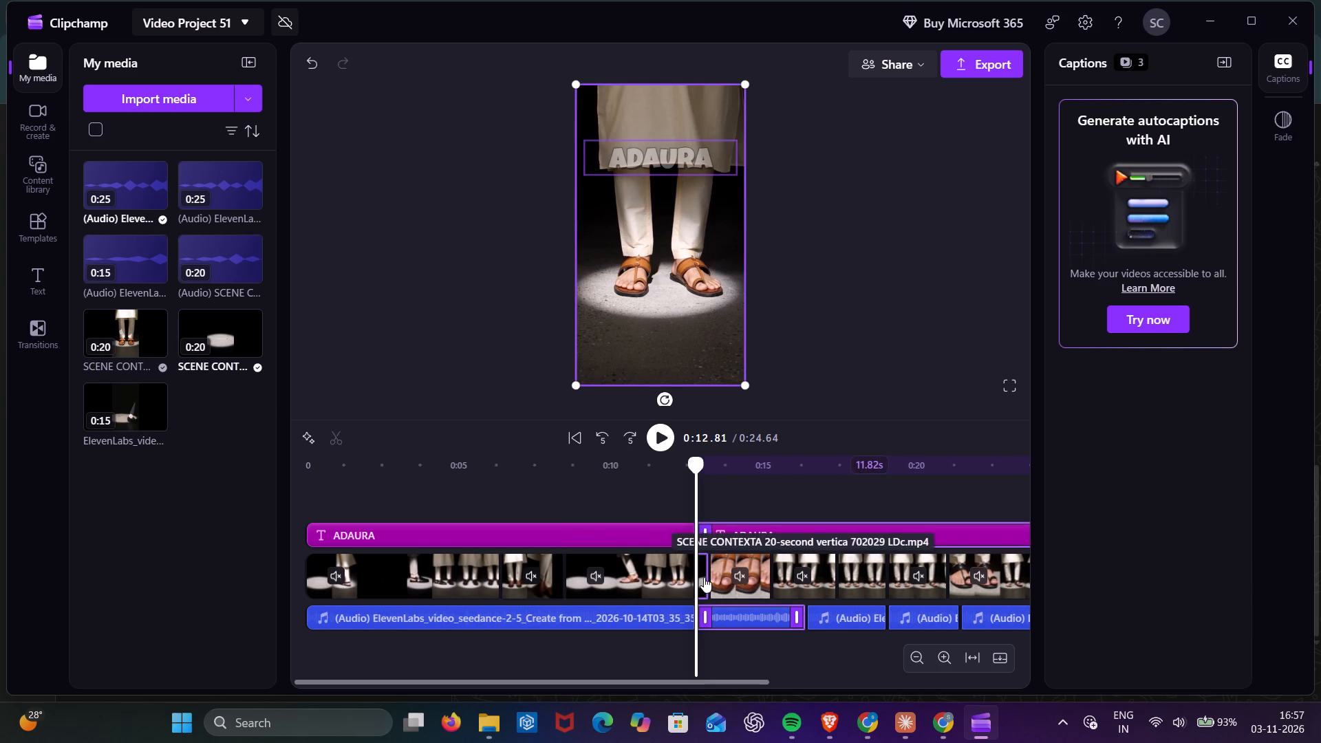
{"action": "left_click", "coordinate": [737, 649]}
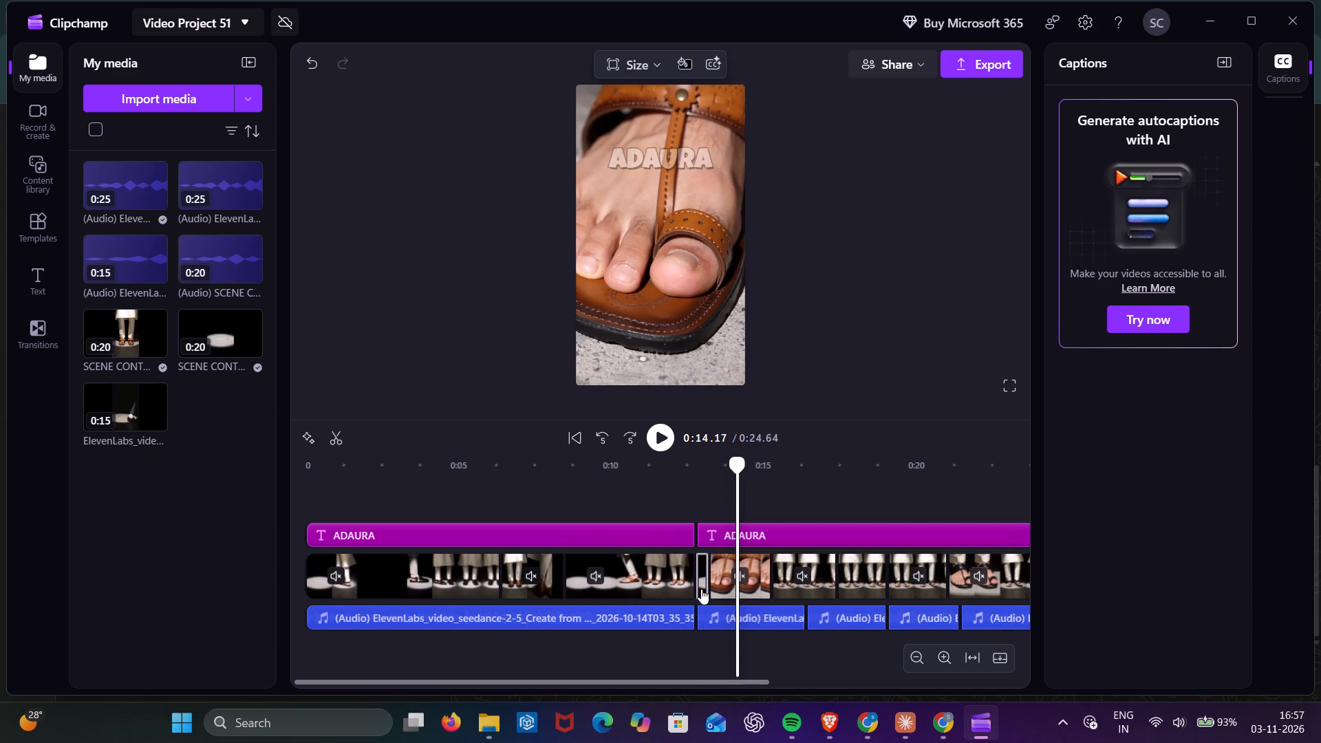
{"action": "left_click", "coordinate": [701, 589]}
{"action": "key", "text": "Delete"}
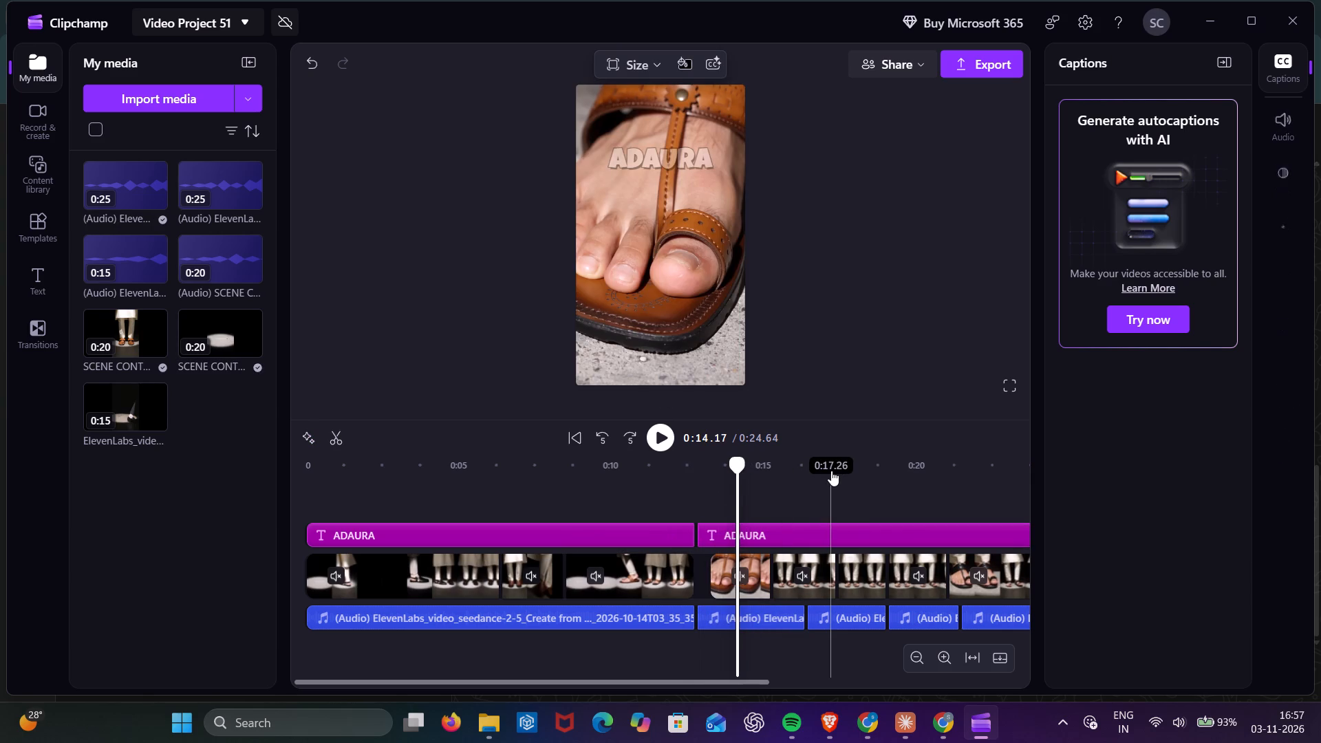
{"action": "left_click", "coordinate": [702, 579]}
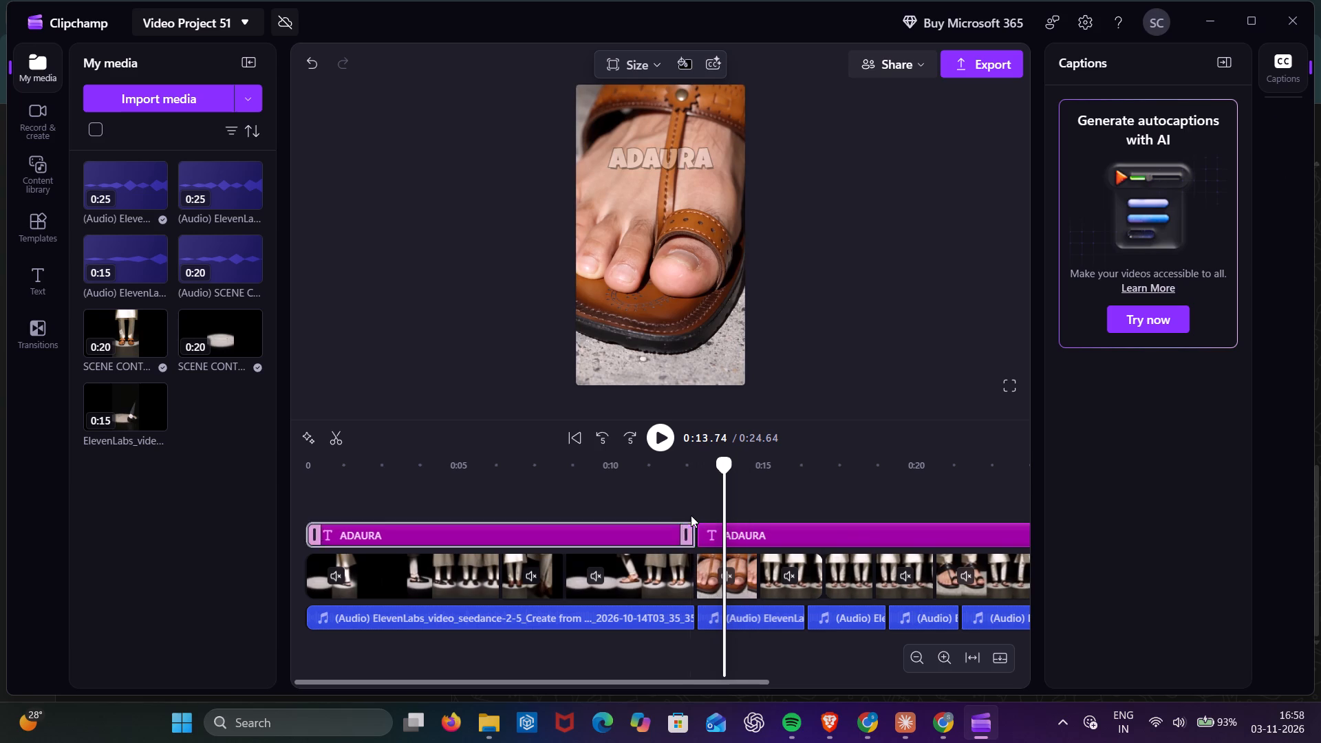
Replay the new cut near 0:13 in the normal and full-screen previews to check the change to the toe close-up.
{"action": "left_click", "coordinate": [676, 499]}
{"action": "left_click", "coordinate": [665, 438]}
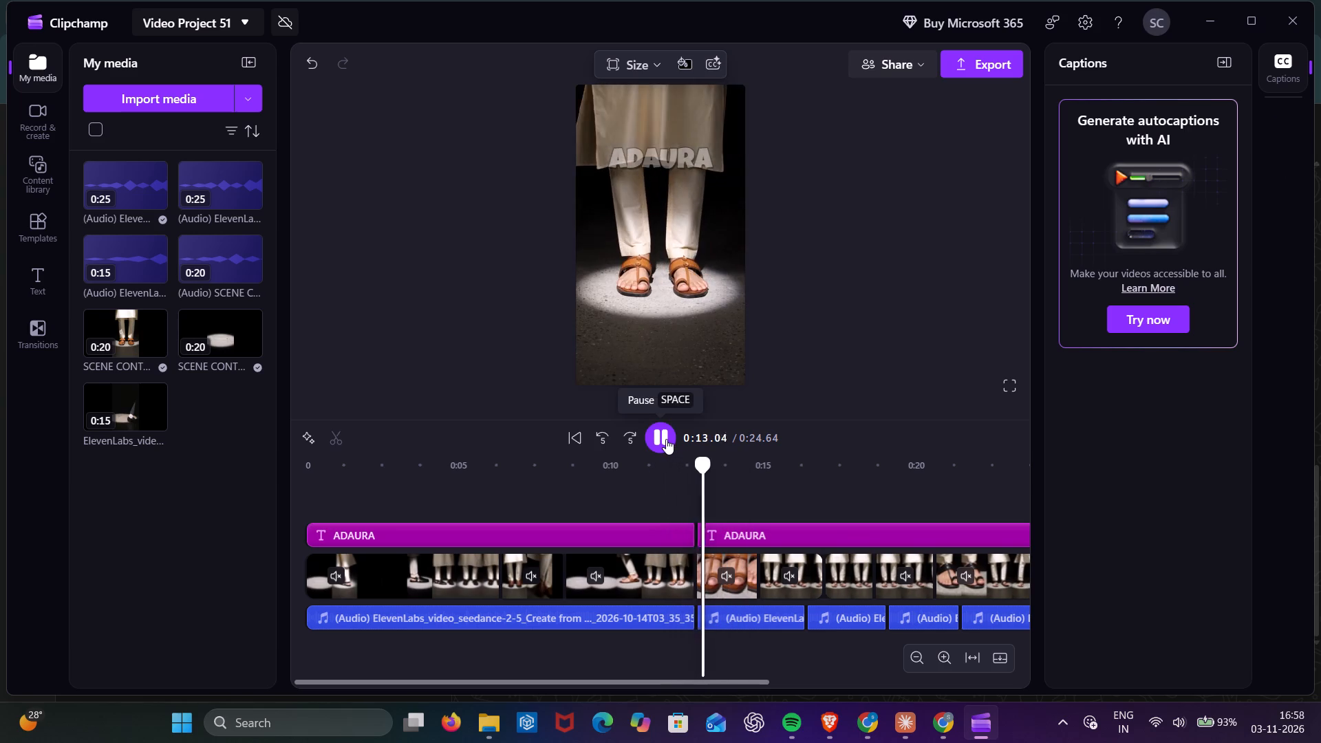
{"action": "left_click", "coordinate": [626, 491]}
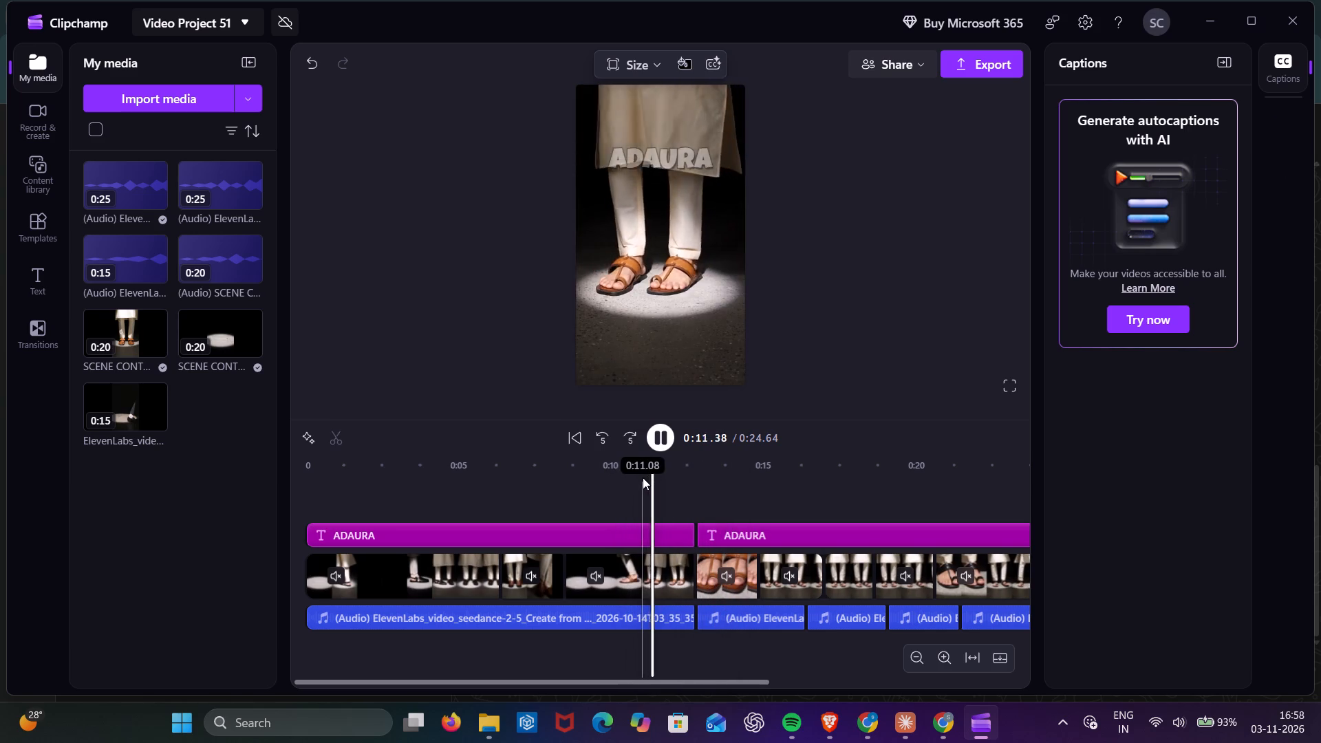
{"action": "left_click", "coordinate": [660, 446]}
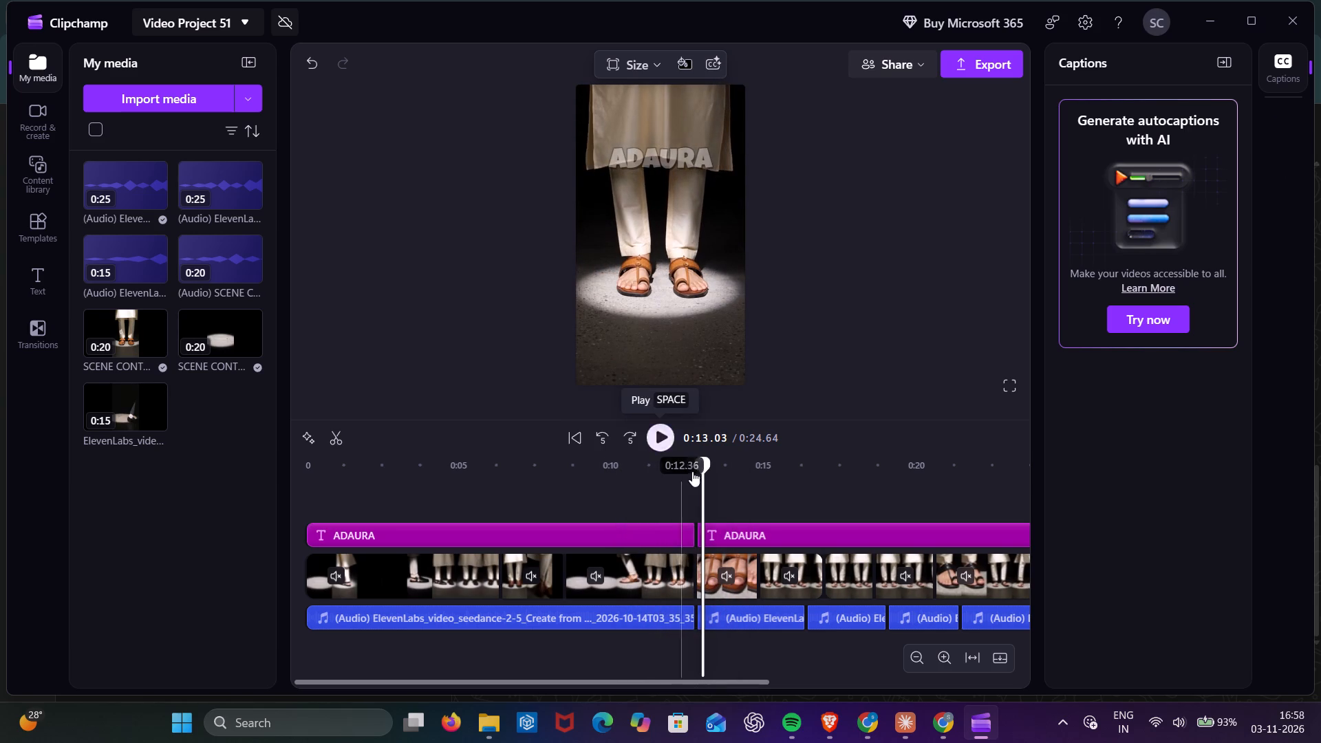
{"action": "double_click", "coordinate": [652, 438]}
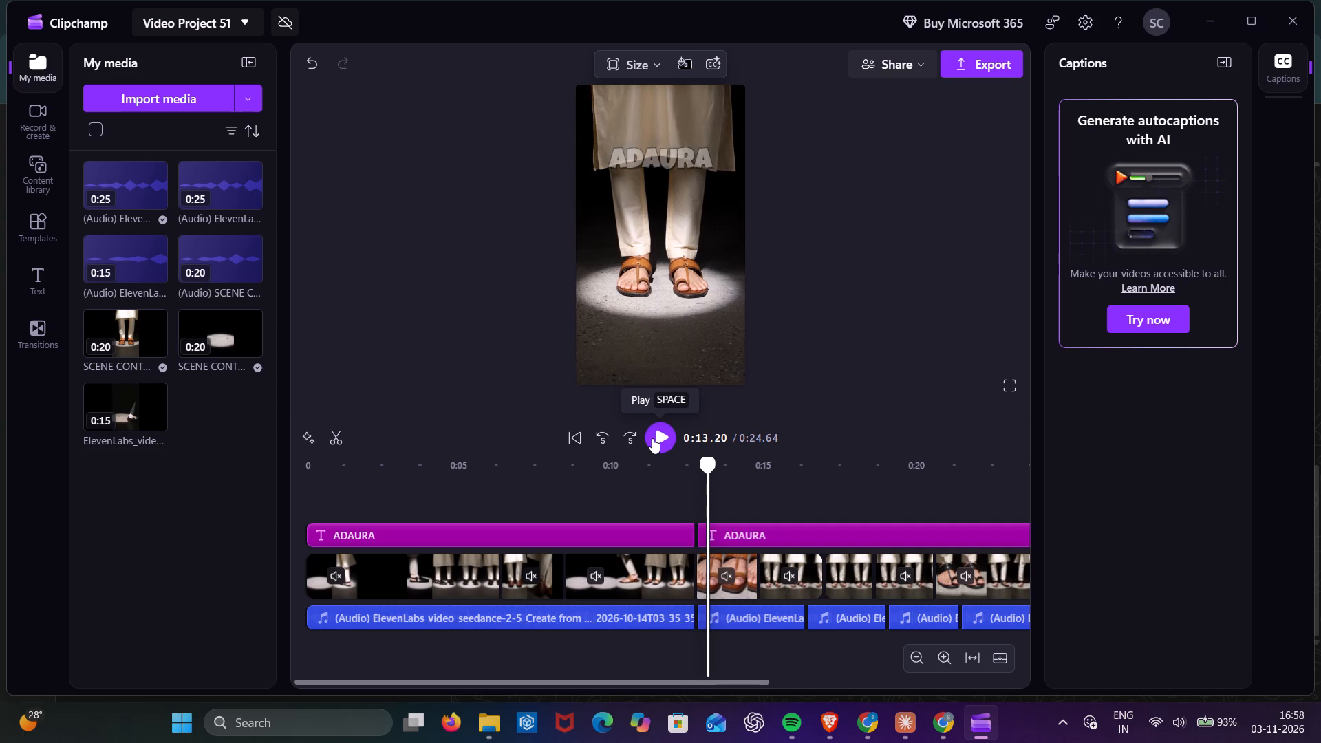
{"action": "double_click", "coordinate": [652, 438]}
{"action": "left_click", "coordinate": [660, 486]}
{"action": "left_click", "coordinate": [658, 446]}
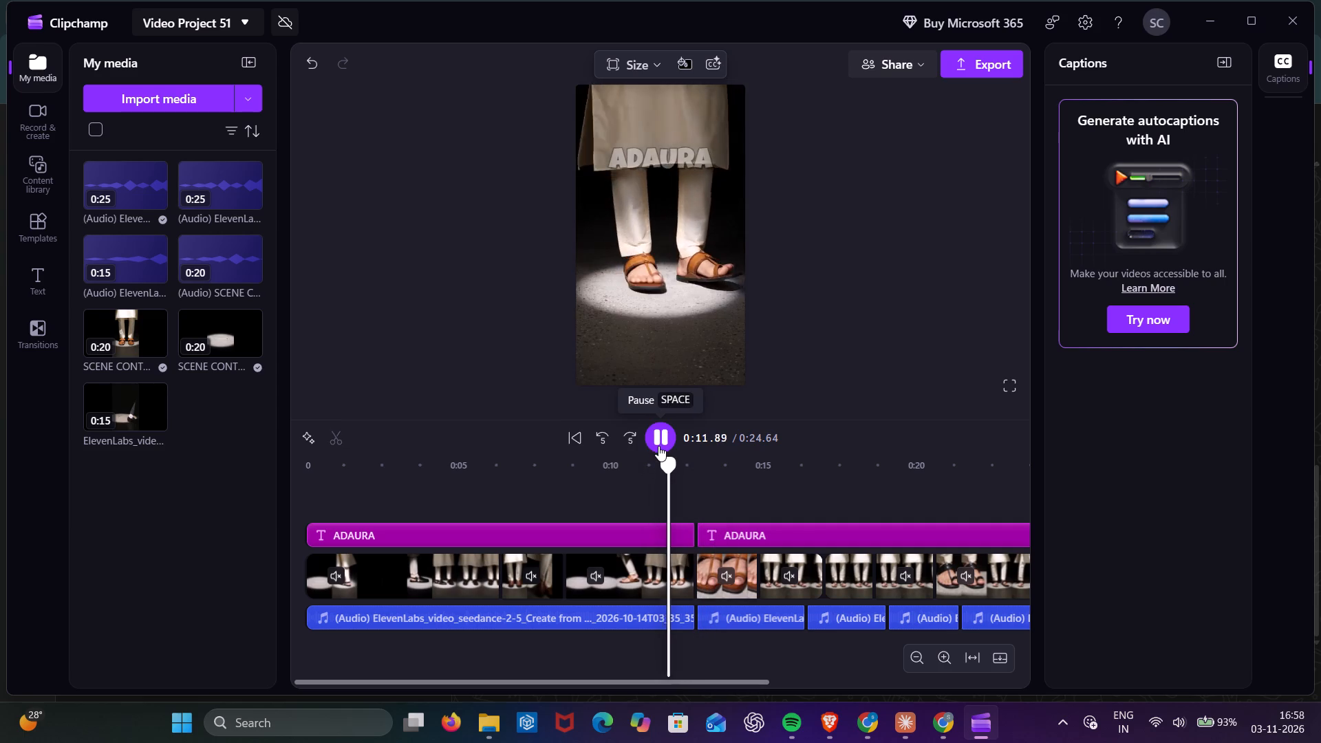
{"action": "left_click", "coordinate": [660, 448]}
{"action": "left_click", "coordinate": [660, 448]}
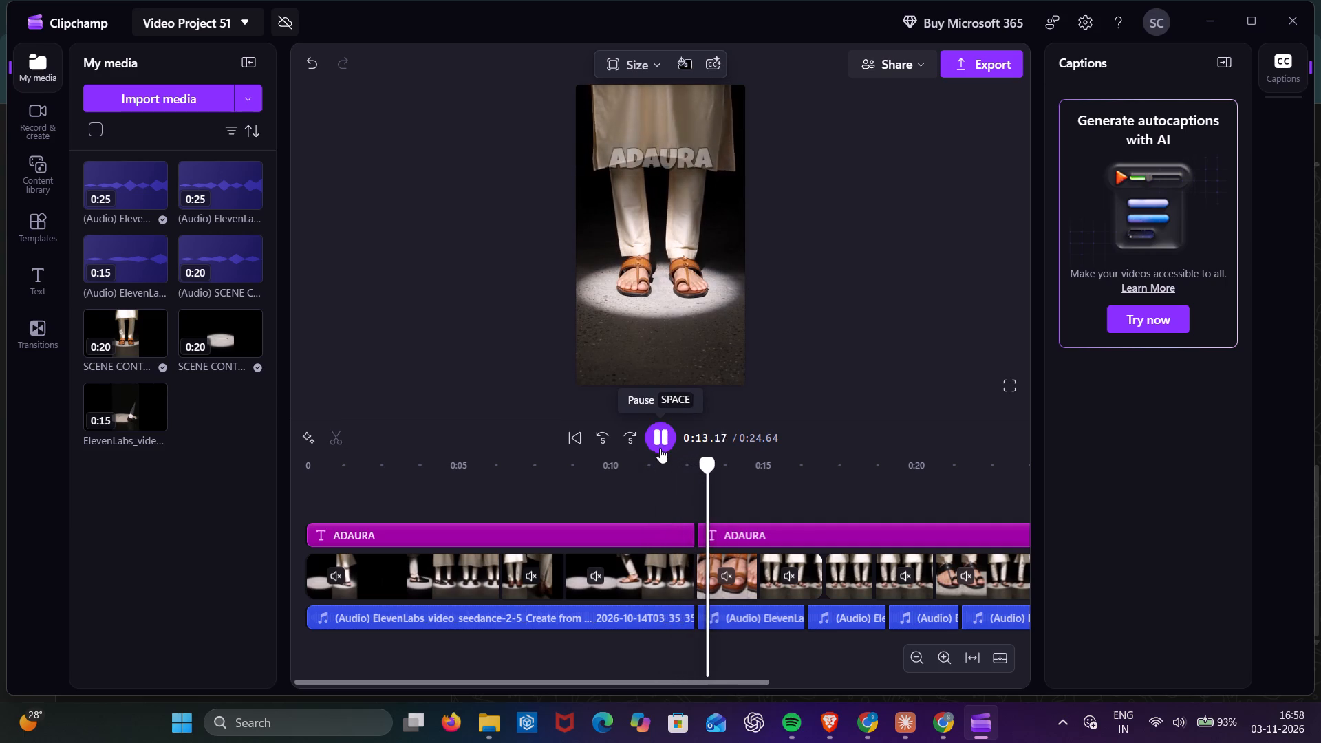
{"action": "left_click", "coordinate": [614, 497]}
{"action": "left_click", "coordinate": [1003, 398]}
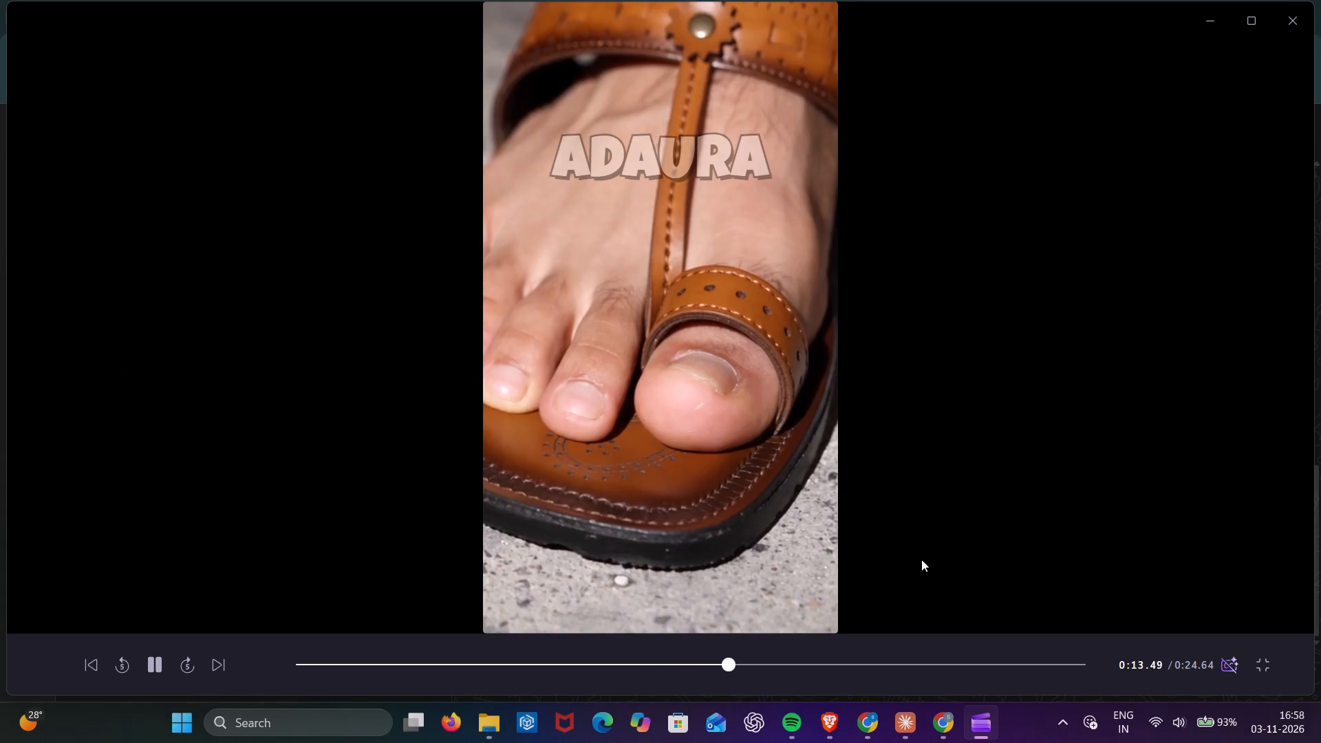
{"action": "left_click", "coordinate": [155, 654]}
{"action": "left_click", "coordinate": [1281, 674]}
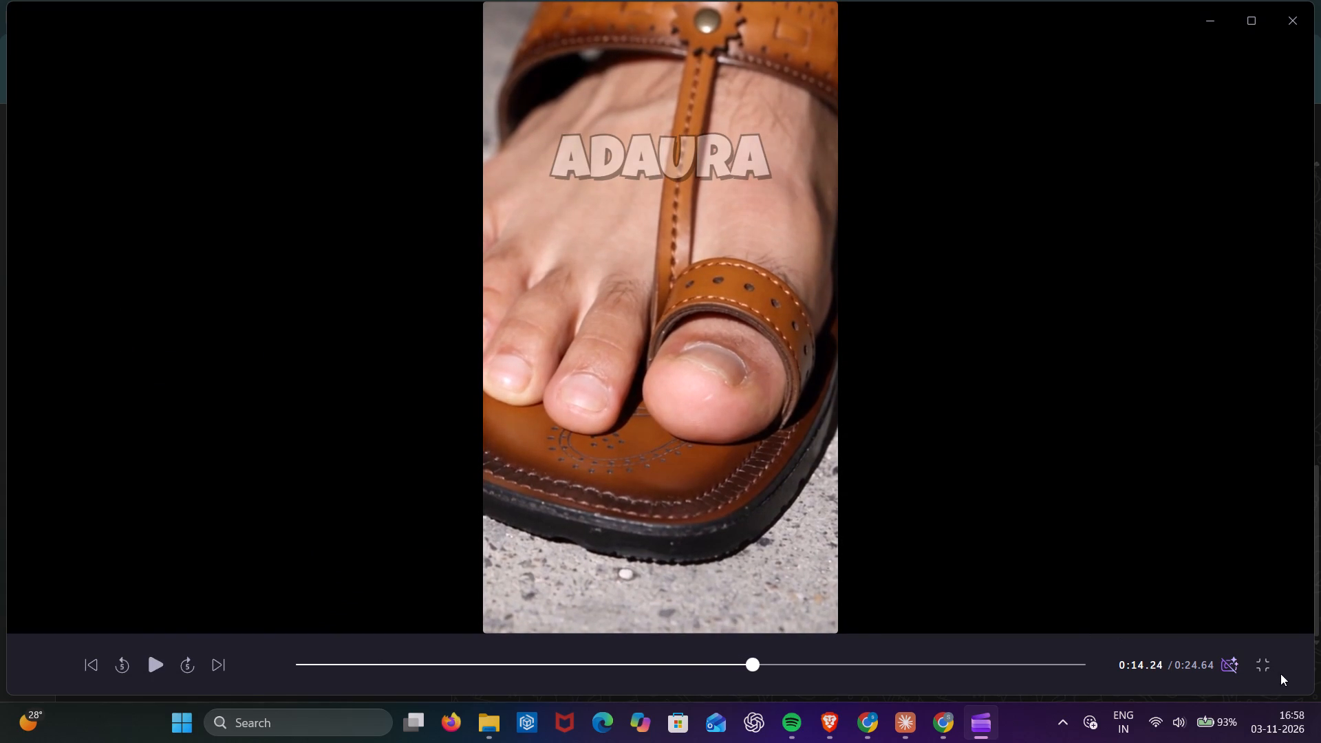
{"action": "left_click", "coordinate": [1271, 674]}
{"action": "left_click_drag", "start_coordinate": [737, 471], "coordinate": [702, 475]}
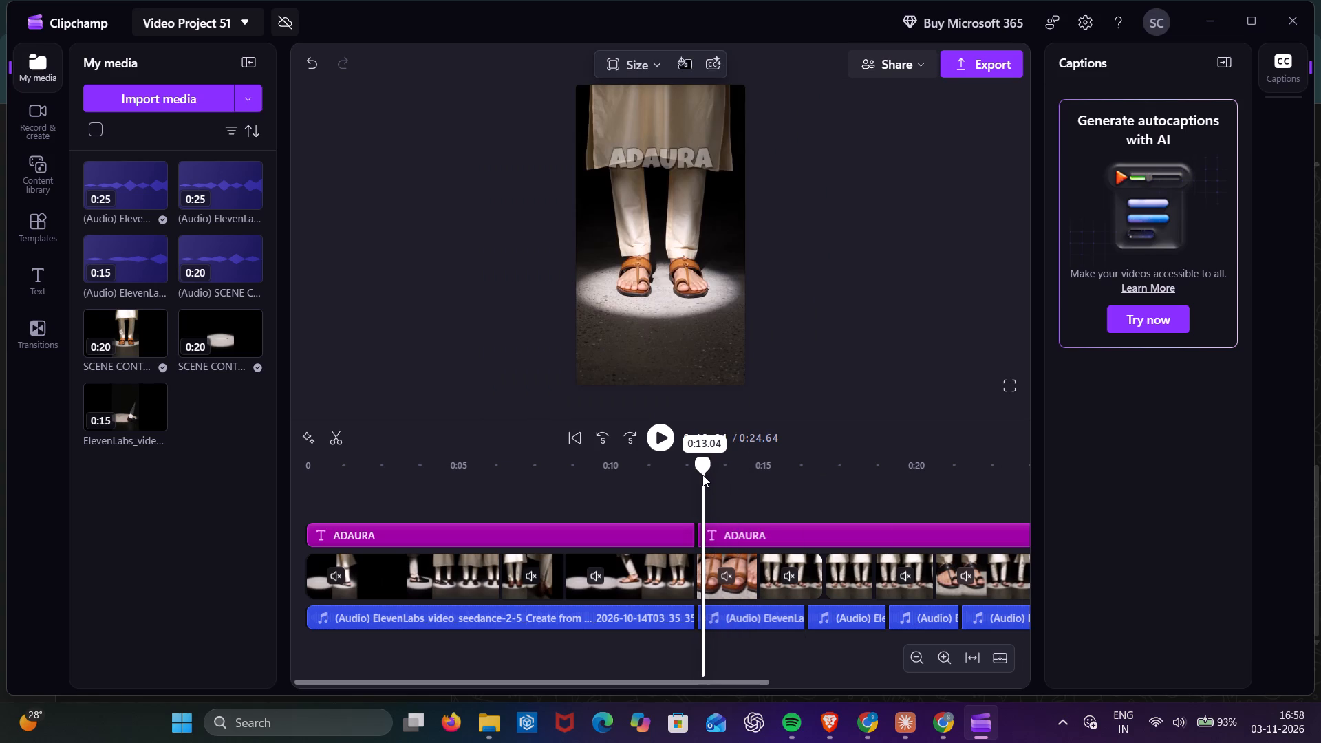
Split the title, video and audio tracks at 0:13.22, shortly after the toe close-up clip begins.
{"action": "left_click_drag", "start_coordinate": [702, 475], "coordinate": [697, 476]}
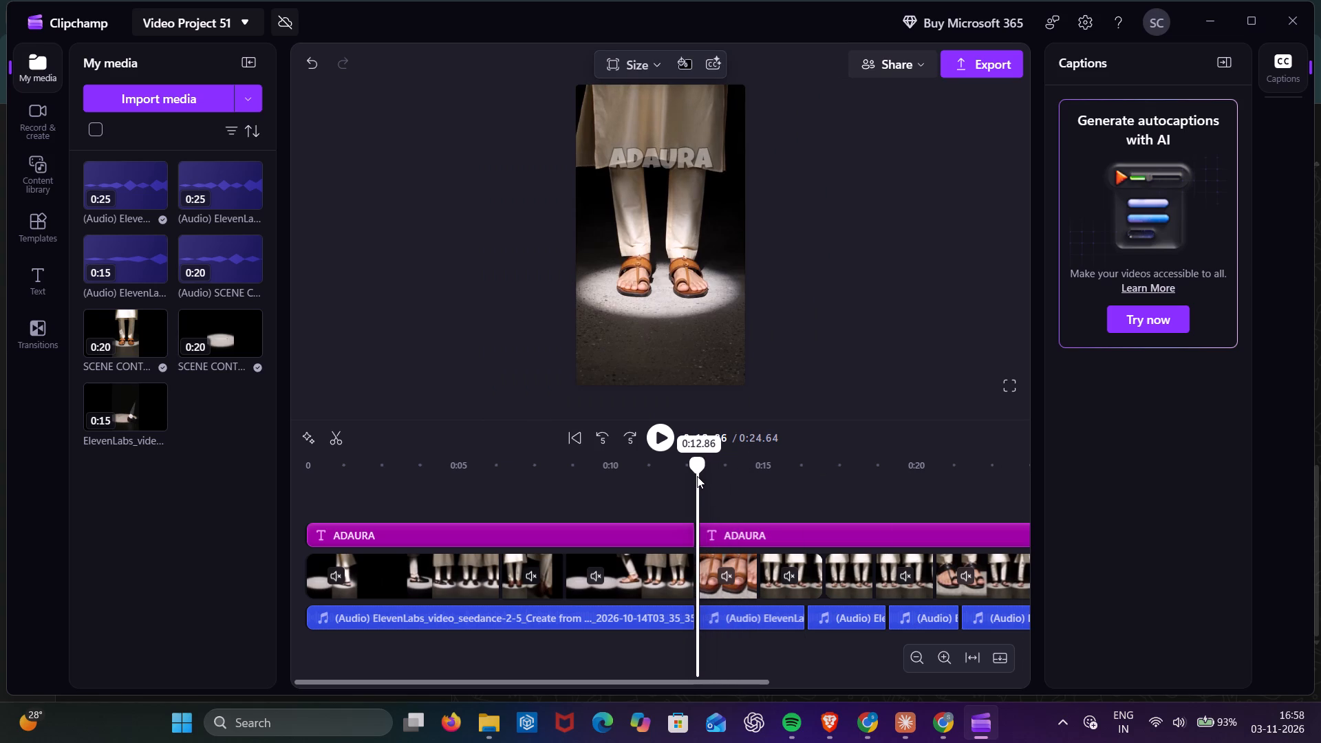
{"action": "left_click_drag", "start_coordinate": [697, 476], "coordinate": [711, 476]}
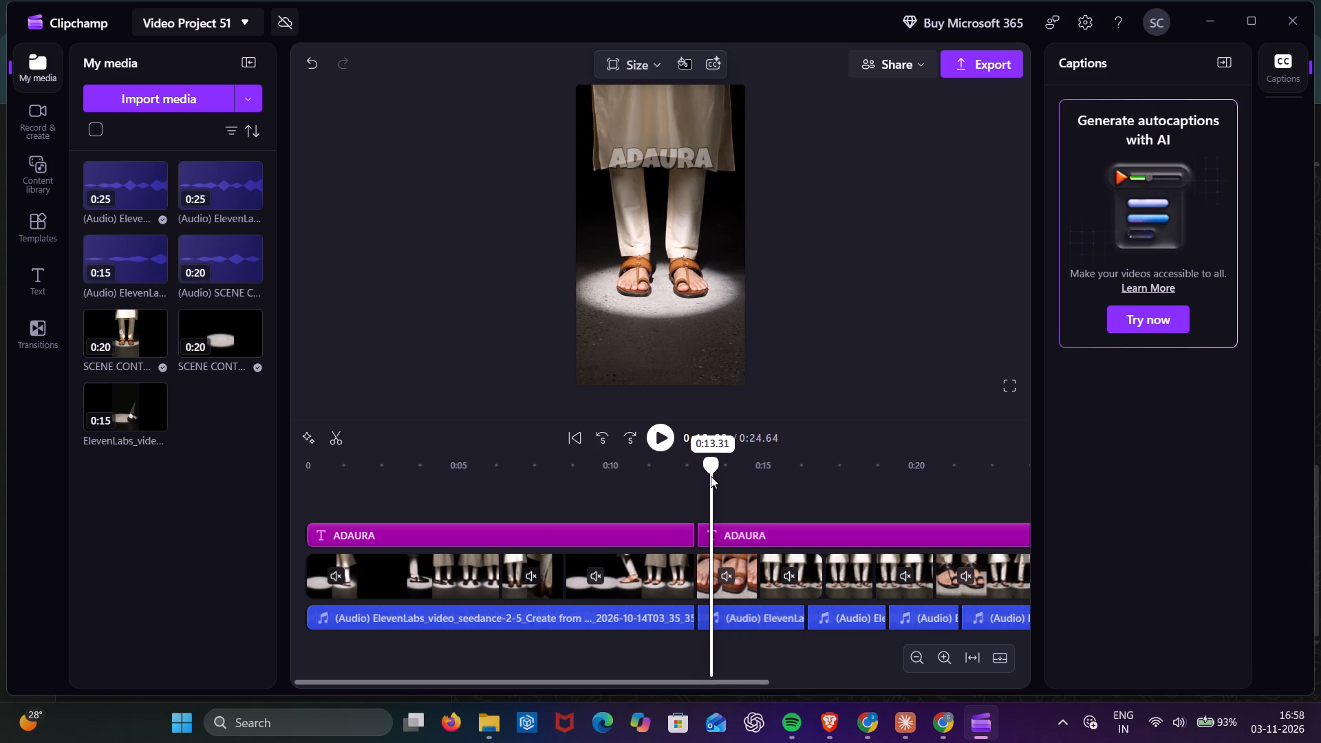
{"action": "left_click_drag", "start_coordinate": [711, 476], "coordinate": [708, 476]}
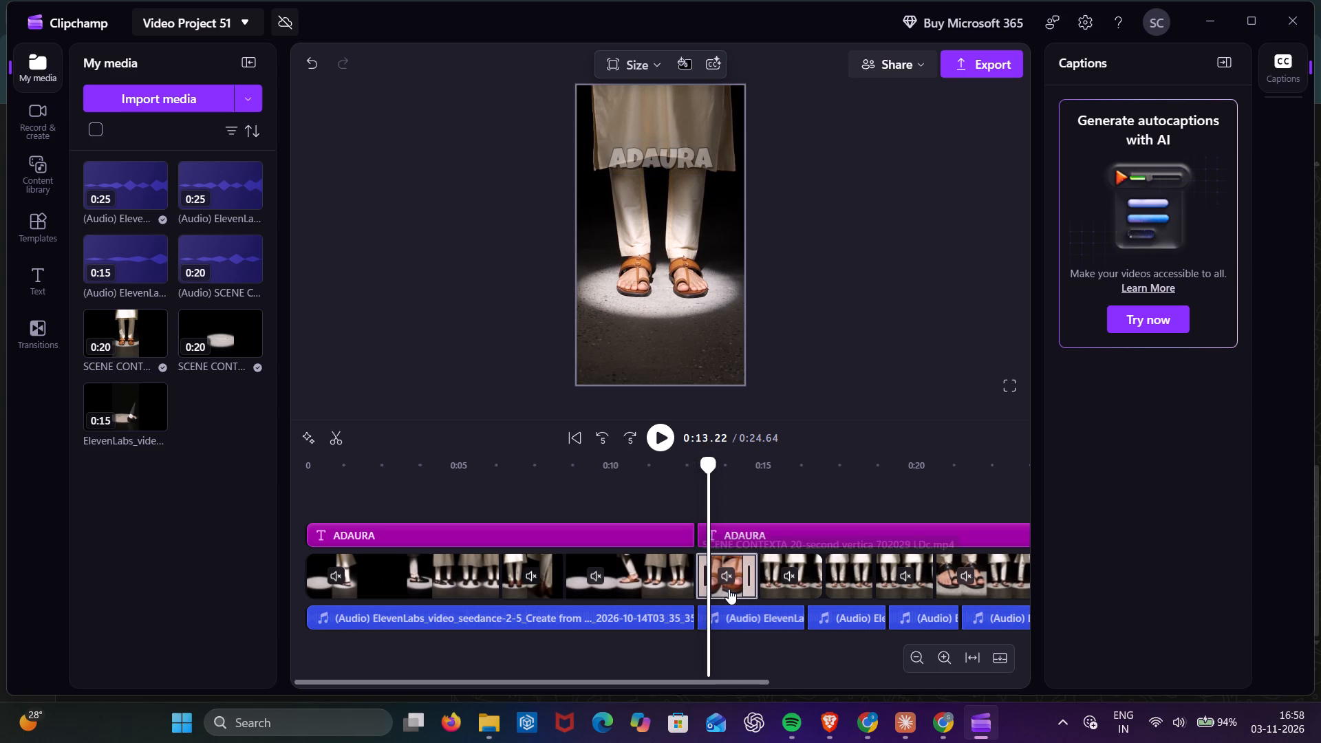
{"action": "key", "text": "s"}
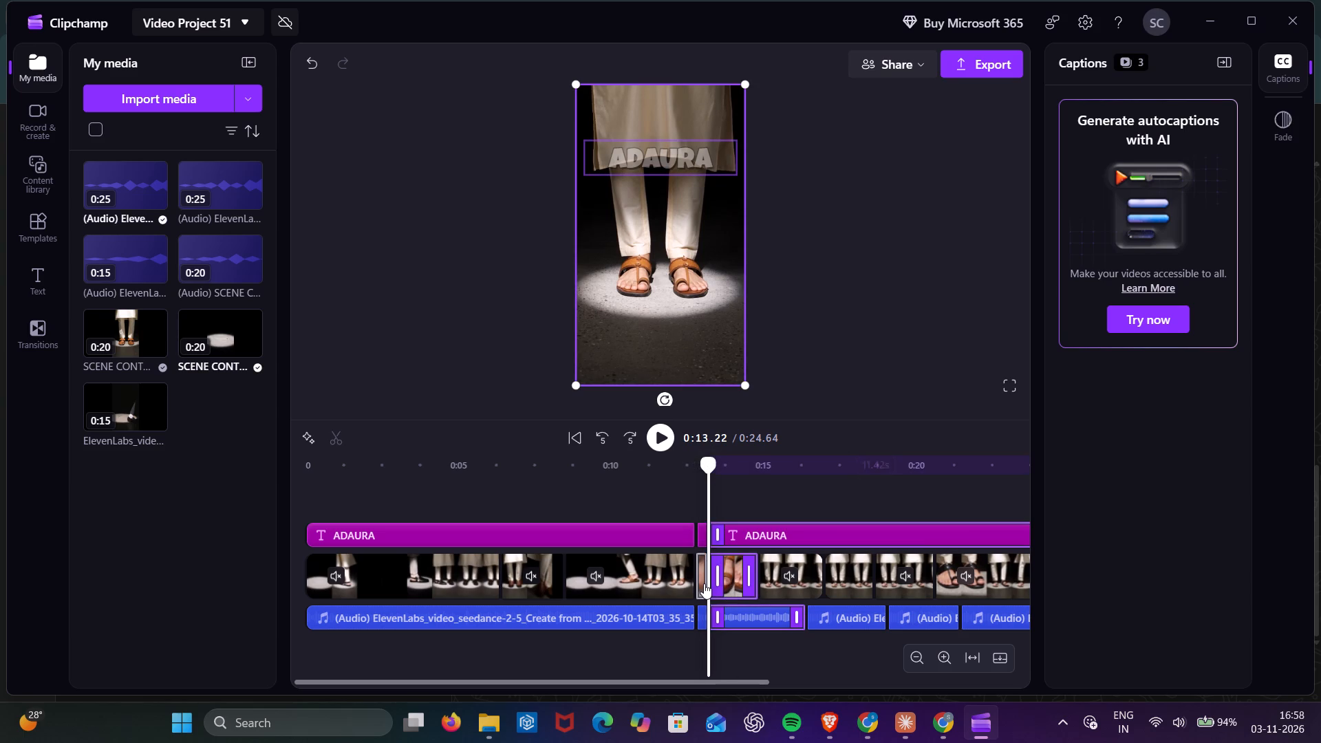
Delete the short opening piece of the toe close-up clip before the split and close the gap it leaves.
{"action": "left_click", "coordinate": [703, 583]}
{"action": "key", "text": "Delete"}
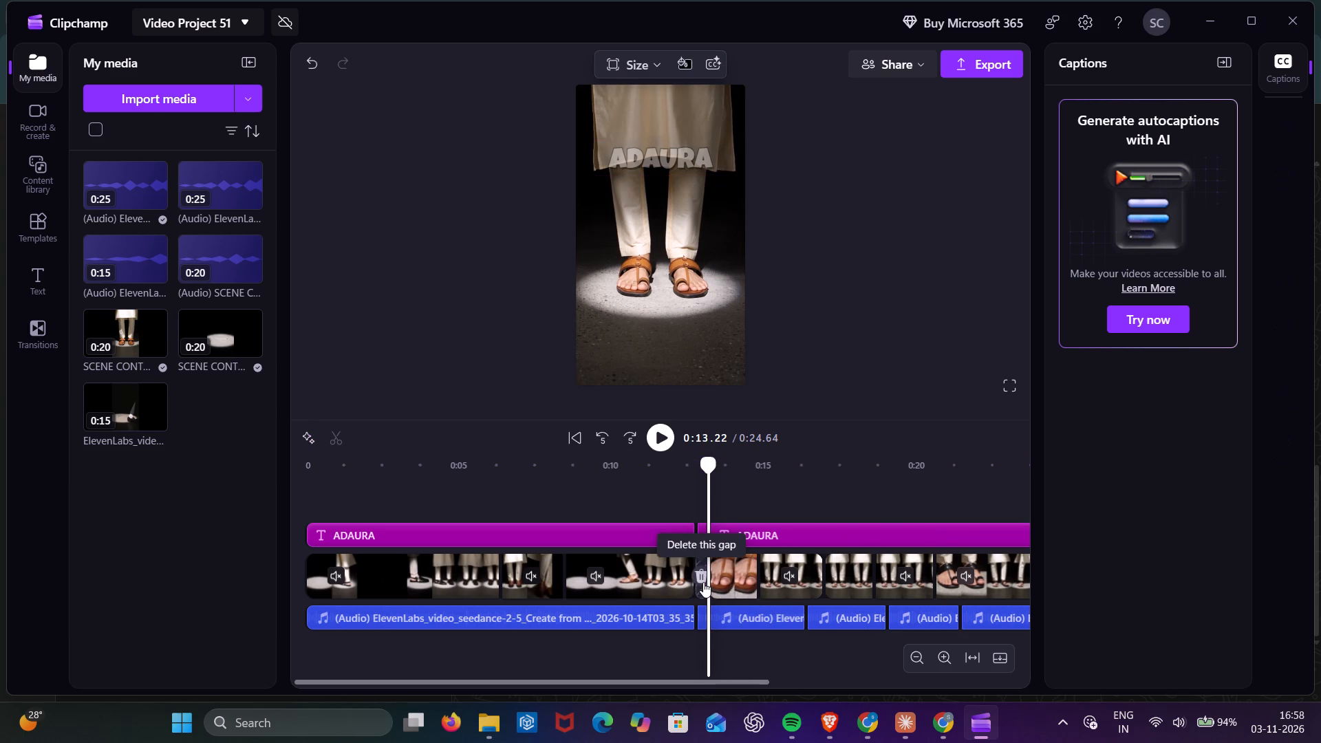
{"action": "left_click", "coordinate": [703, 580]}
Replay the cut into the toe close-up from about 0:11.5 in the normal and full-screen previews to check its timing.
{"action": "left_click", "coordinate": [654, 487]}
{"action": "left_click", "coordinate": [665, 448]}
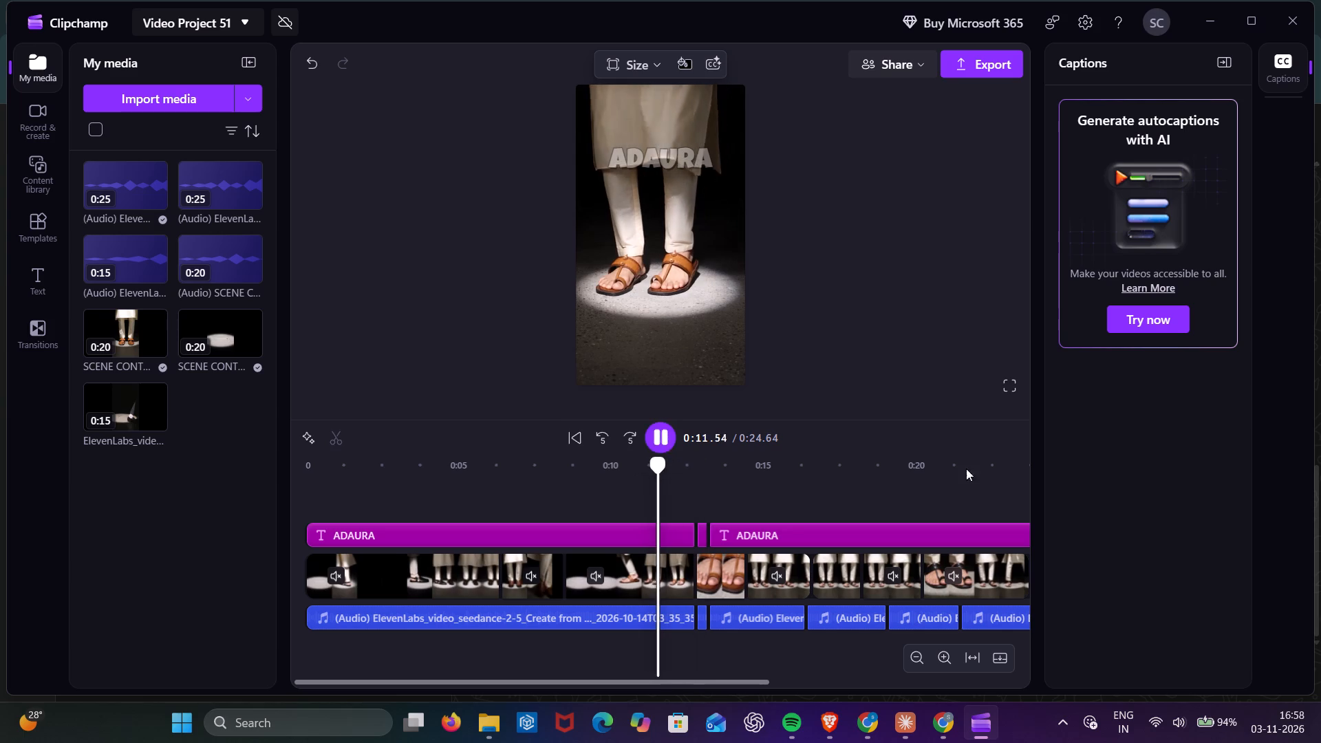
{"action": "left_click", "coordinate": [1011, 377]}
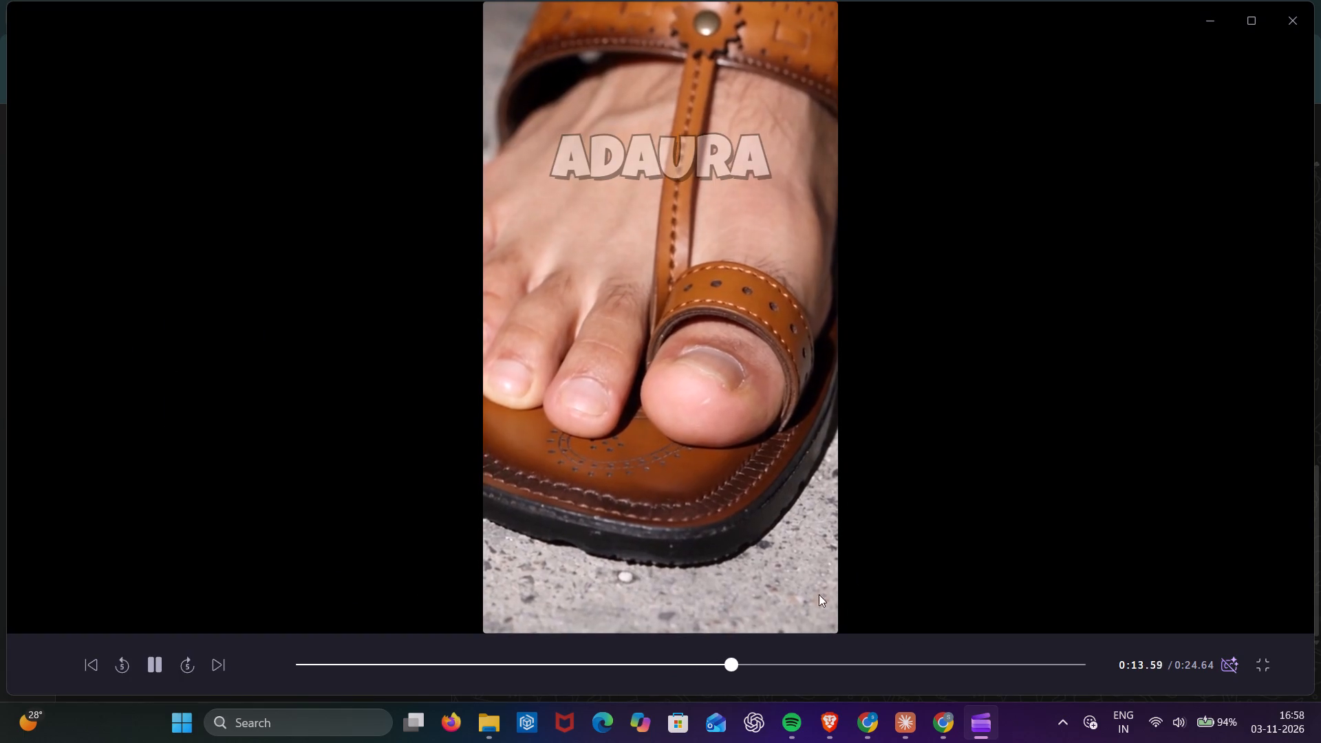
{"action": "left_click", "coordinate": [728, 667]}
{"action": "left_click", "coordinate": [680, 666]}
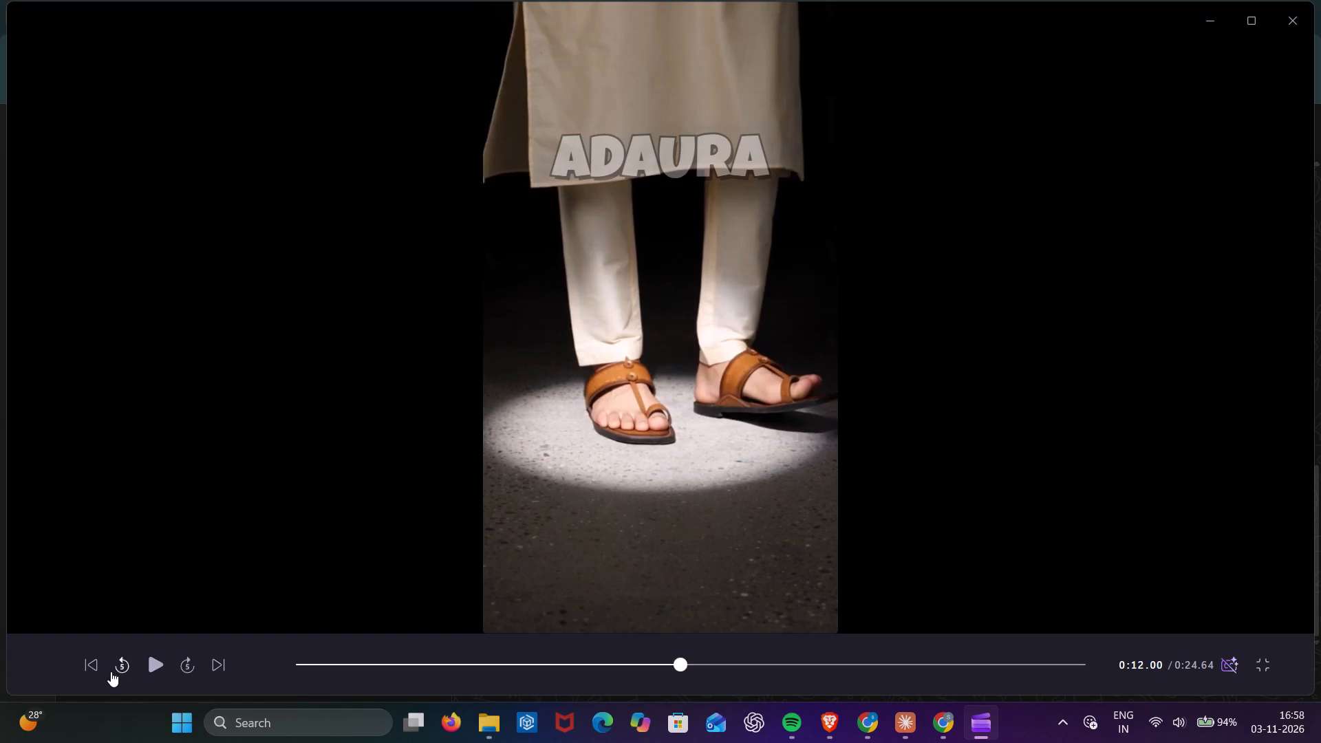
{"action": "left_click", "coordinate": [110, 669]}
{"action": "left_click", "coordinate": [151, 664]}
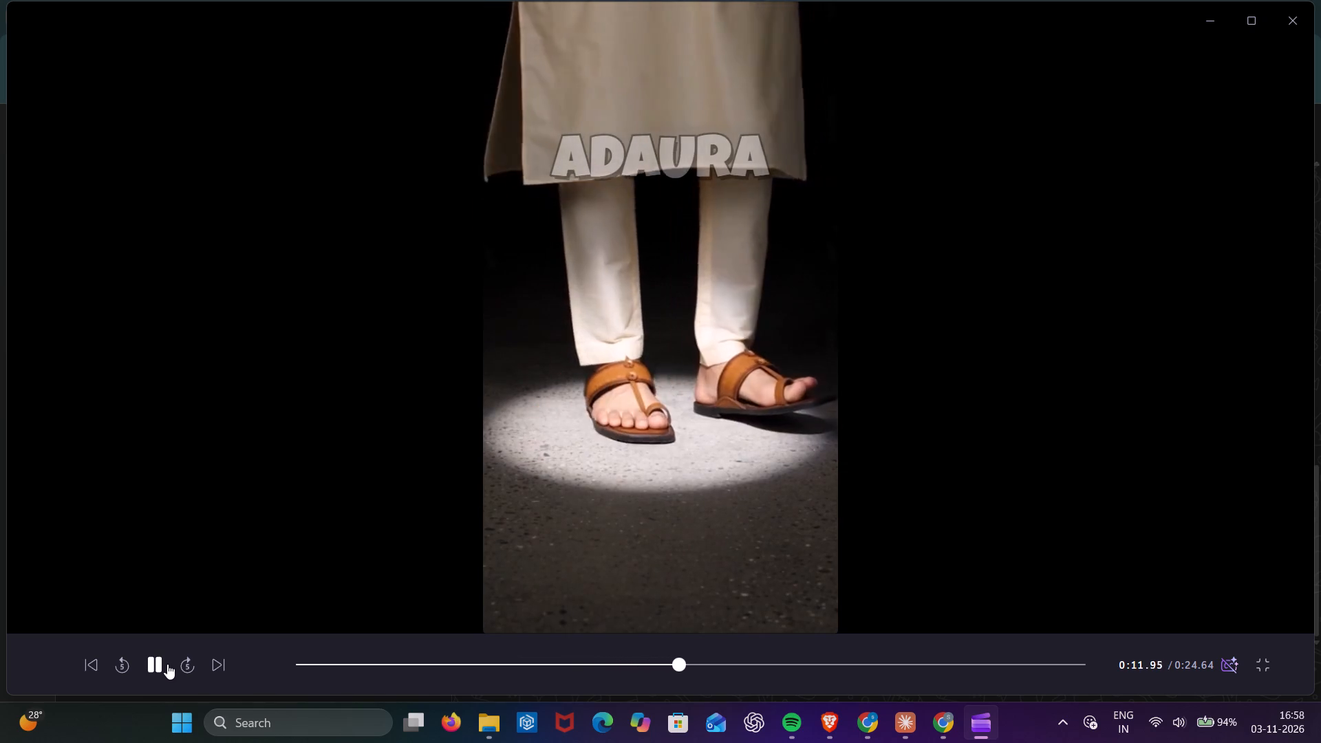
{"action": "left_click", "coordinate": [167, 664]}
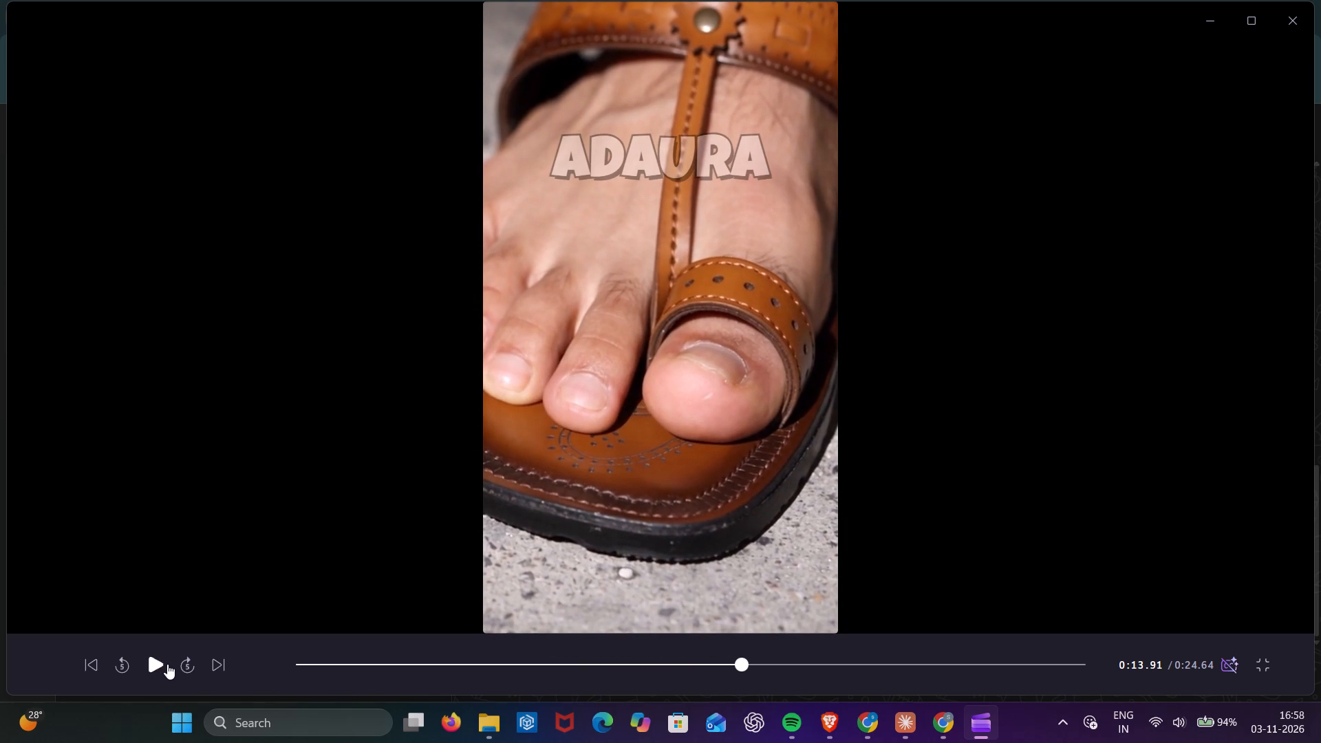
{"action": "left_click", "coordinate": [1266, 676]}
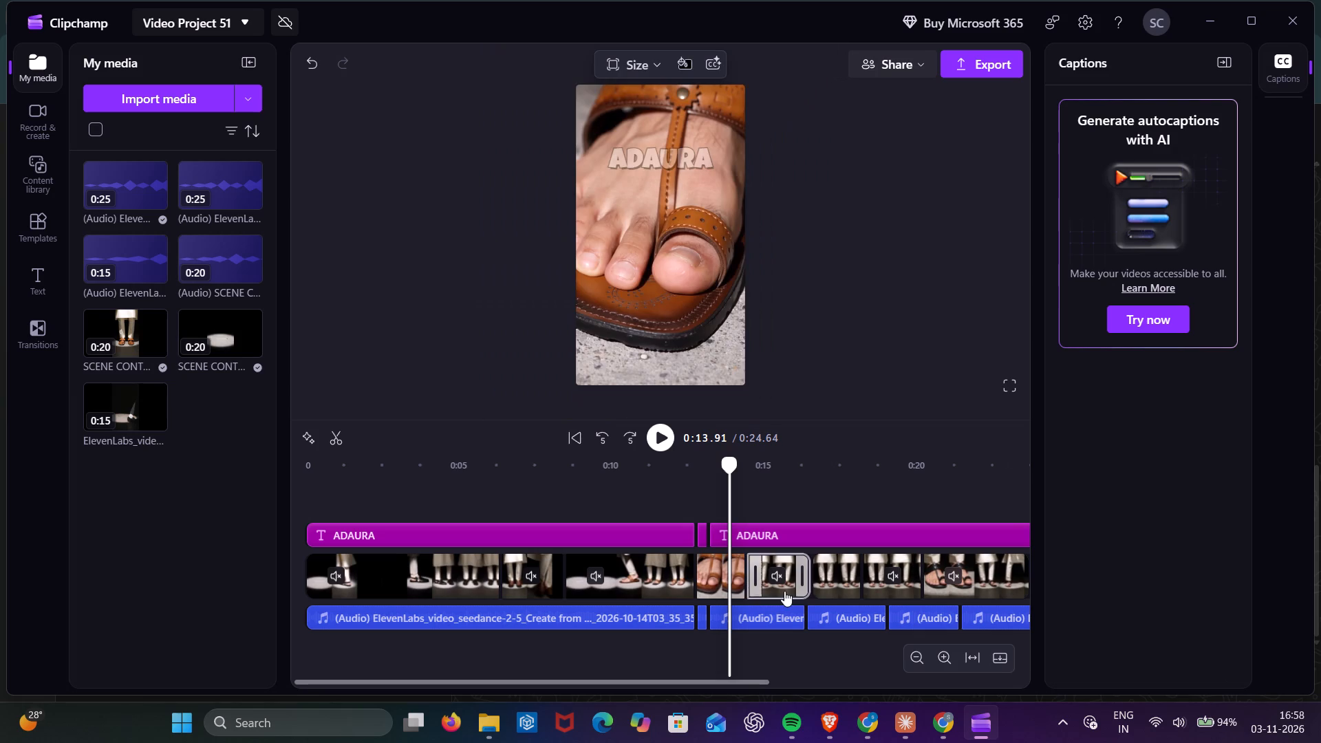
Split the title, video and audio tracks at 0:12.54, just before the toe close-up.
{"action": "left_click", "coordinate": [689, 548]}
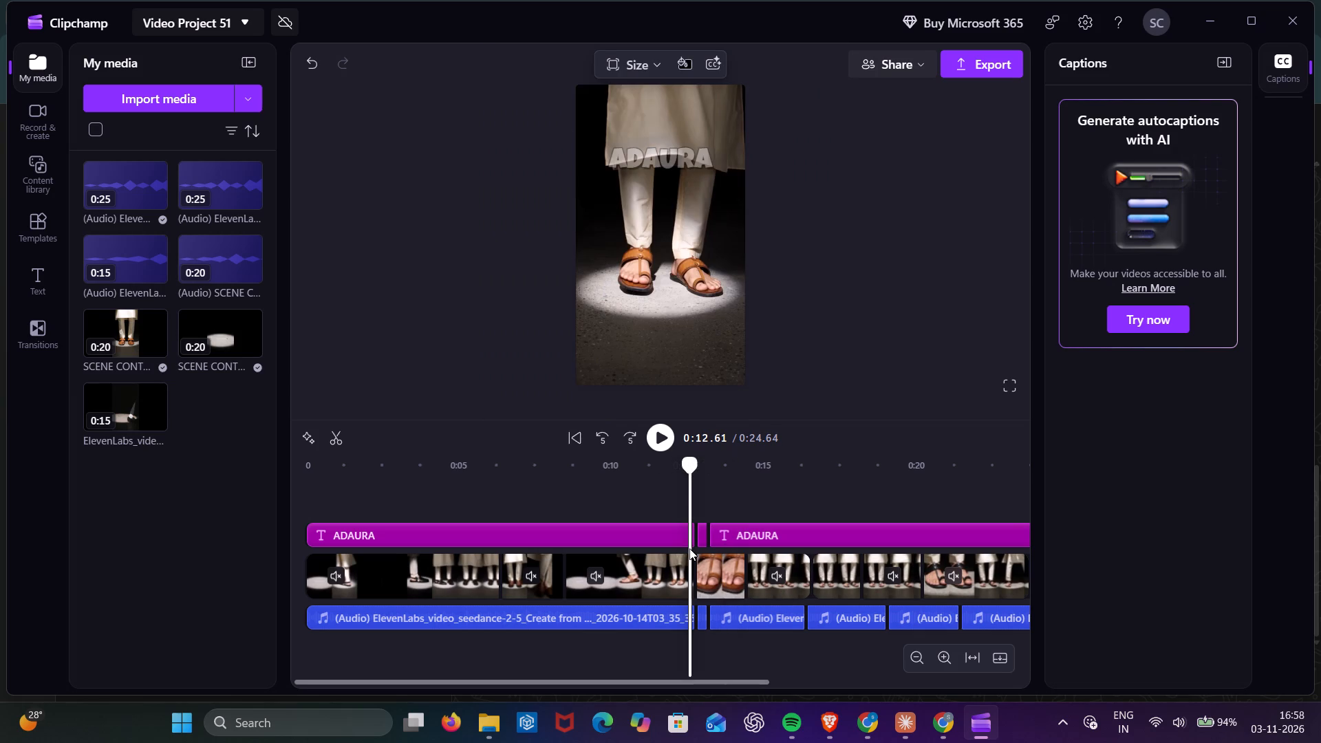
{"action": "left_click_drag", "start_coordinate": [689, 465], "coordinate": [678, 469]}
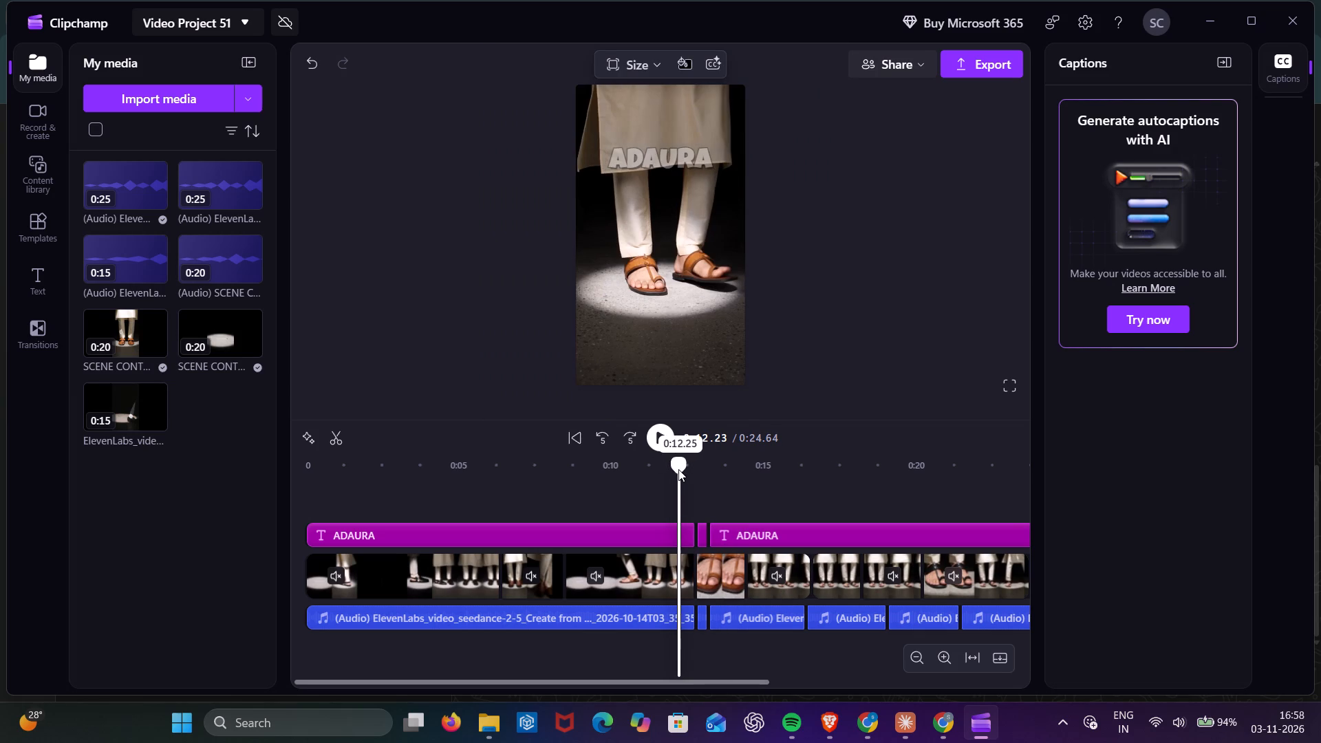
{"action": "left_click_drag", "start_coordinate": [678, 469], "coordinate": [689, 473]}
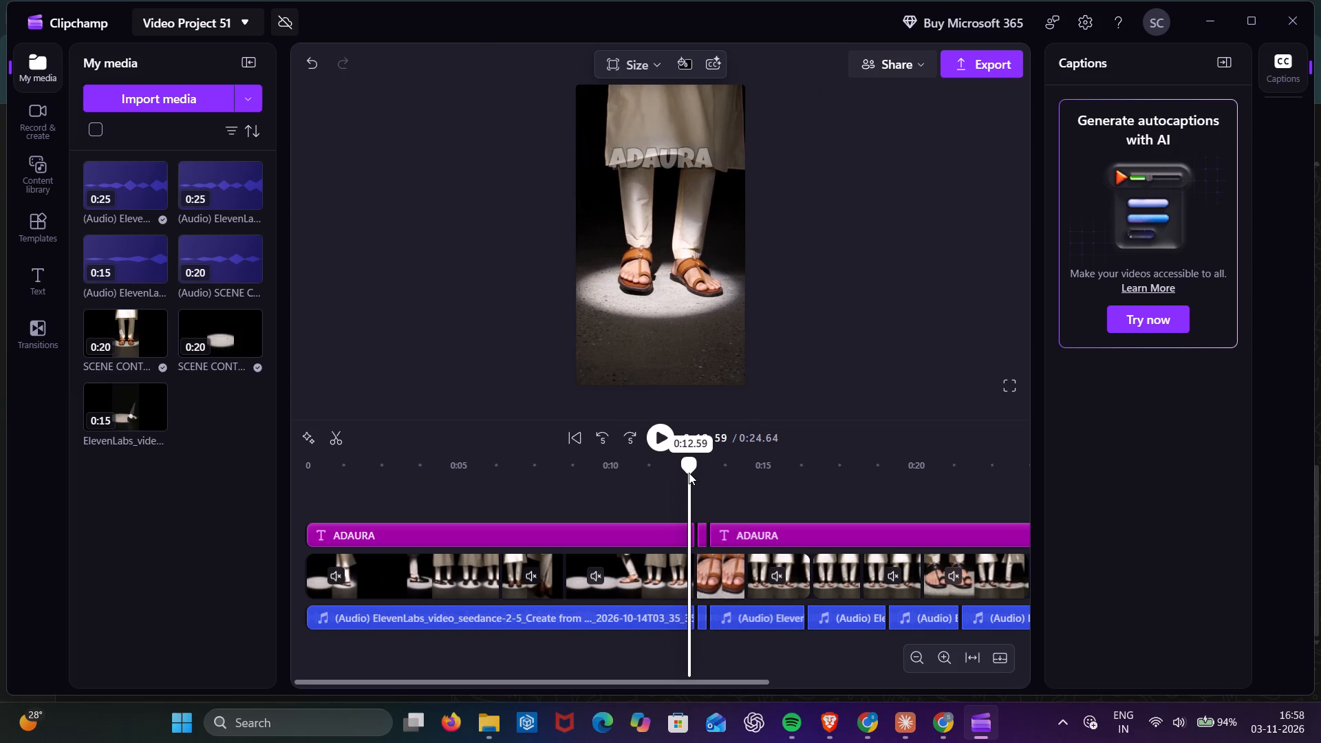
{"action": "left_click_drag", "start_coordinate": [689, 473], "coordinate": [687, 475]}
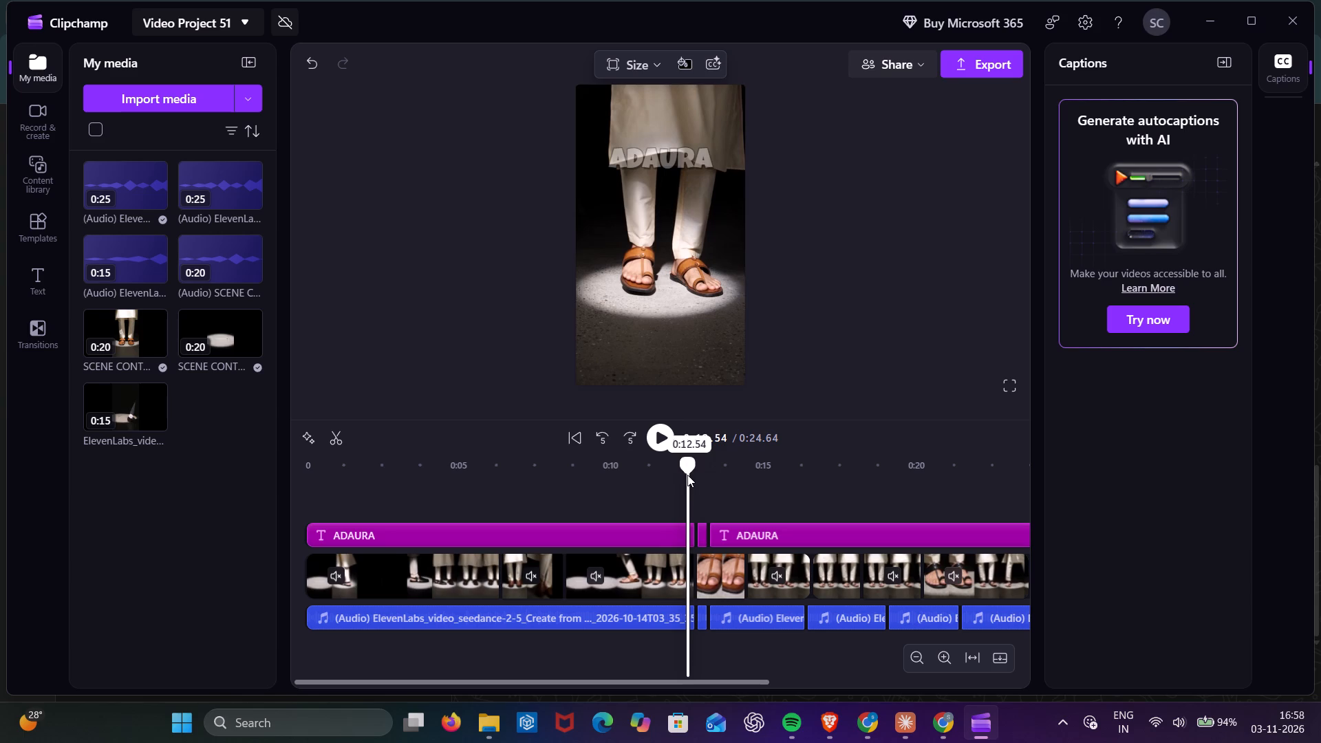
{"action": "key", "text": "s"}
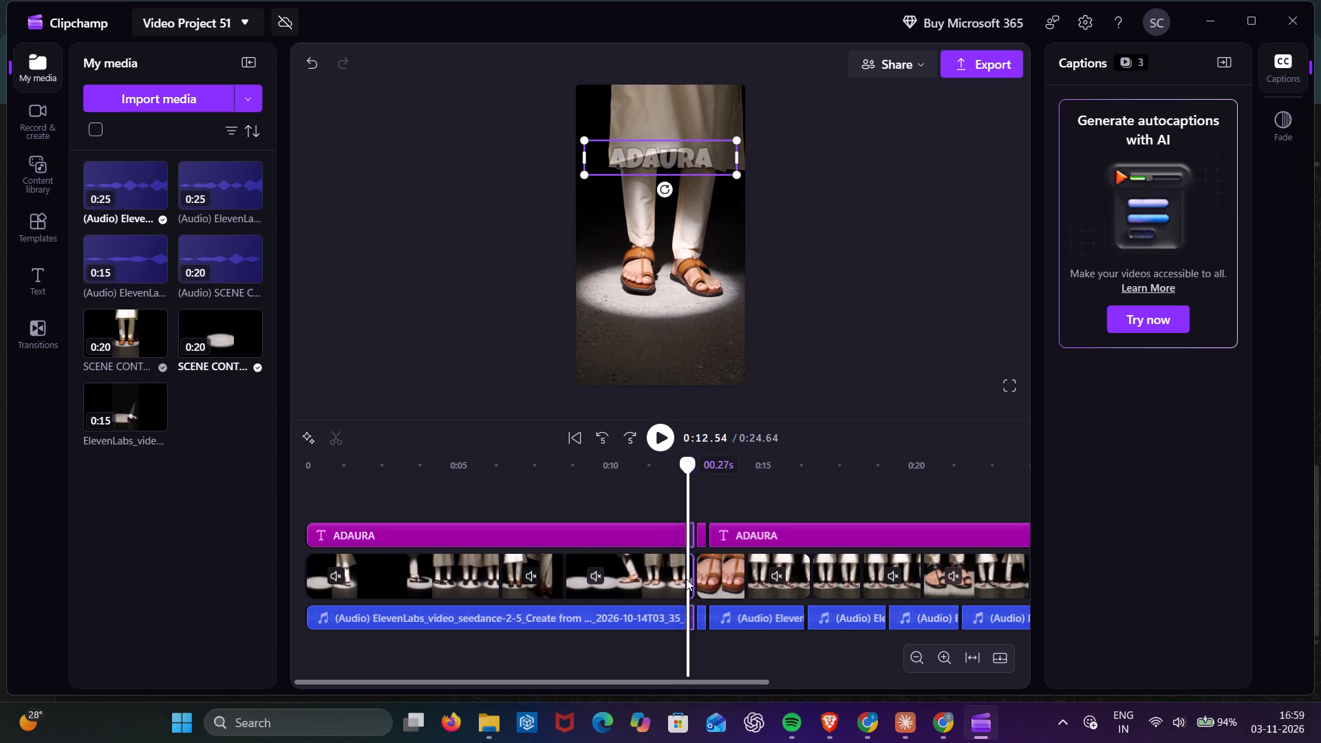
Delete the short video piece between the 0:12.54 split and the toe close-up, and close the gap.
{"action": "left_click", "coordinate": [690, 579]}
{"action": "left_click", "coordinate": [698, 665]}
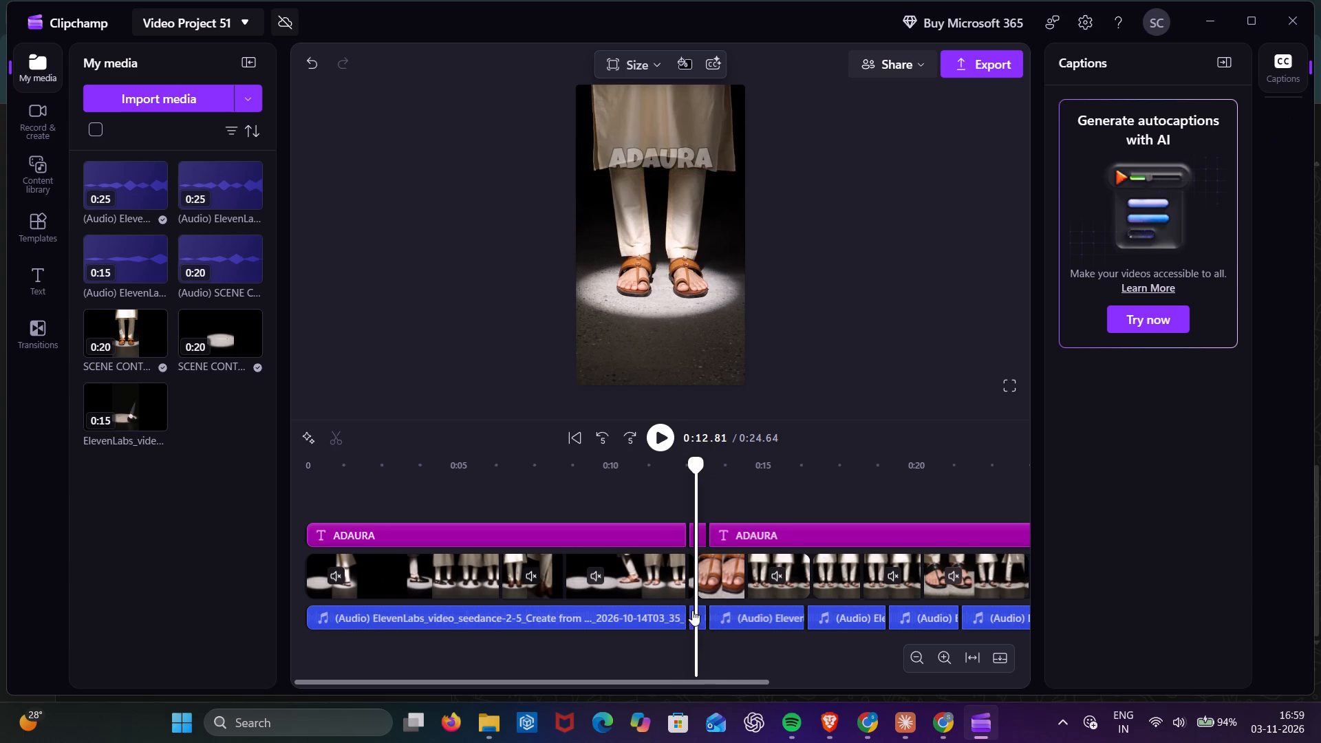
{"action": "left_click", "coordinate": [691, 575]}
{"action": "key", "text": "Delete"}
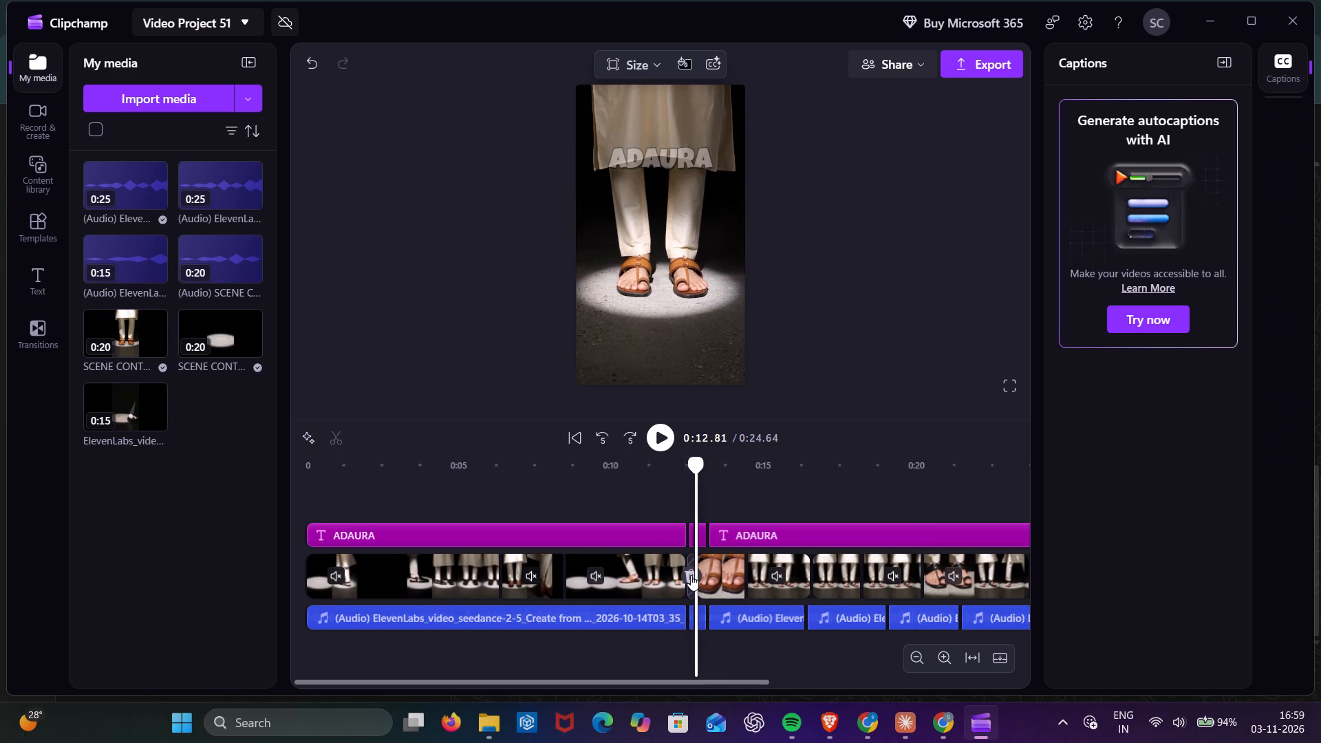
{"action": "left_click", "coordinate": [691, 575]}
Replay the shortened transition from about 0:11.7 into the toe close-up to check the cut.
{"action": "left_click", "coordinate": [680, 497]}
{"action": "left_click", "coordinate": [649, 426]}
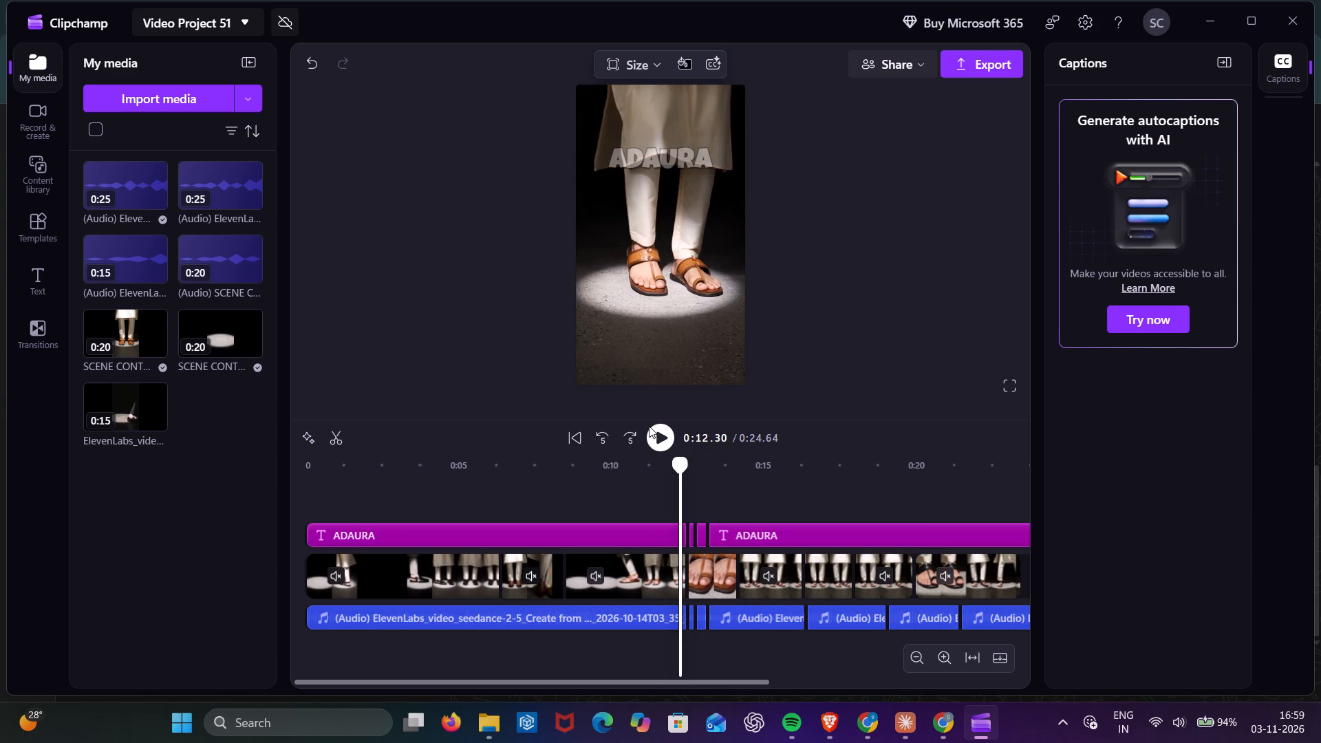
{"action": "left_click", "coordinate": [654, 431]}
{"action": "left_click", "coordinate": [658, 519]}
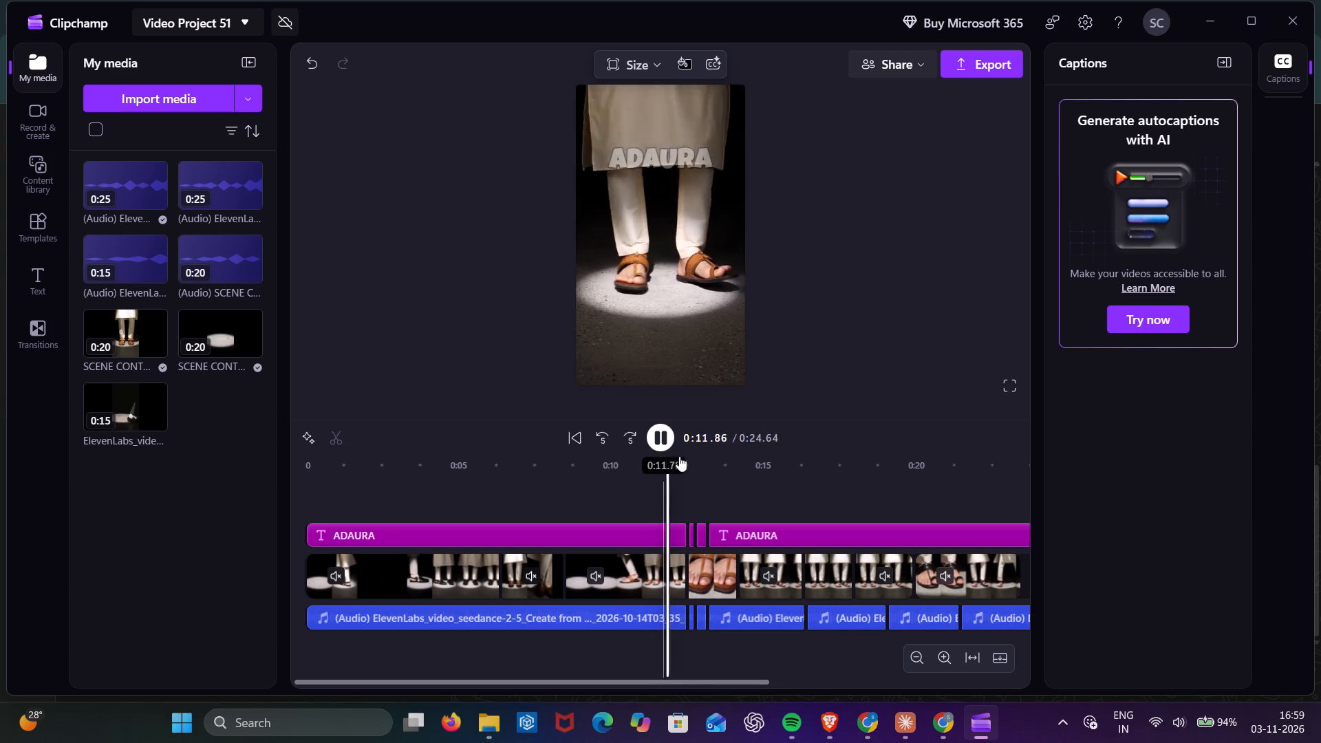
{"action": "left_click", "coordinate": [666, 435]}
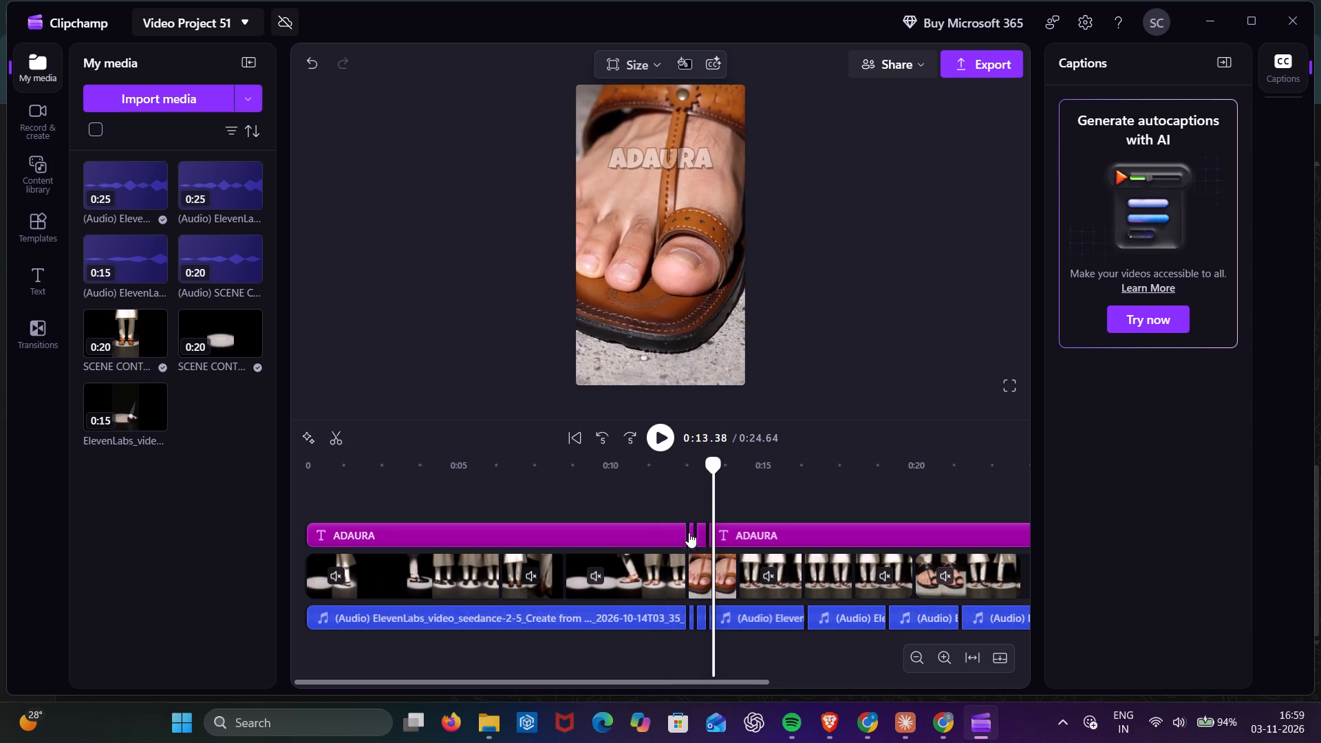
Split the title, video and audio tracks at 0:12.61, at the very start of the toe close-up.
{"action": "left_click_drag", "start_coordinate": [707, 461], "coordinate": [695, 465]}
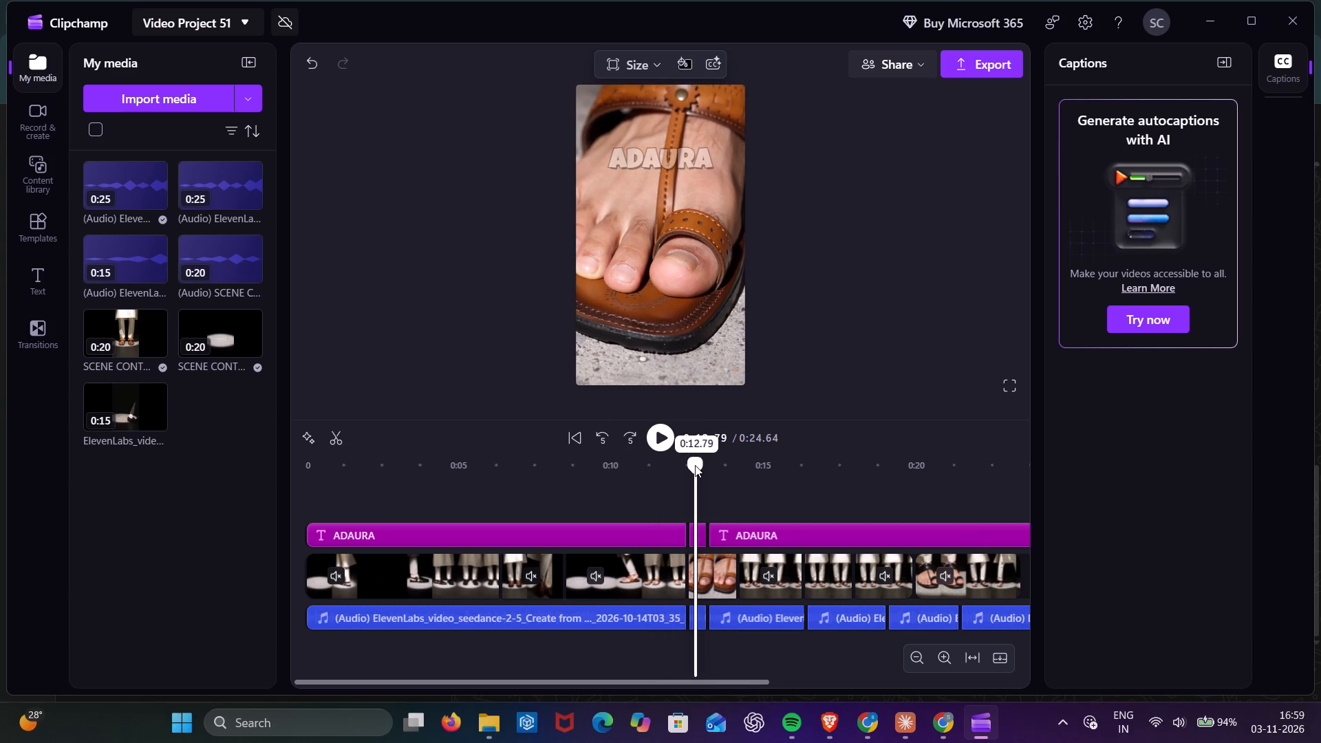
{"action": "left_click_drag", "start_coordinate": [695, 465], "coordinate": [691, 466]}
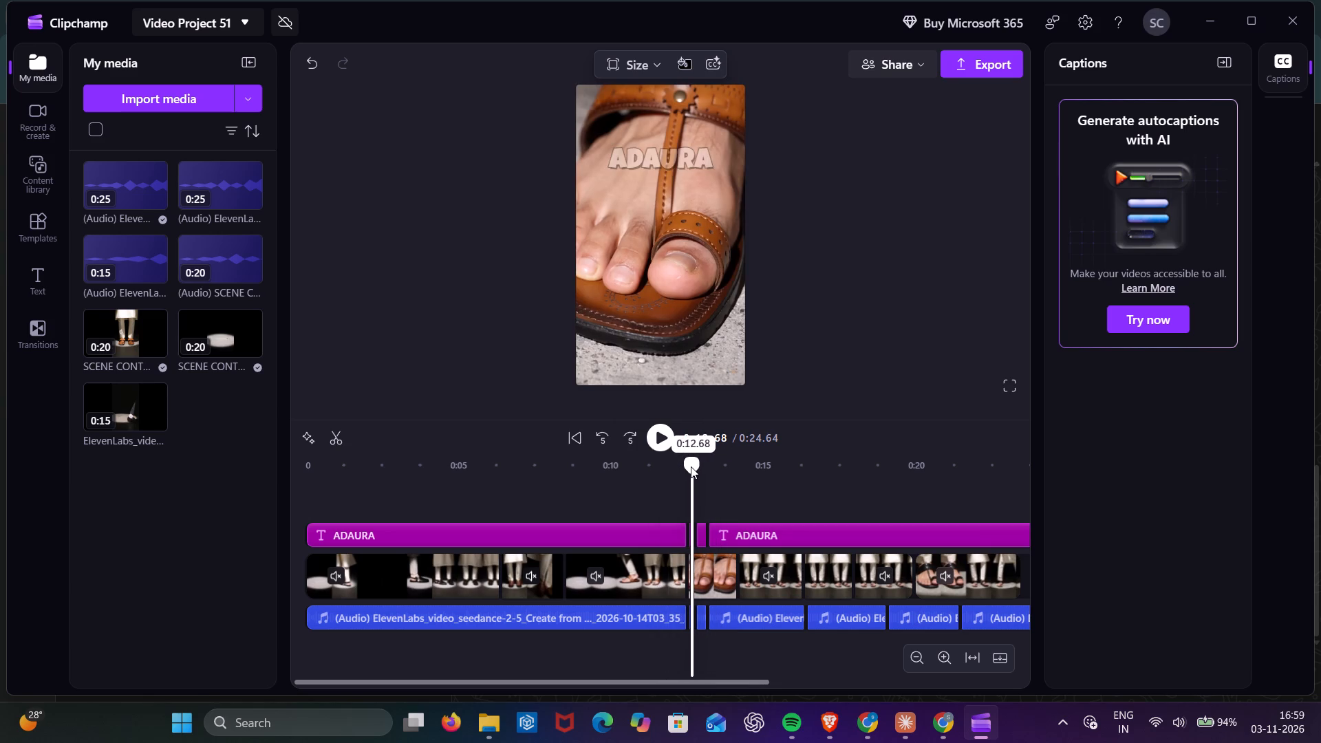
{"action": "left_click_drag", "start_coordinate": [691, 466], "coordinate": [689, 468]}
{"action": "key", "text": "s"}
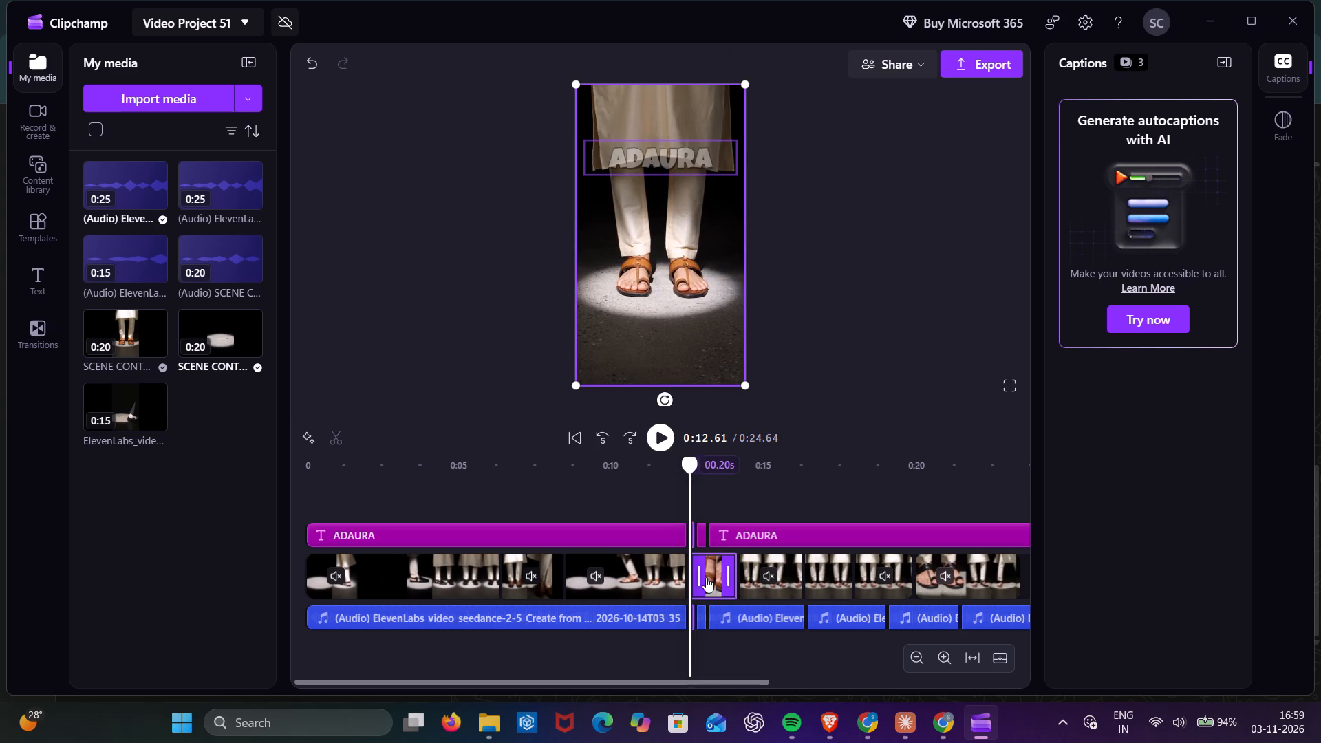
Move the toe close-up and the third clip onto a separate upper track and delete the tiny video sliver left between them.
{"action": "left_click_drag", "start_coordinate": [687, 469], "coordinate": [676, 471]}
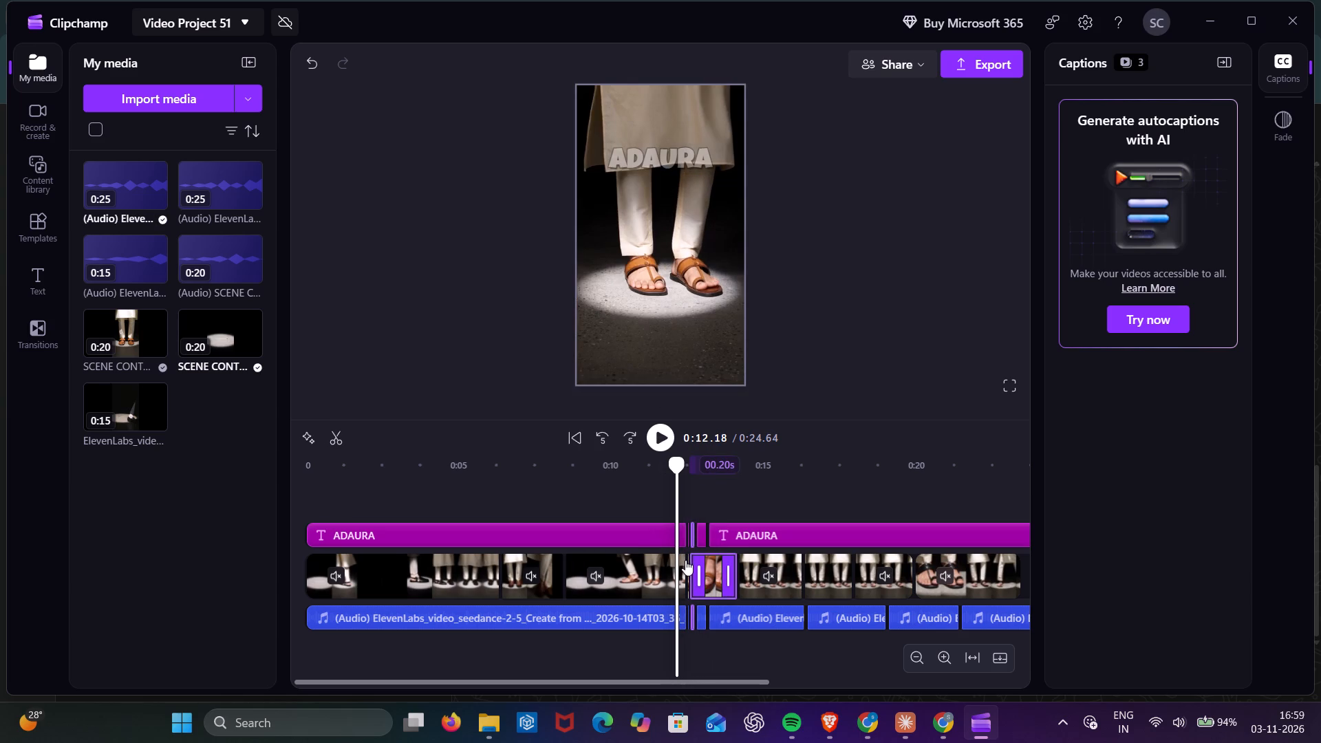
{"action": "left_click", "coordinate": [723, 658]}
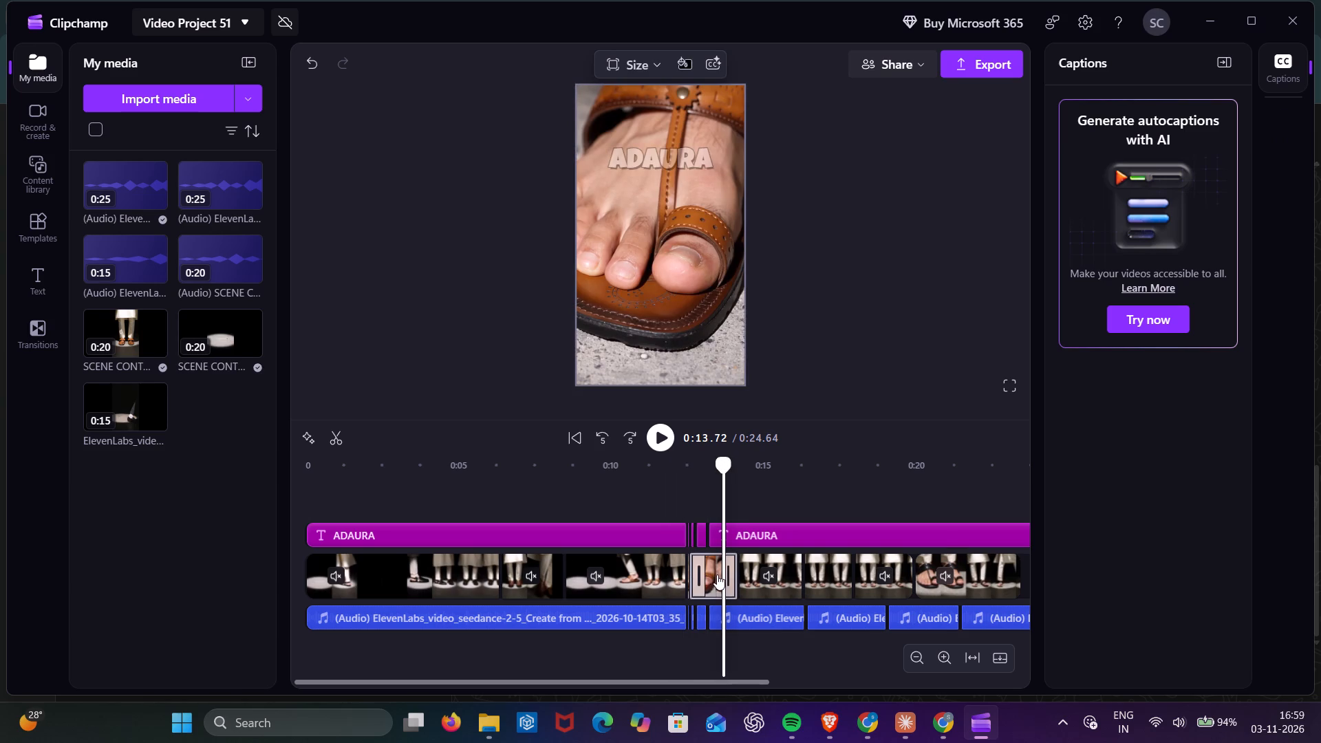
{"action": "left_click_drag", "start_coordinate": [713, 582], "coordinate": [756, 506]}
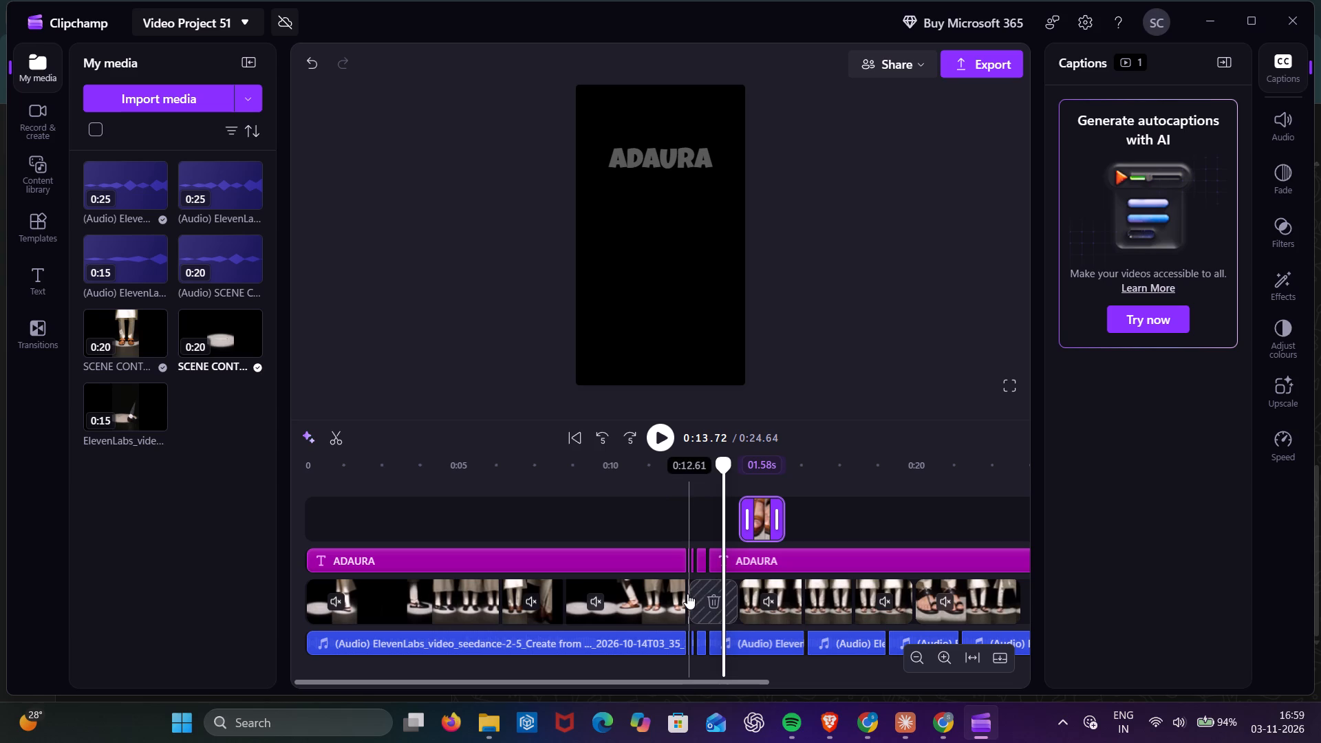
{"action": "left_click", "coordinate": [687, 594]}
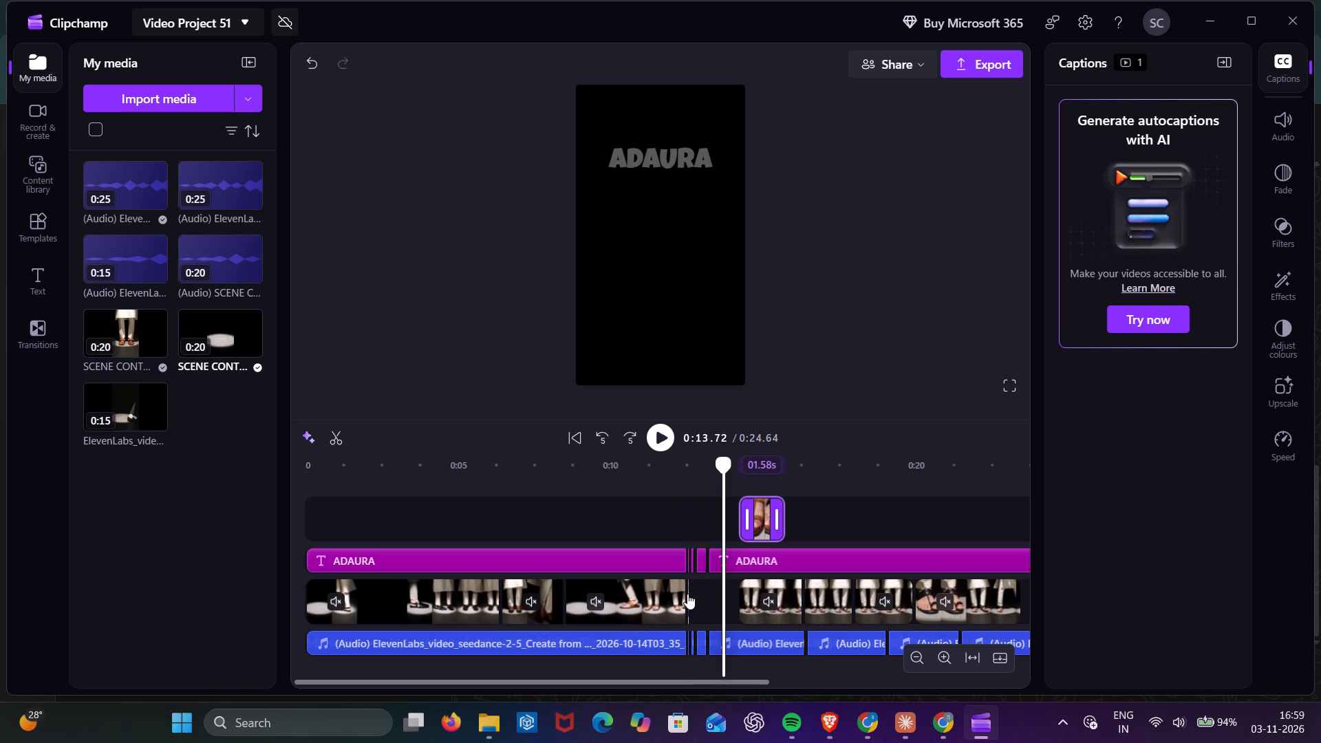
{"action": "left_click_drag", "start_coordinate": [689, 594], "coordinate": [696, 594]}
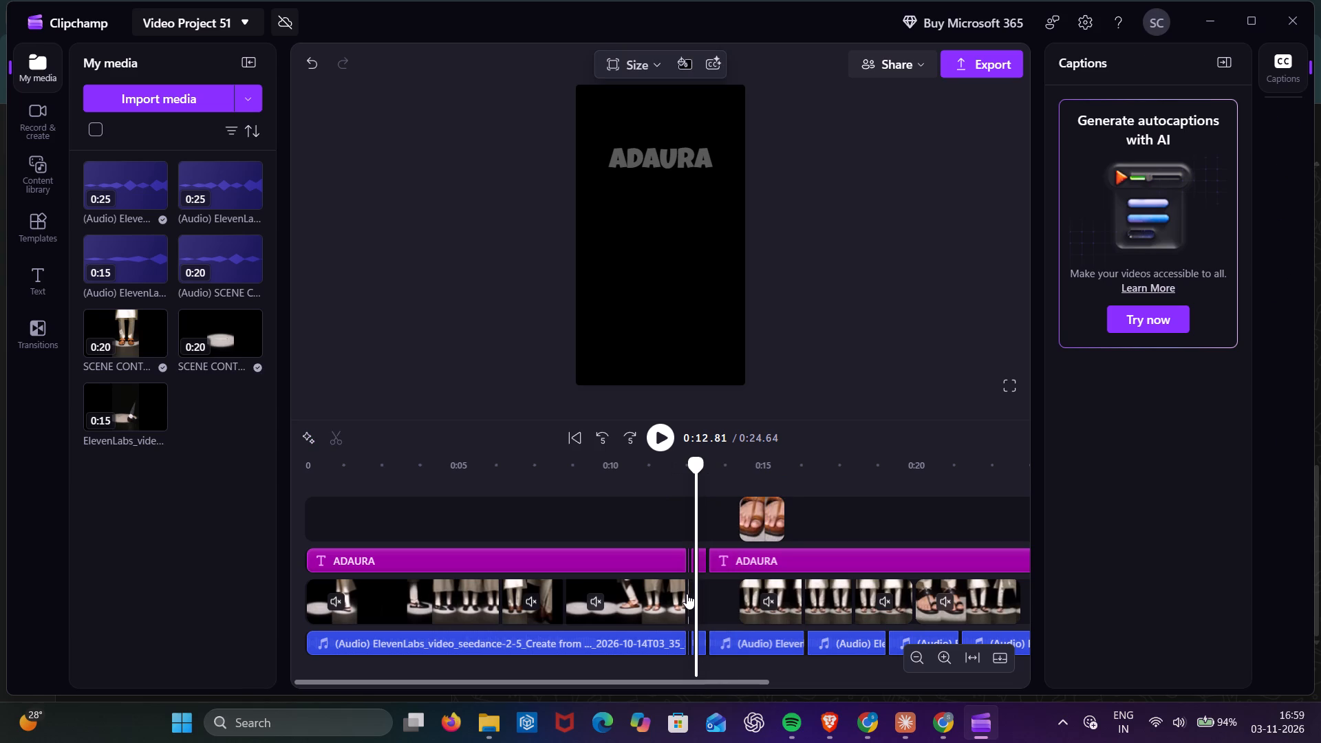
{"action": "left_click_drag", "start_coordinate": [652, 599], "coordinate": [621, 507]}
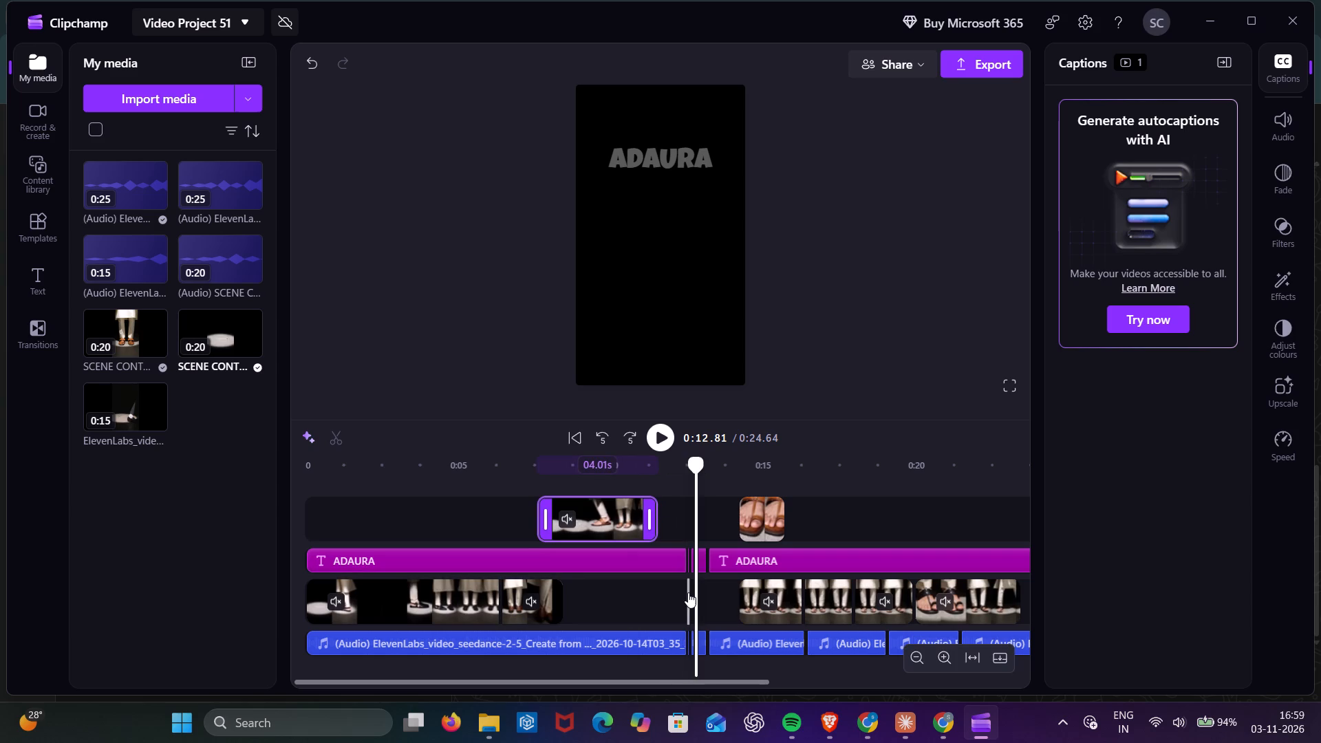
{"action": "left_click", "coordinate": [688, 592]}
{"action": "key", "text": "Delete"}
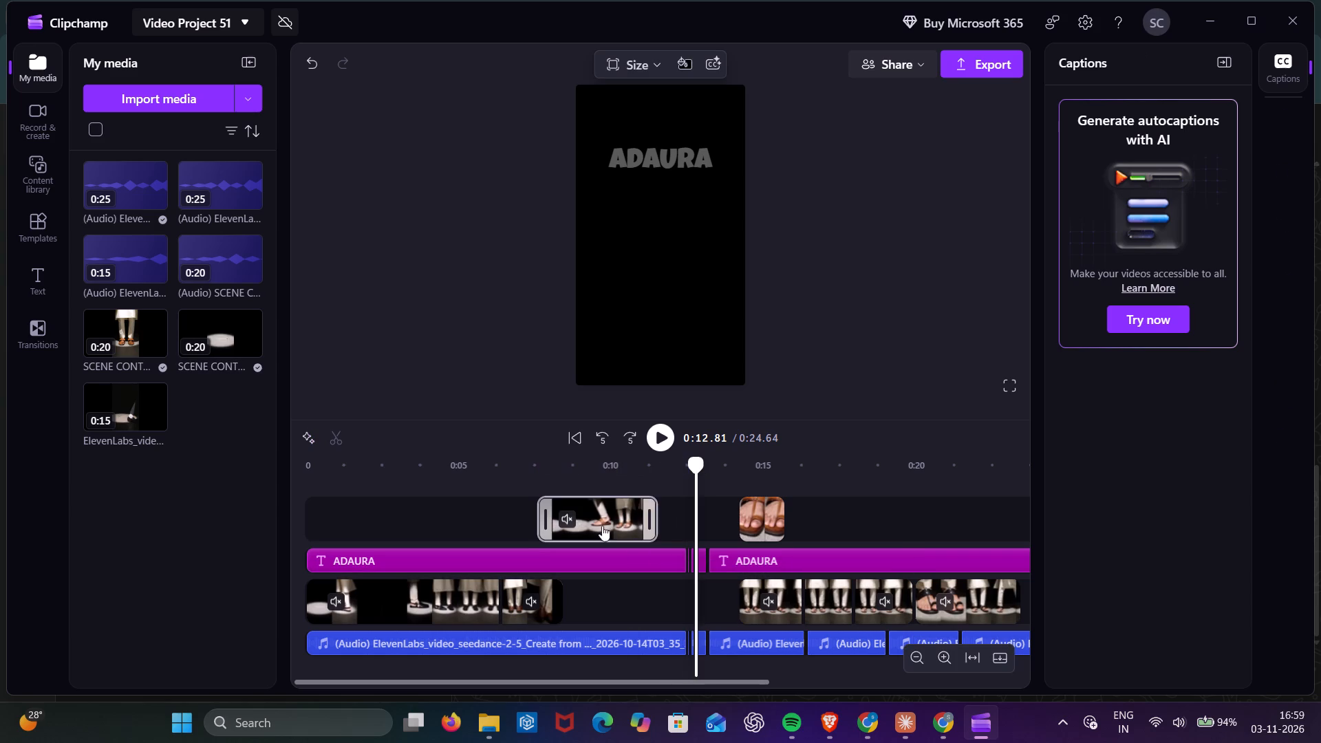
Return the third clip and the toe close-up to their places on the main video track, ahead of the following clip.
{"action": "left_click_drag", "start_coordinate": [602, 513], "coordinate": [609, 590]}
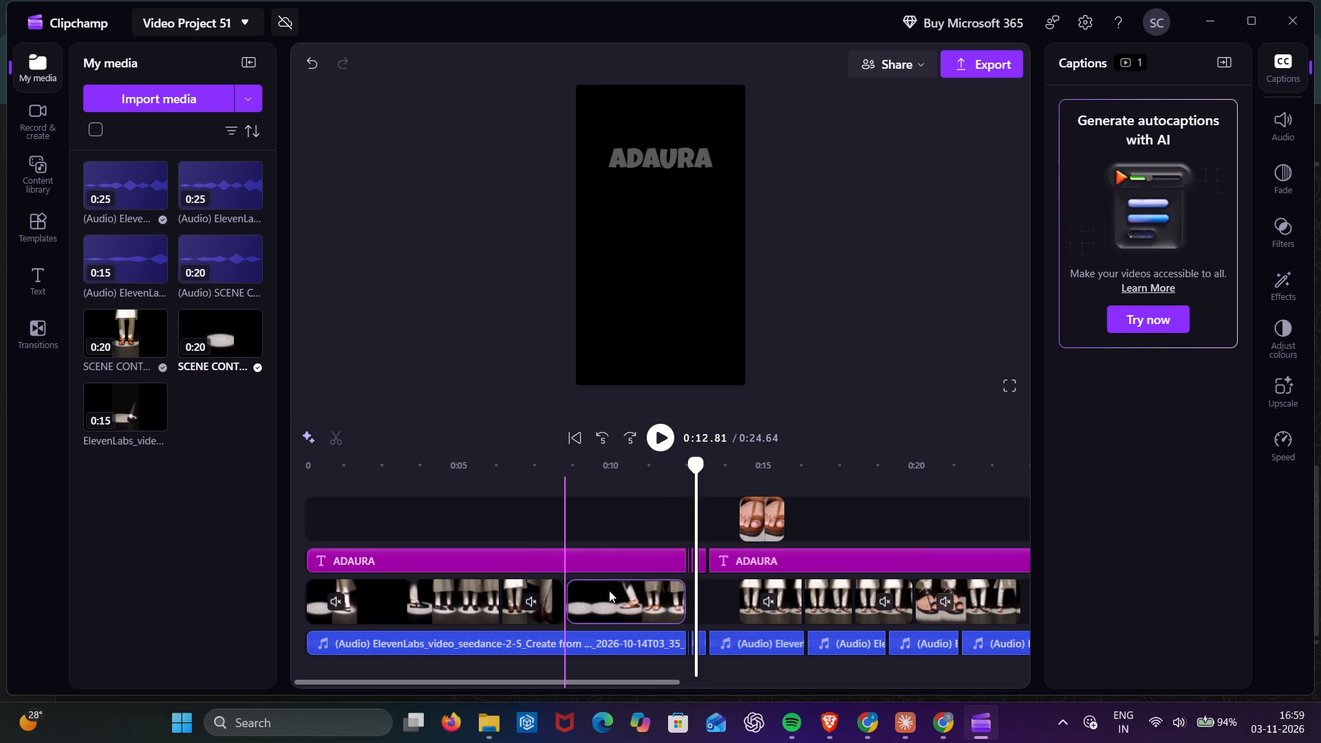
{"action": "left_click_drag", "start_coordinate": [609, 590], "coordinate": [627, 592]}
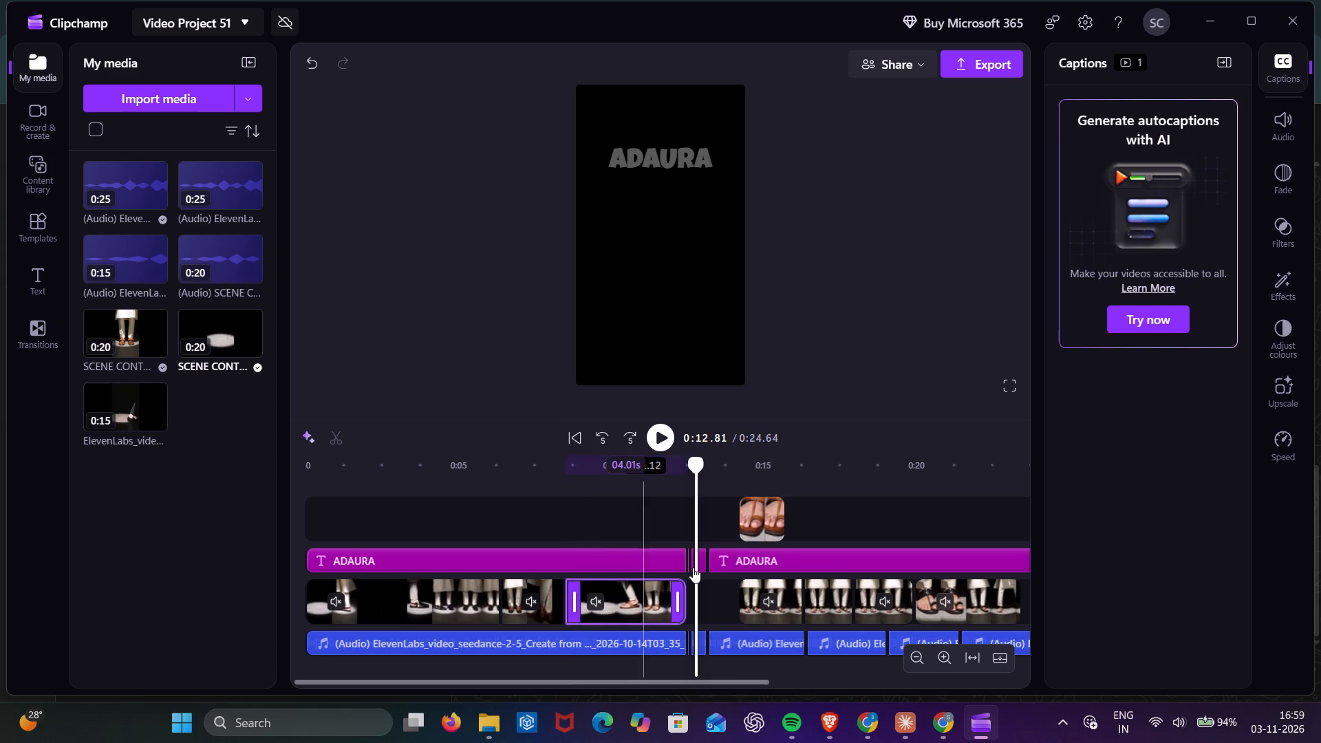
{"action": "left_click_drag", "start_coordinate": [760, 516], "coordinate": [710, 587]}
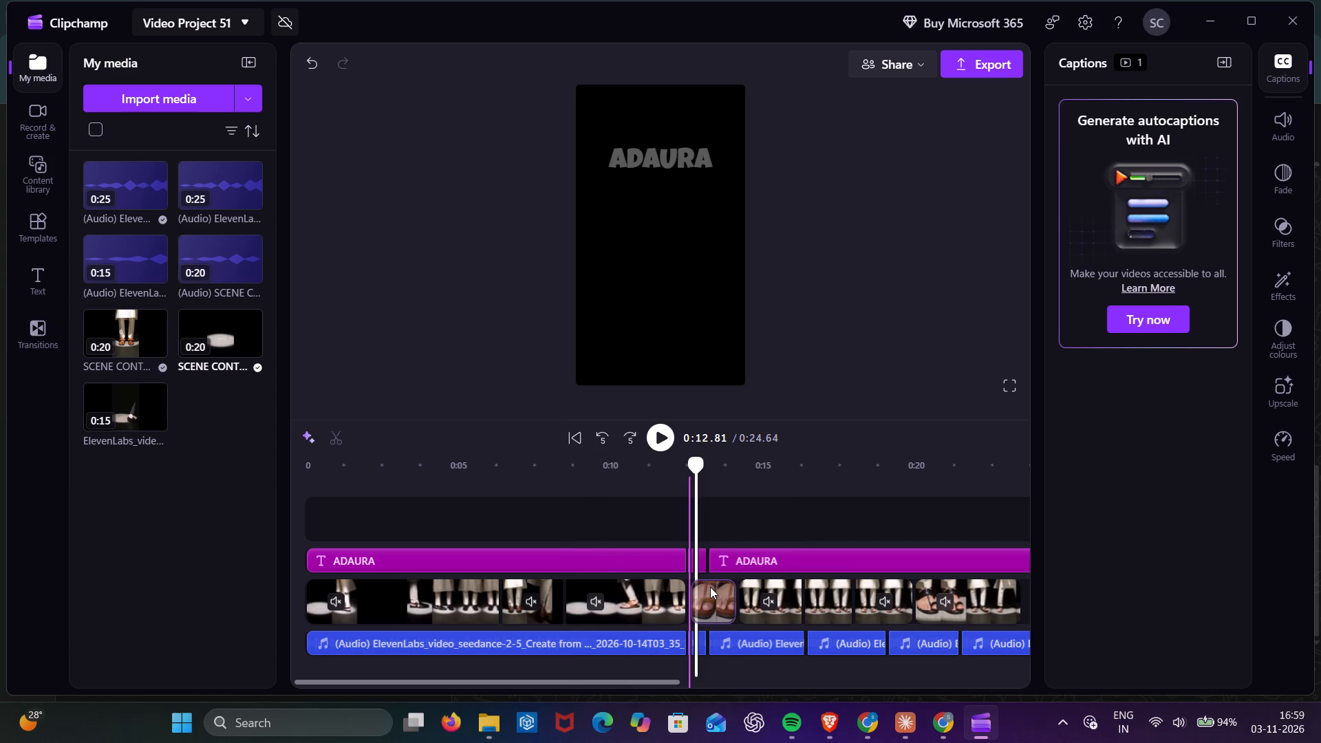
{"action": "left_click_drag", "start_coordinate": [710, 587], "coordinate": [709, 587]}
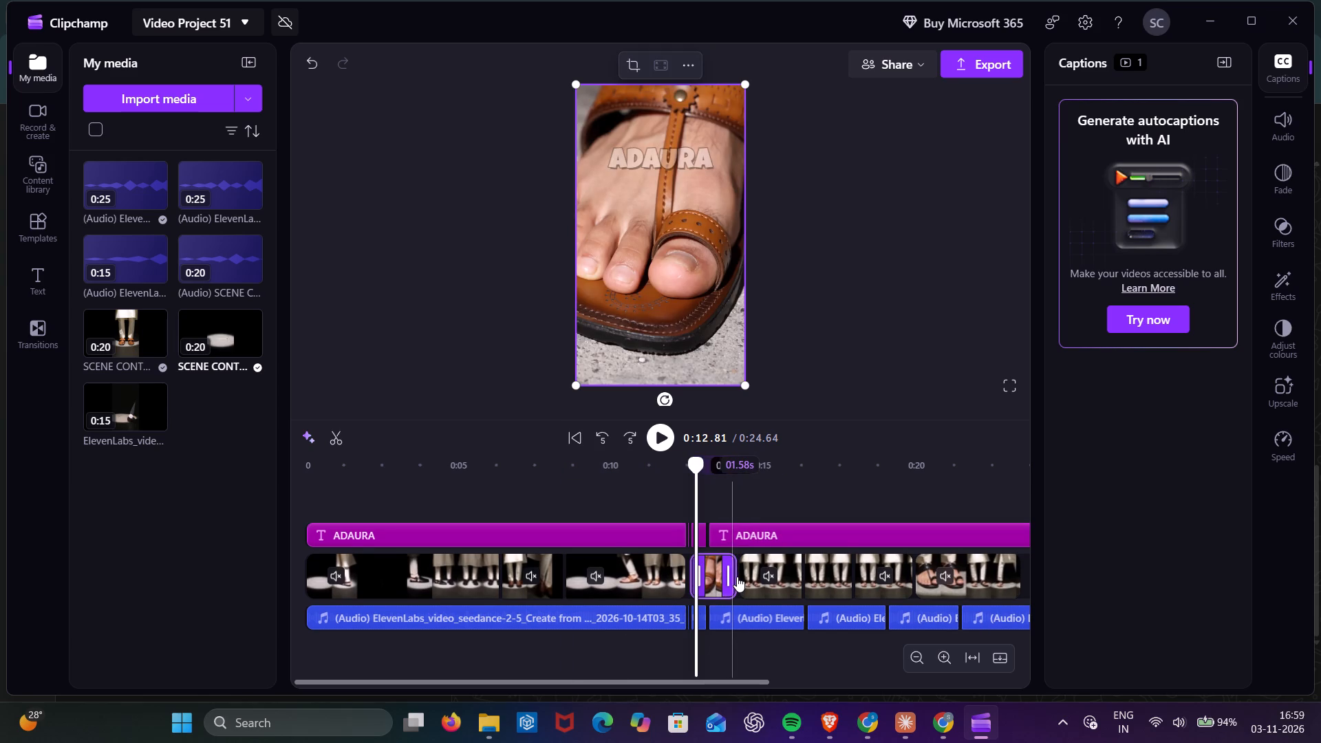
Close the small gap between the walking shot and the toe close-up on the main video track.
{"action": "left_click", "coordinate": [741, 517]}
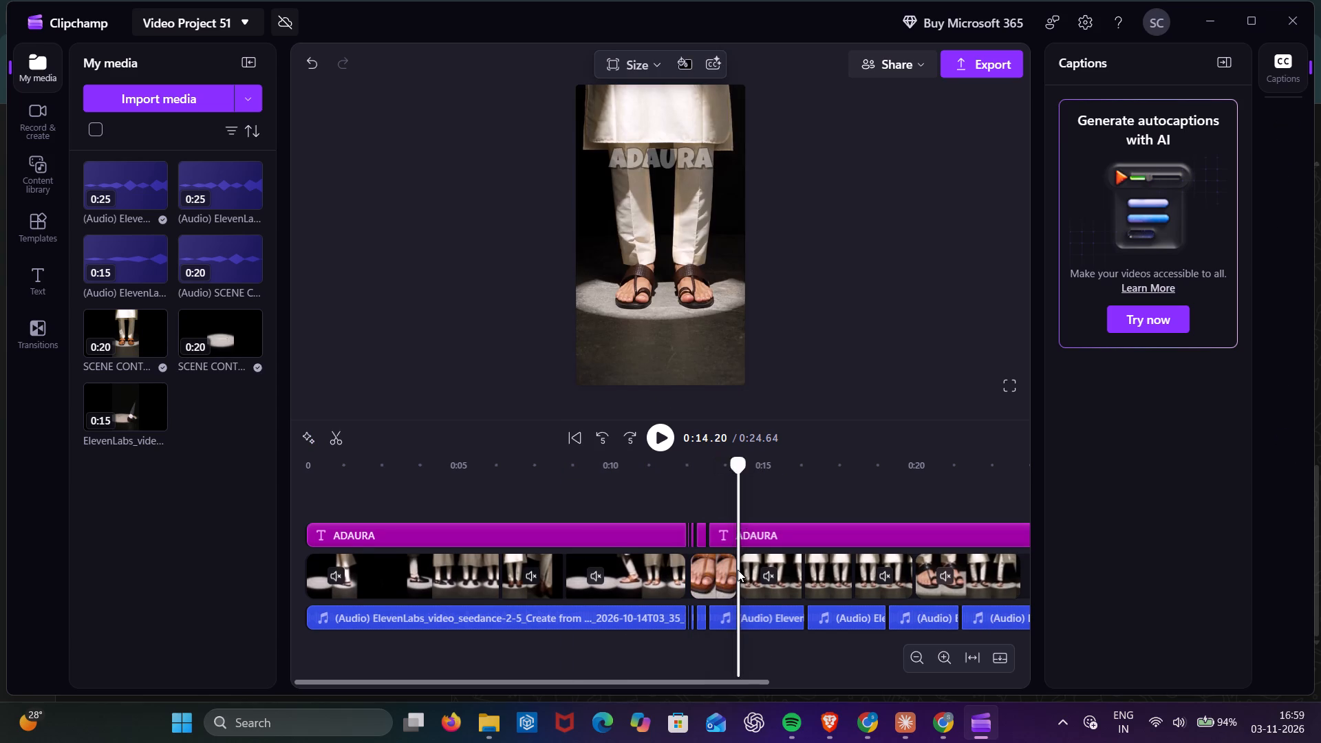
{"action": "left_click", "coordinate": [687, 582]}
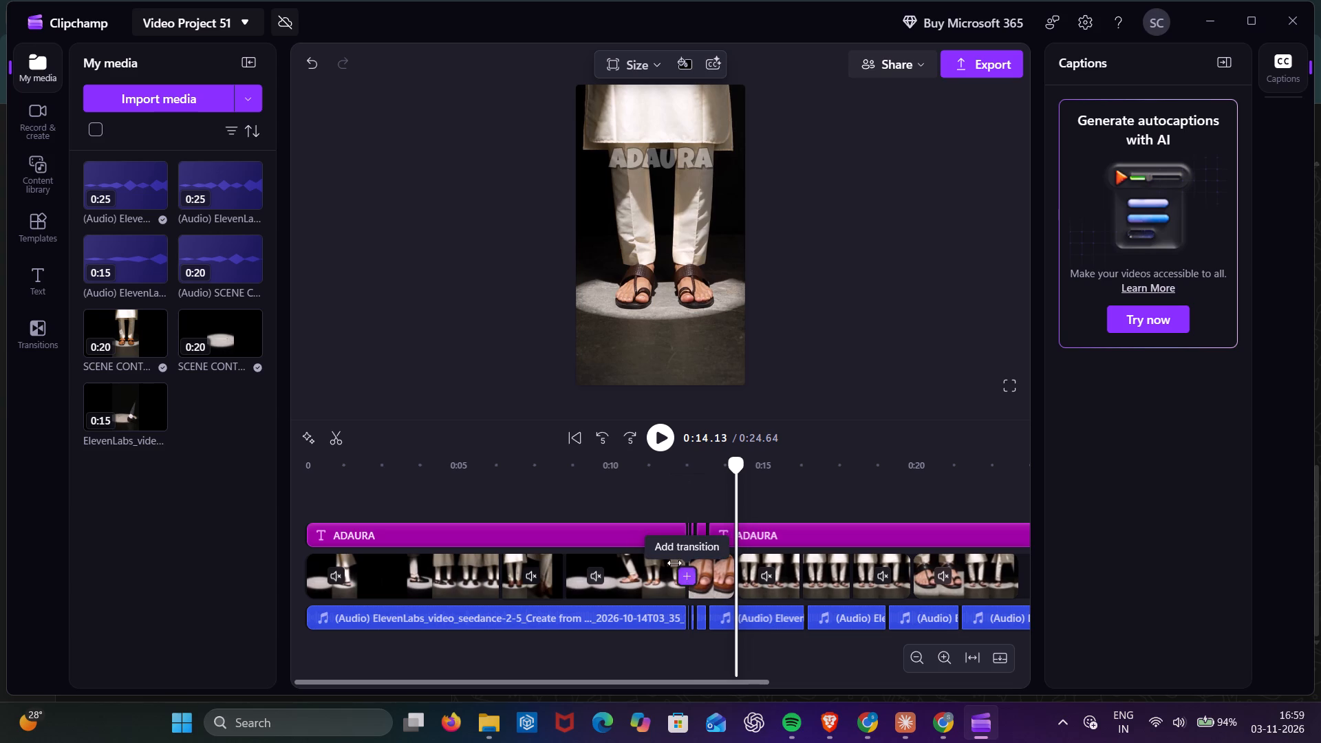
Play the cut from just before the toe close-up to check how the joined clips flow.
{"action": "left_click", "coordinate": [661, 495]}
{"action": "left_click", "coordinate": [662, 436]}
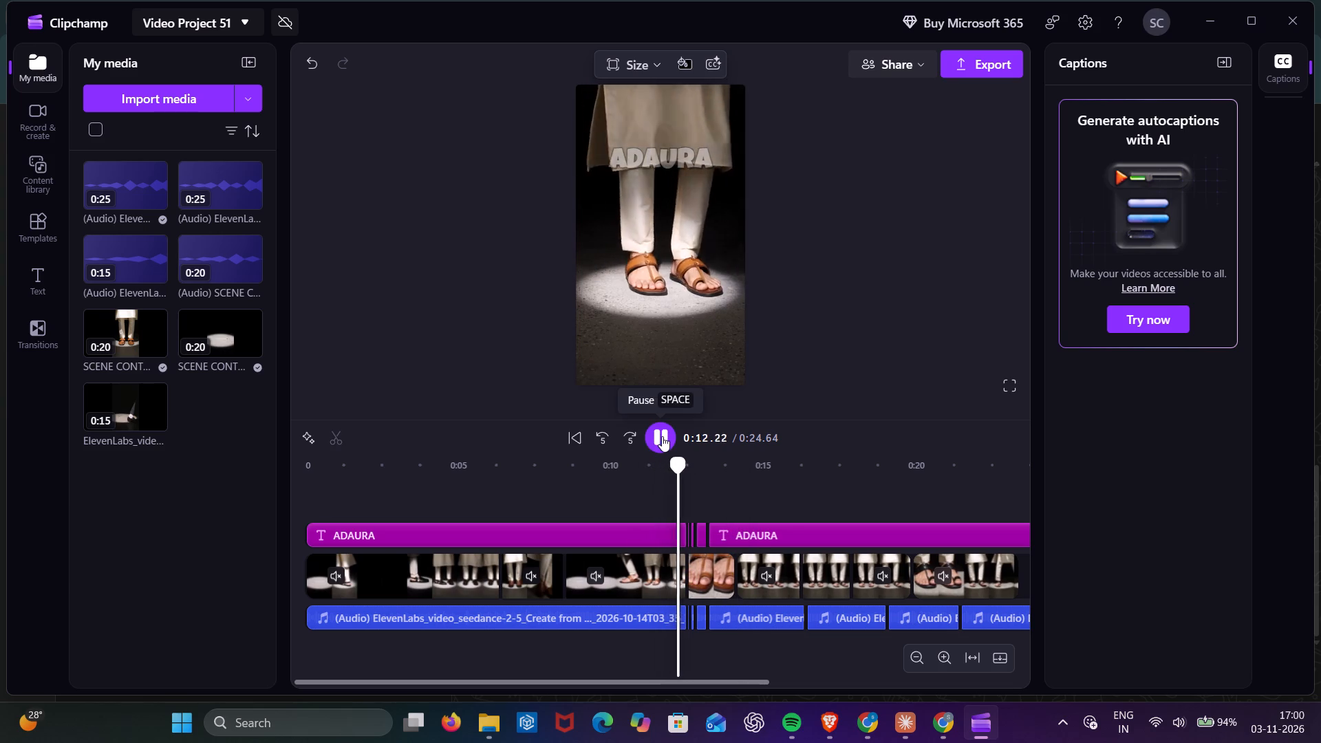
{"action": "left_click", "coordinate": [662, 436]}
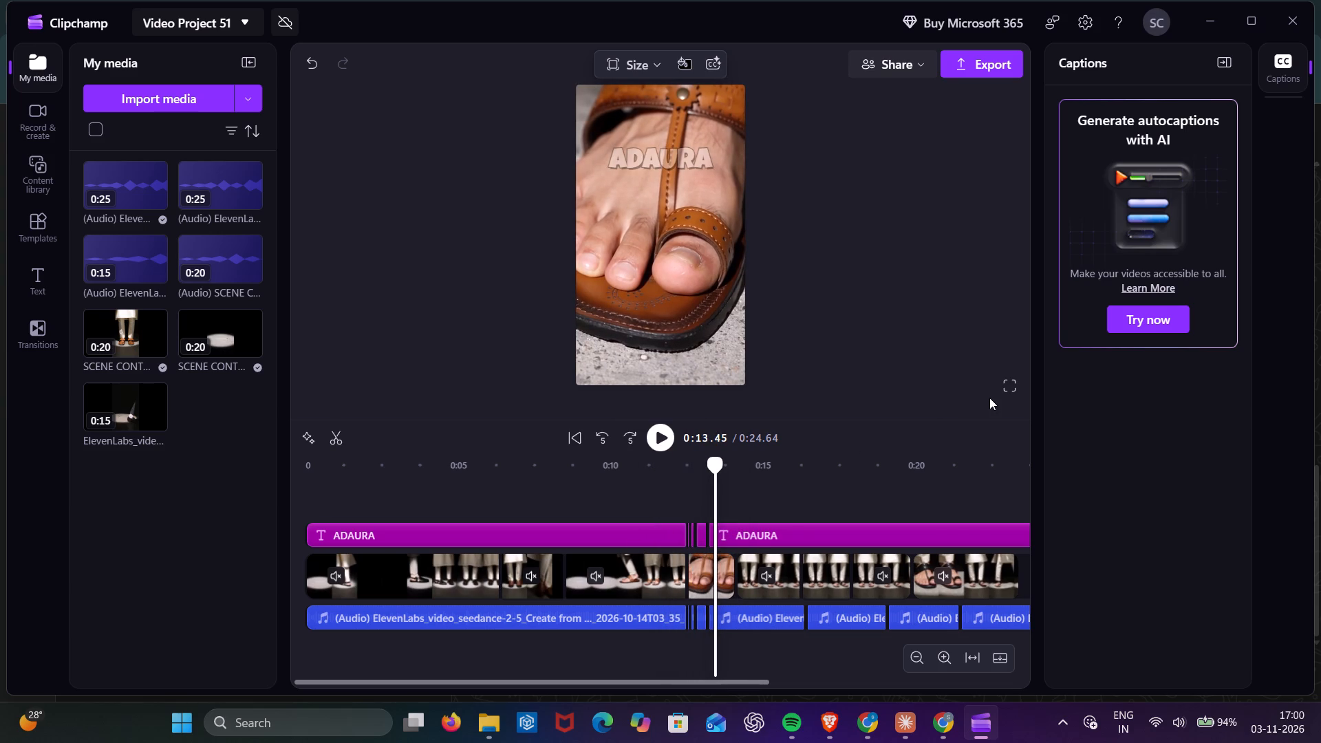
Review the cut into the toe close-up in full-screen preview, replaying from about 0:11.6 and stopping around the transition.
{"action": "left_click", "coordinate": [989, 398]}
{"action": "left_click", "coordinate": [1004, 396]}
{"action": "left_click", "coordinate": [703, 660]}
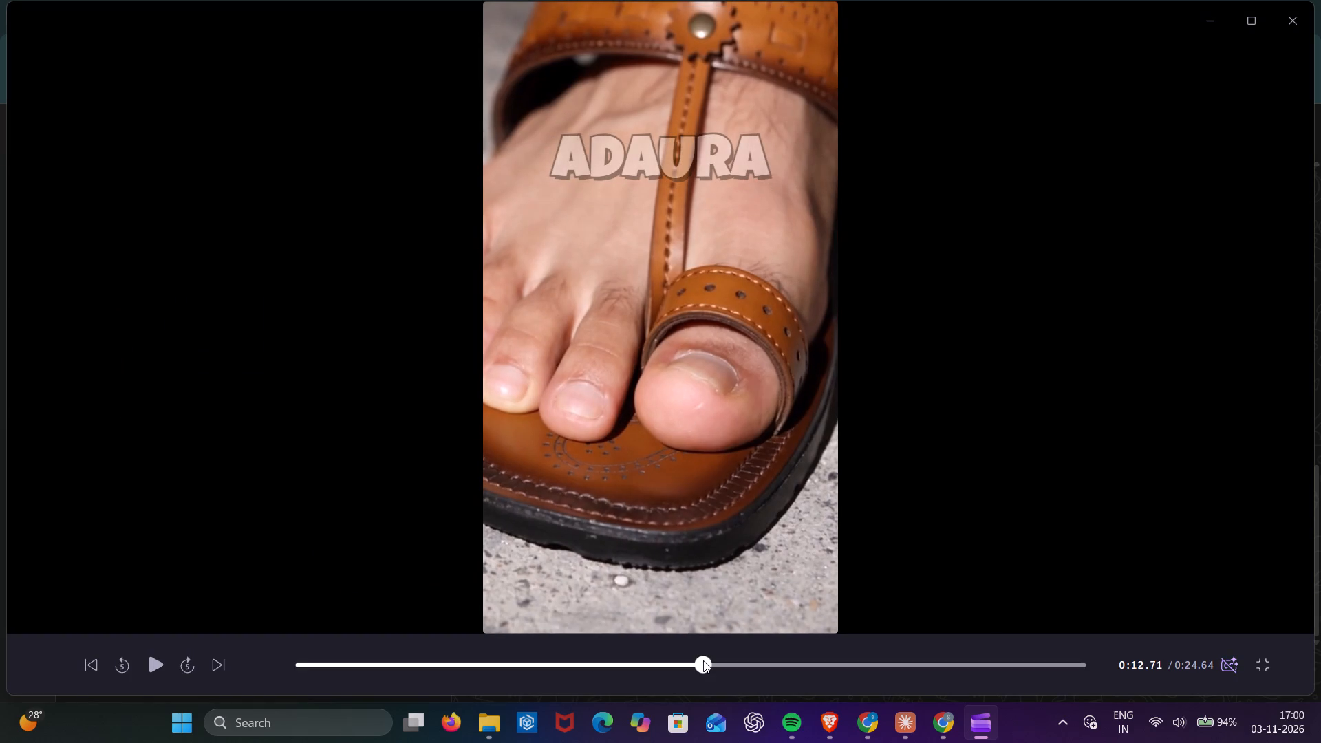
{"action": "left_click", "coordinate": [151, 665]}
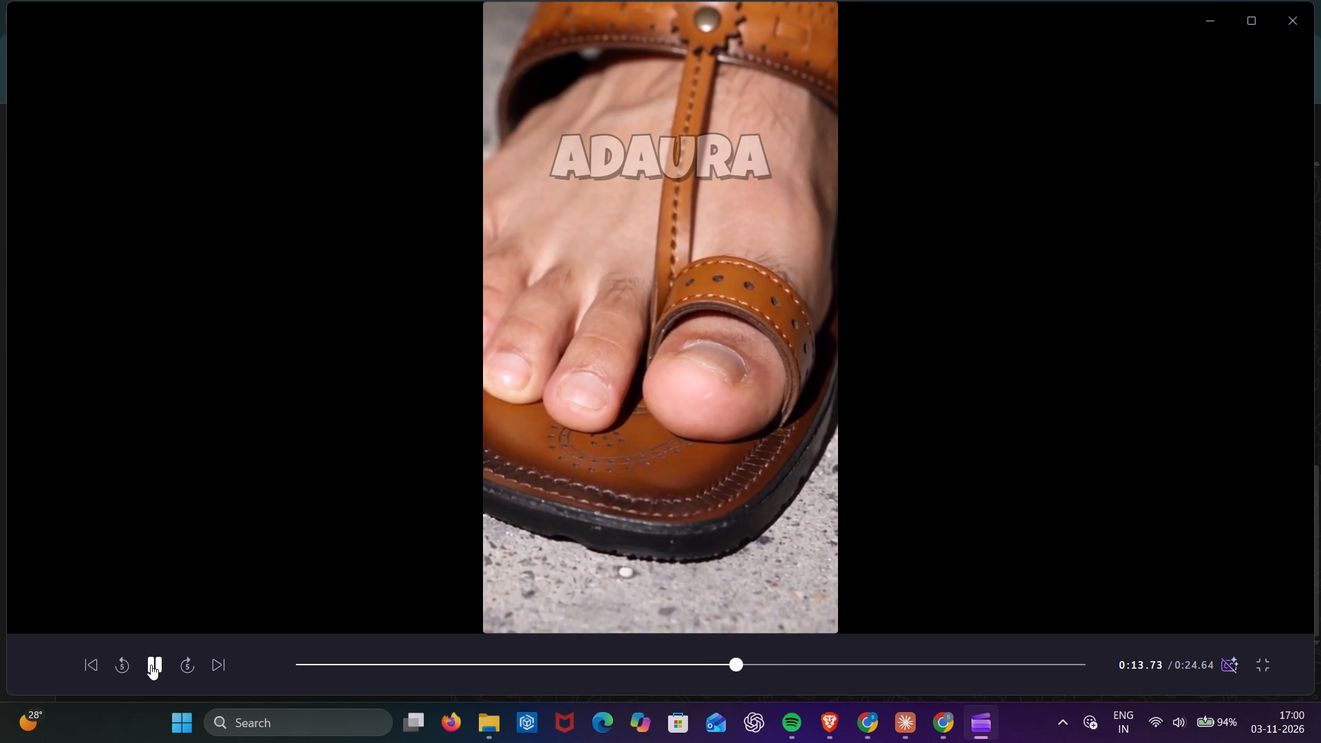
{"action": "left_click", "coordinate": [702, 667]}
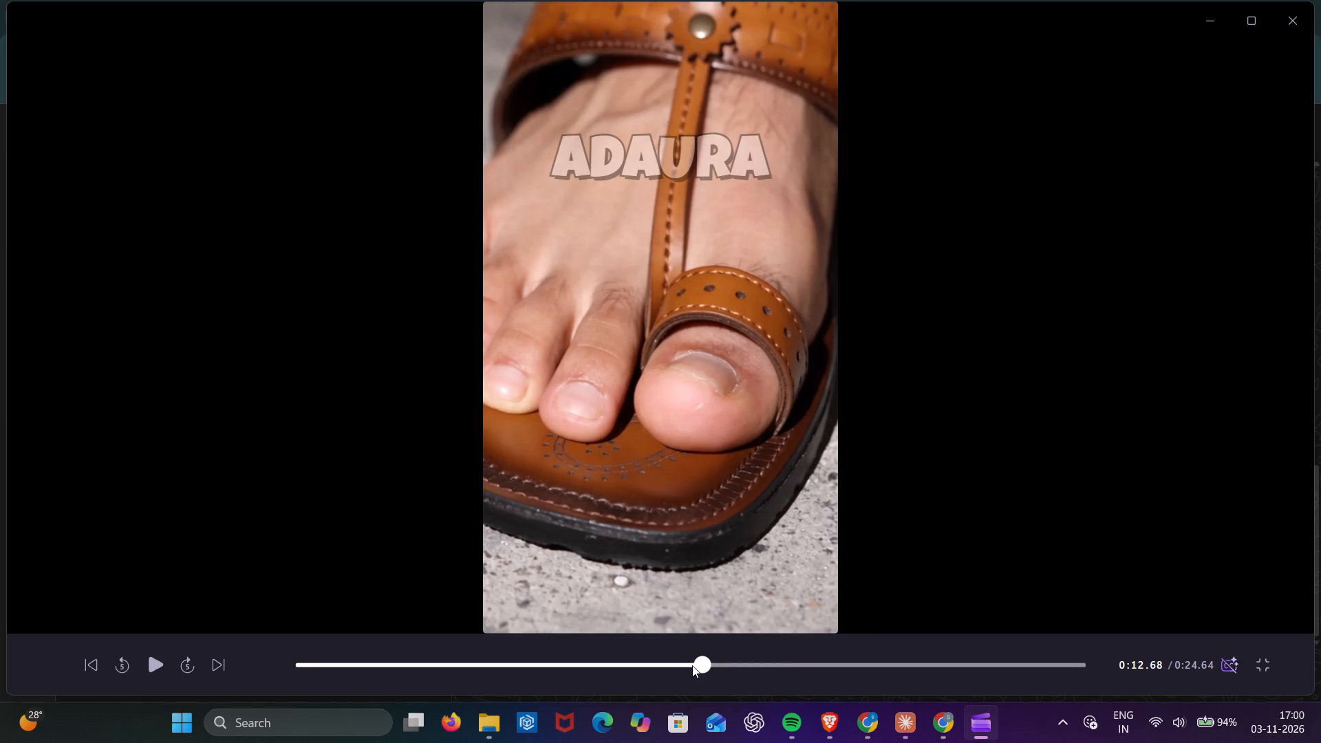
{"action": "left_click", "coordinate": [652, 652]}
{"action": "left_click", "coordinate": [631, 661]}
{"action": "left_click", "coordinate": [151, 665]}
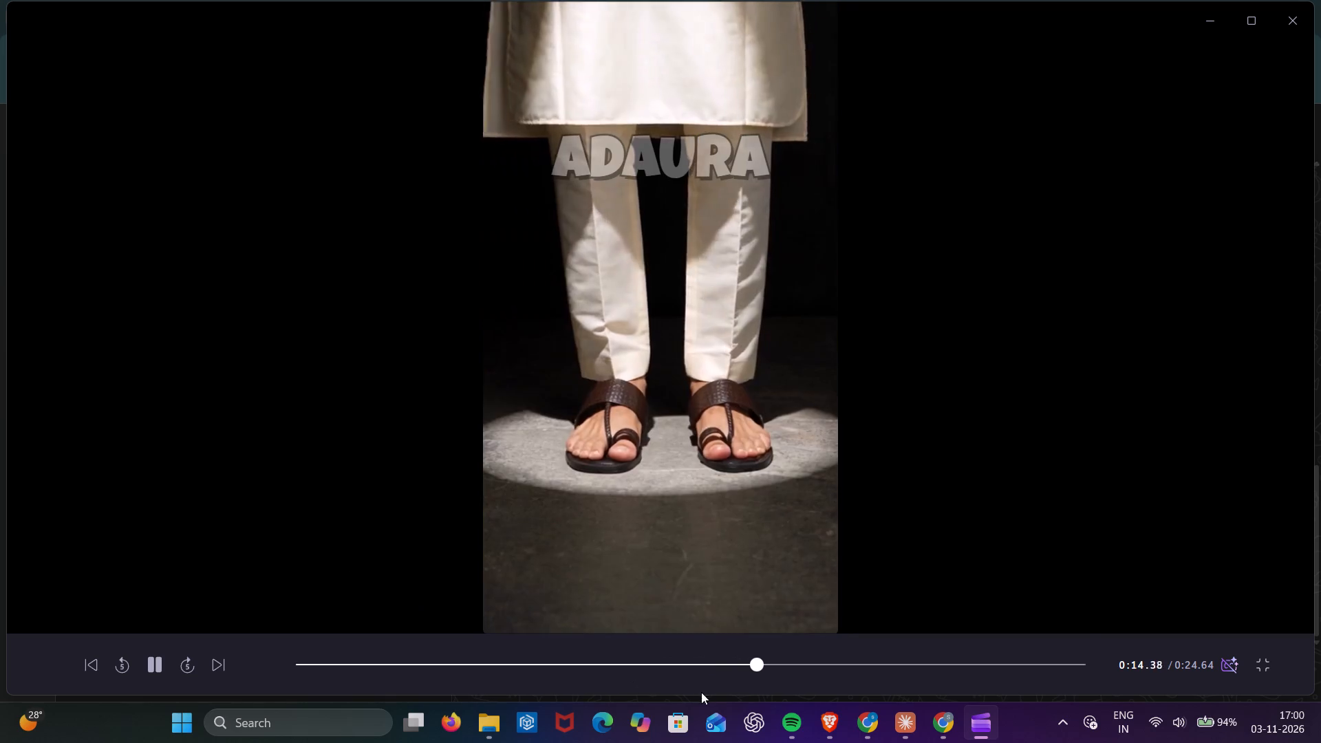
{"action": "left_click", "coordinate": [708, 656]}
{"action": "left_click", "coordinate": [702, 659]}
{"action": "left_click", "coordinate": [667, 666]}
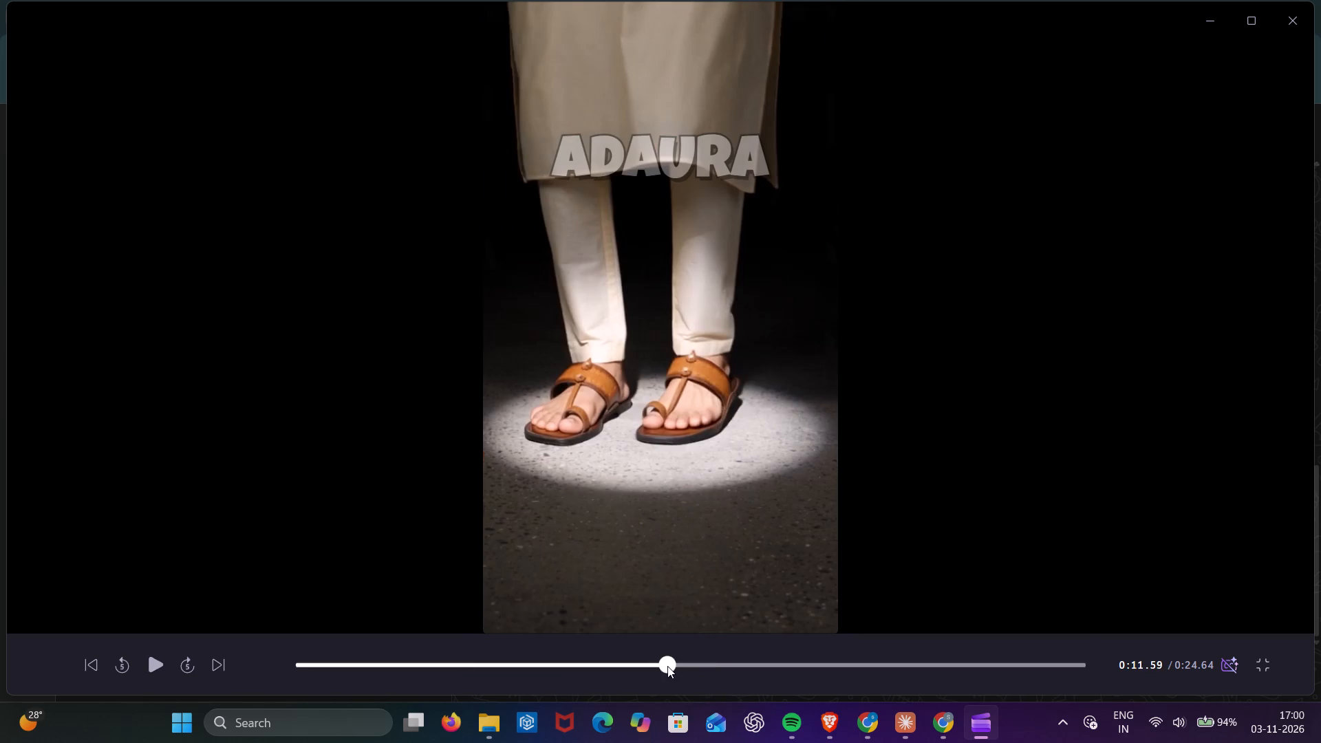
{"action": "left_click", "coordinate": [155, 665]}
{"action": "left_click", "coordinate": [155, 665]}
{"action": "double_click", "coordinate": [155, 665]}
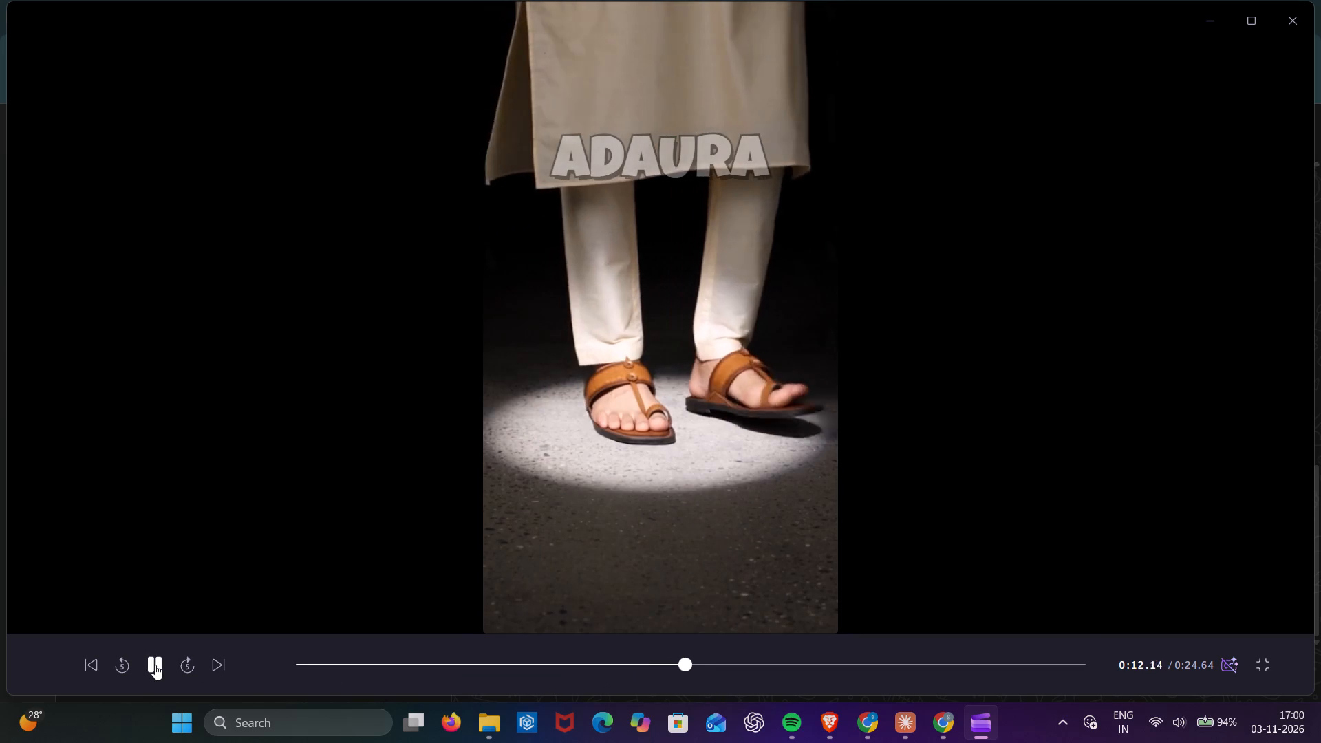
{"action": "double_click", "coordinate": [155, 665]}
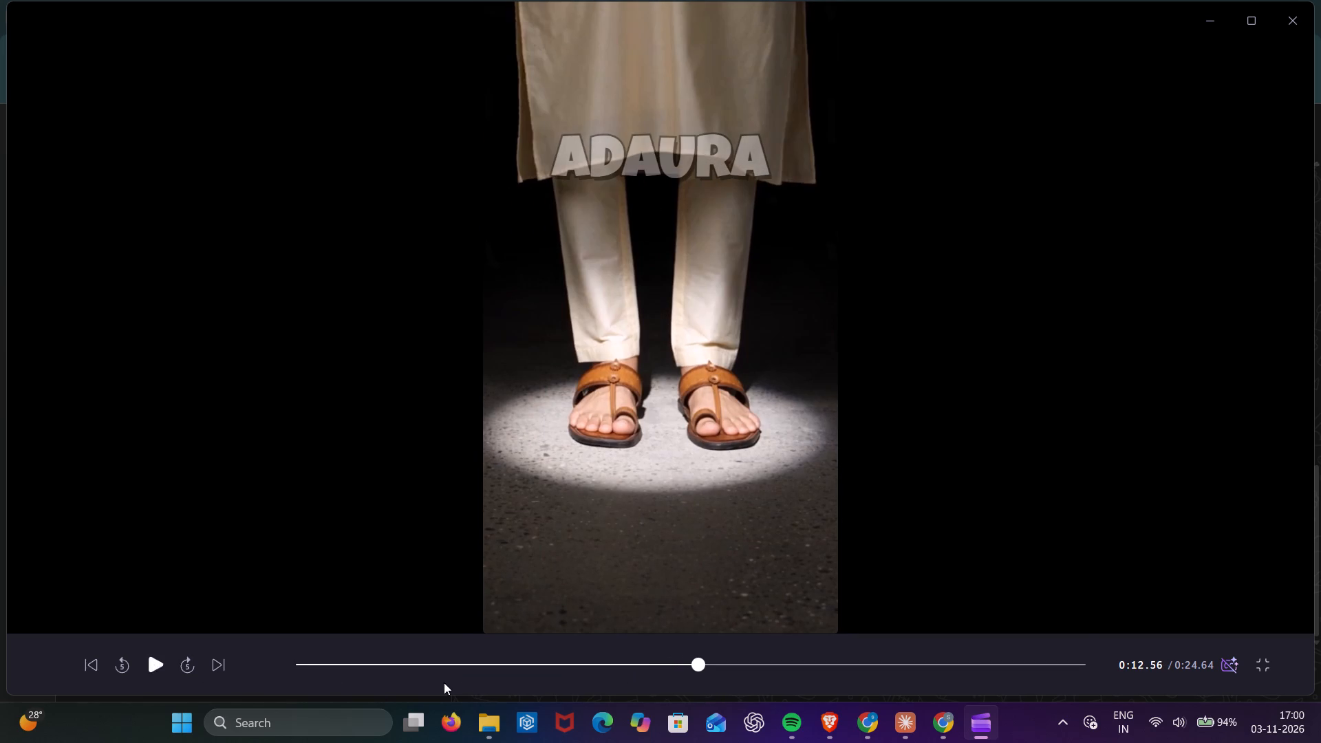
{"action": "left_click", "coordinate": [1267, 672]}
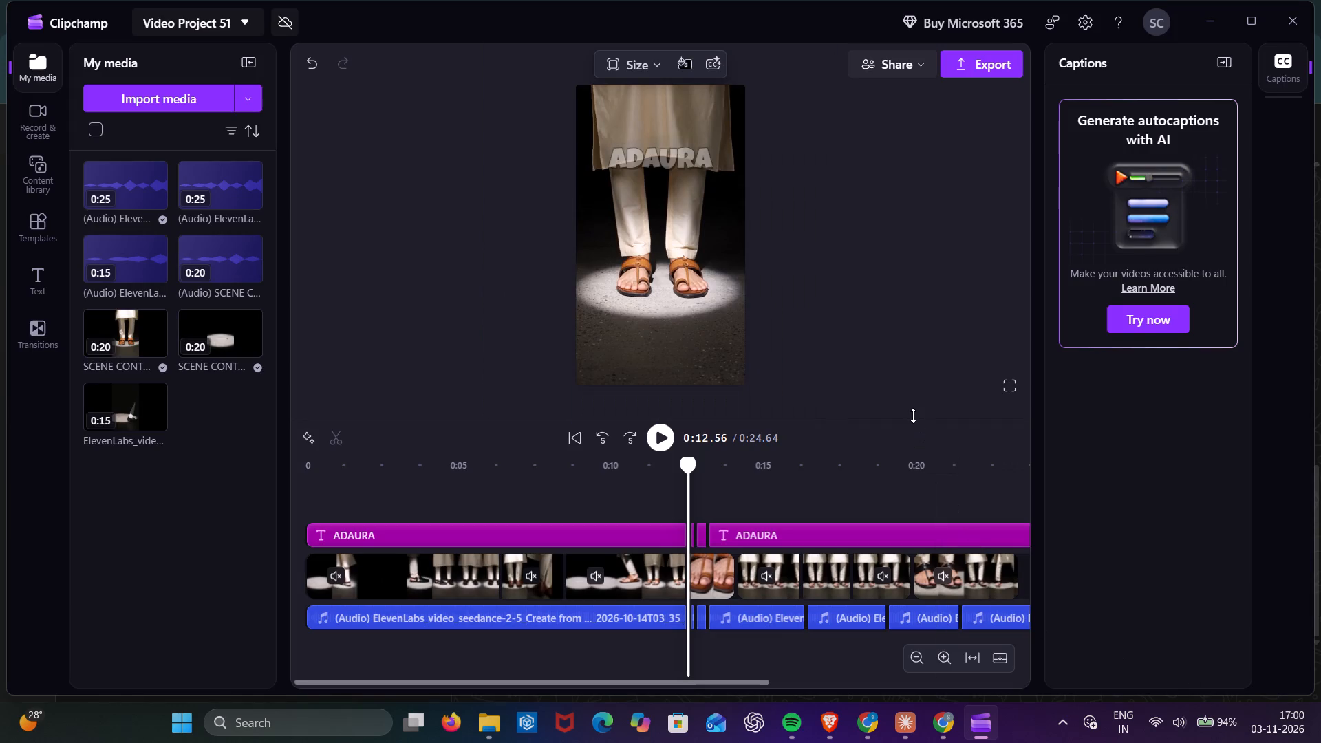
Examine the cut on a magnified timeline, playing from 0:12.53 into the toe close-up.
{"action": "key", "text": "s"}
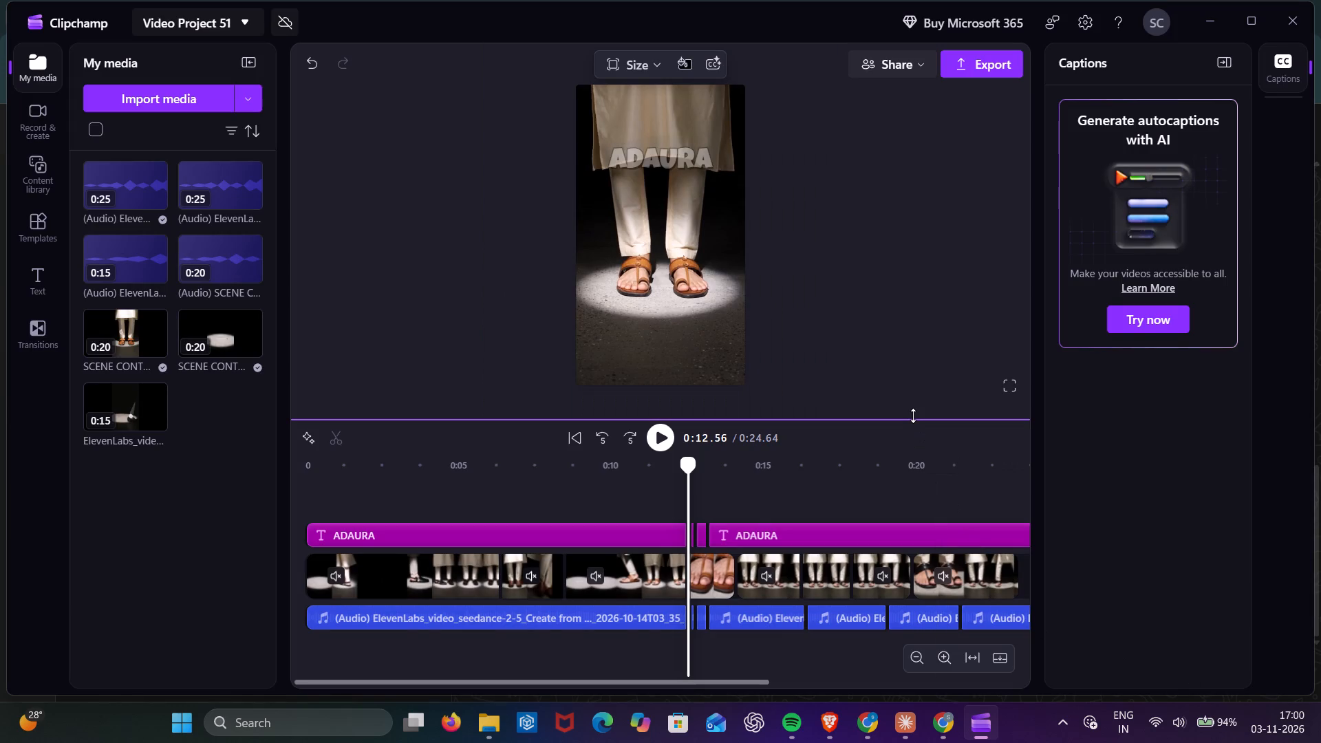
{"action": "left_click_drag", "start_coordinate": [690, 468], "coordinate": [669, 469]}
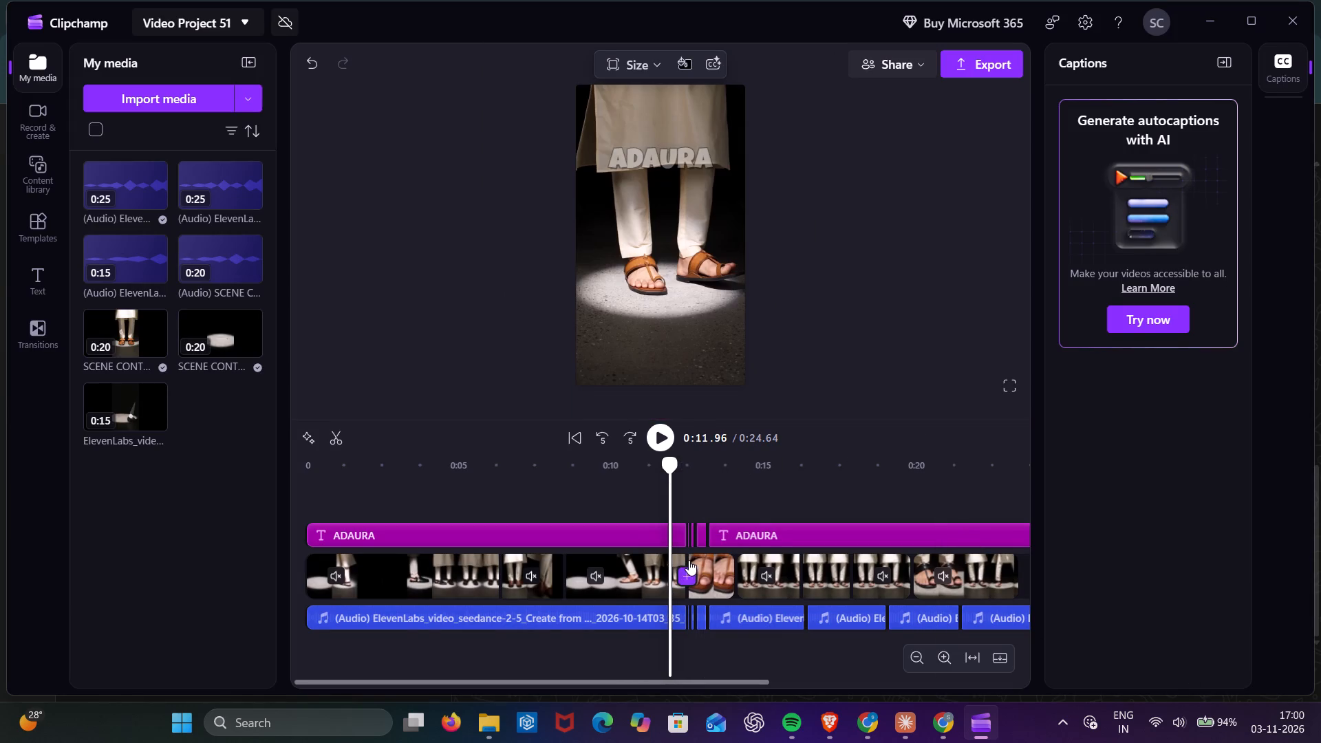
{"action": "scroll", "coordinate": [667, 503], "scroll_direction": "up", "scroll_amount": 6, "text": "ctrl"}
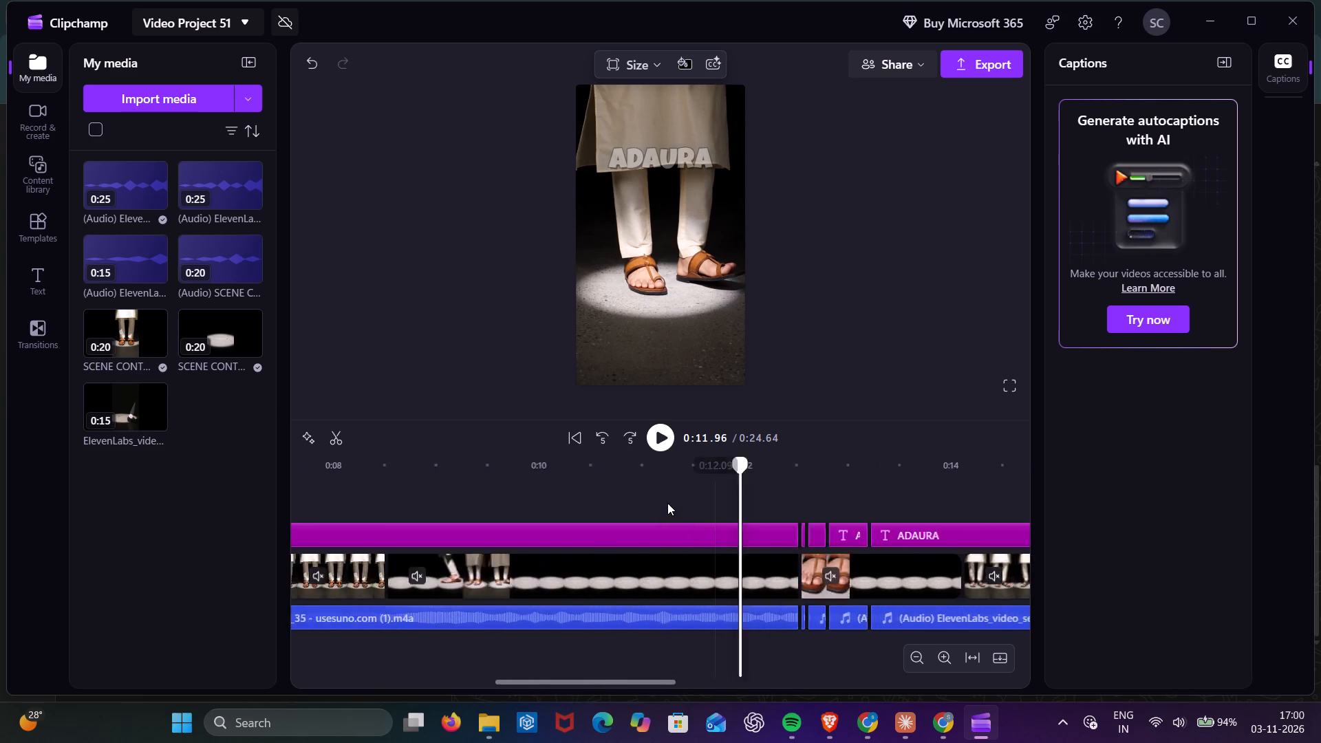
{"action": "scroll", "coordinate": [667, 503], "scroll_direction": "up", "scroll_amount": 3, "text": "ctrl"}
{"action": "scroll", "coordinate": [852, 524], "scroll_direction": "left", "scroll_amount": 3}
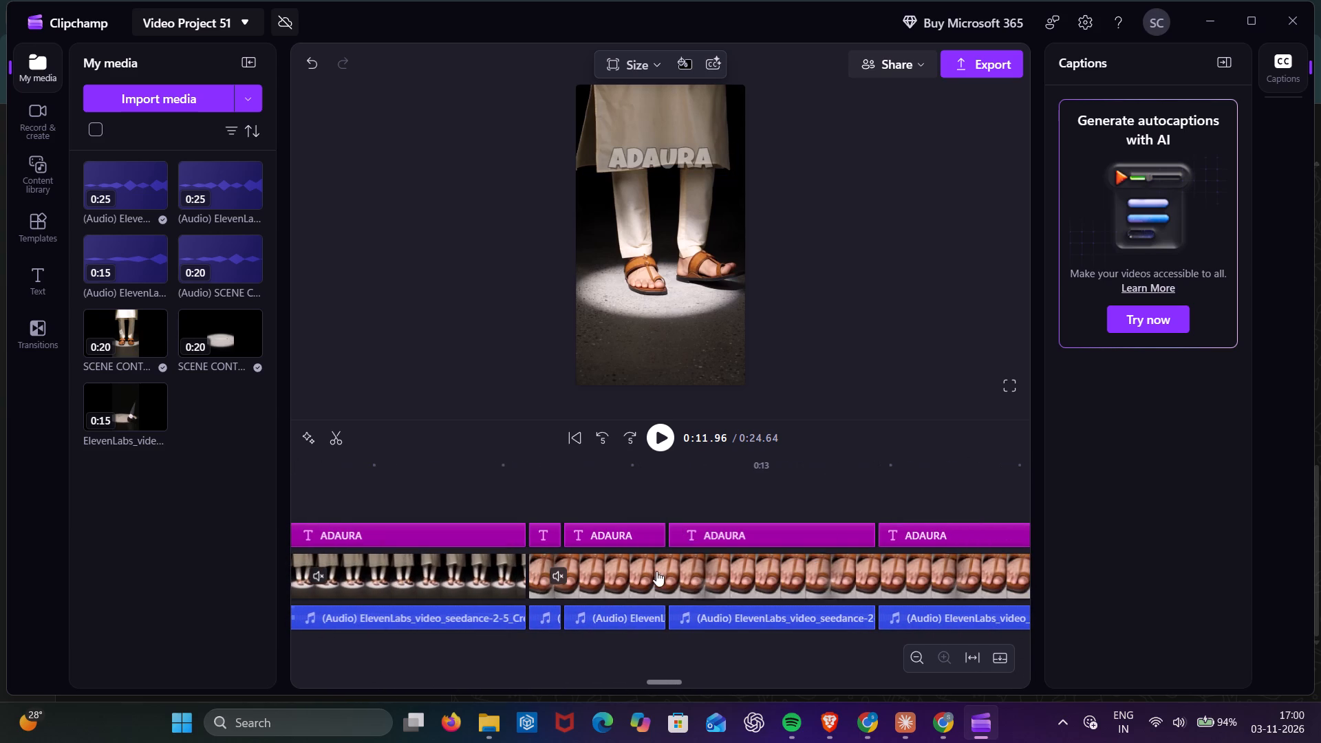
{"action": "left_click", "coordinate": [522, 487]}
{"action": "double_click", "coordinate": [664, 440]}
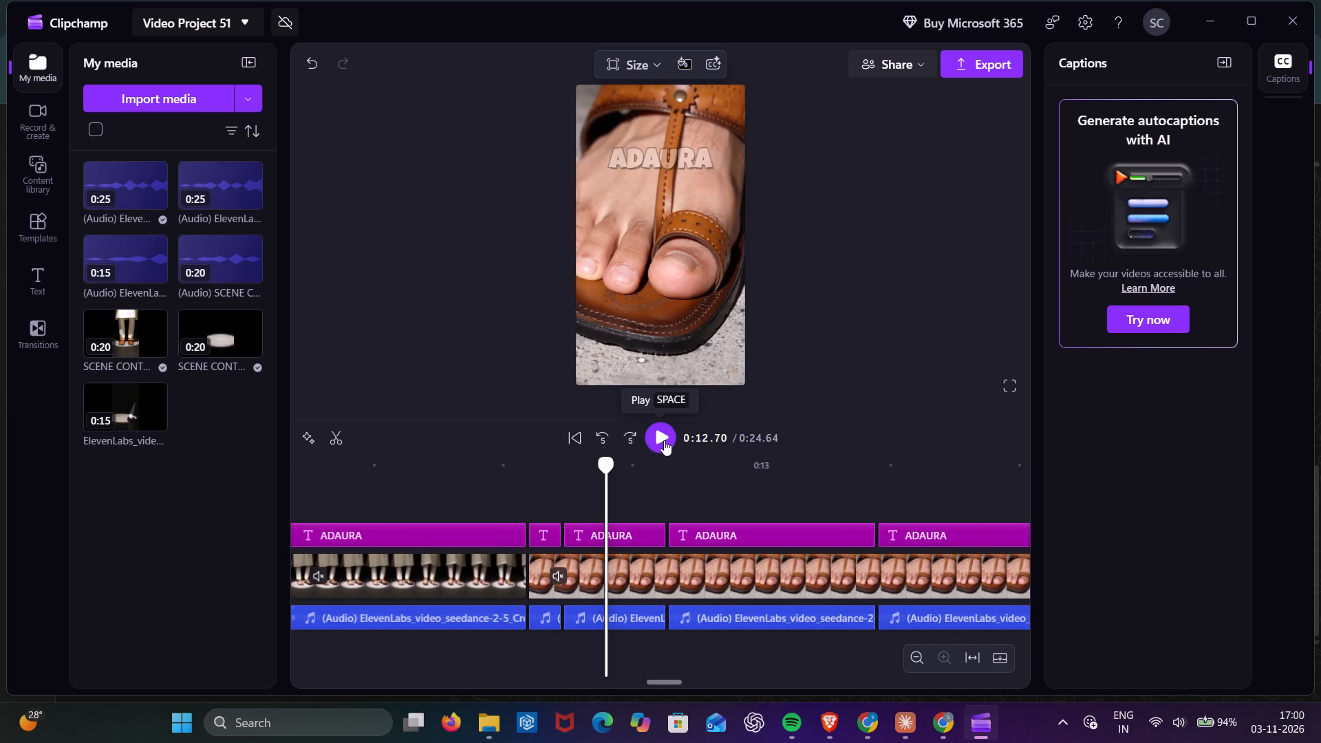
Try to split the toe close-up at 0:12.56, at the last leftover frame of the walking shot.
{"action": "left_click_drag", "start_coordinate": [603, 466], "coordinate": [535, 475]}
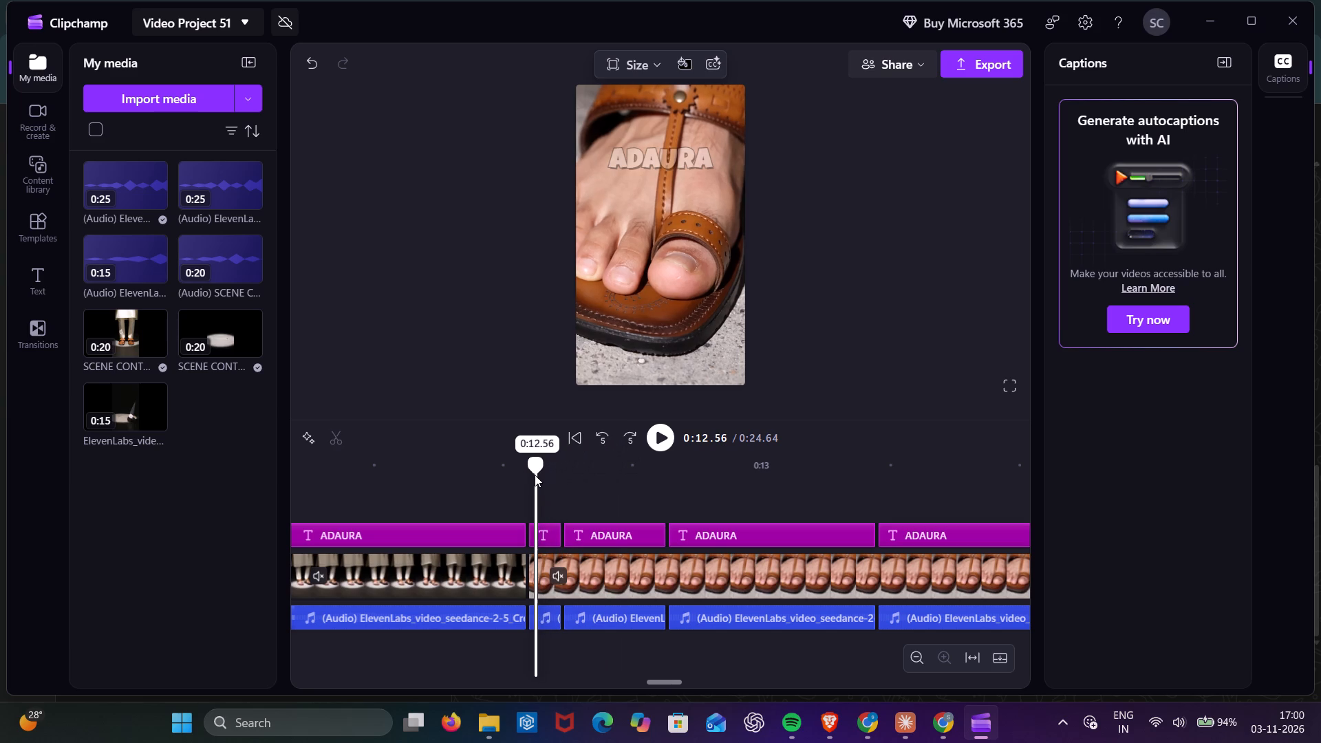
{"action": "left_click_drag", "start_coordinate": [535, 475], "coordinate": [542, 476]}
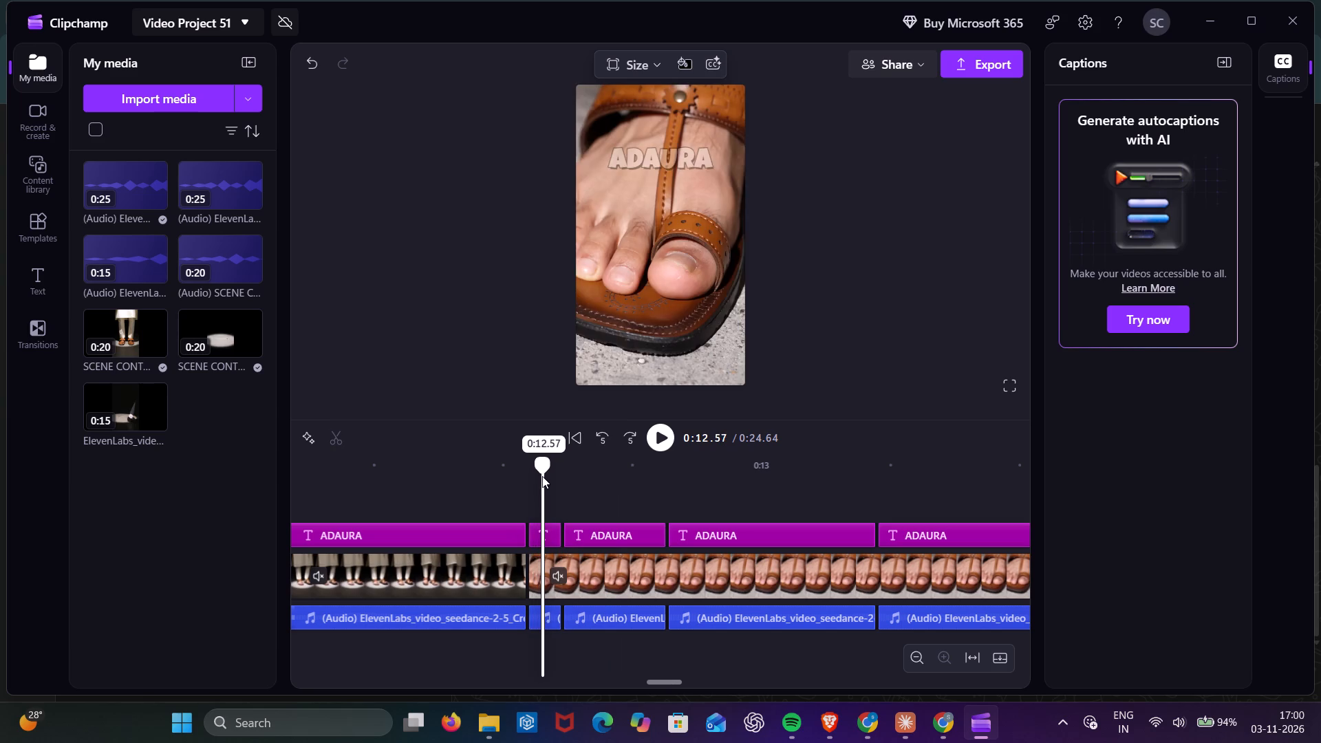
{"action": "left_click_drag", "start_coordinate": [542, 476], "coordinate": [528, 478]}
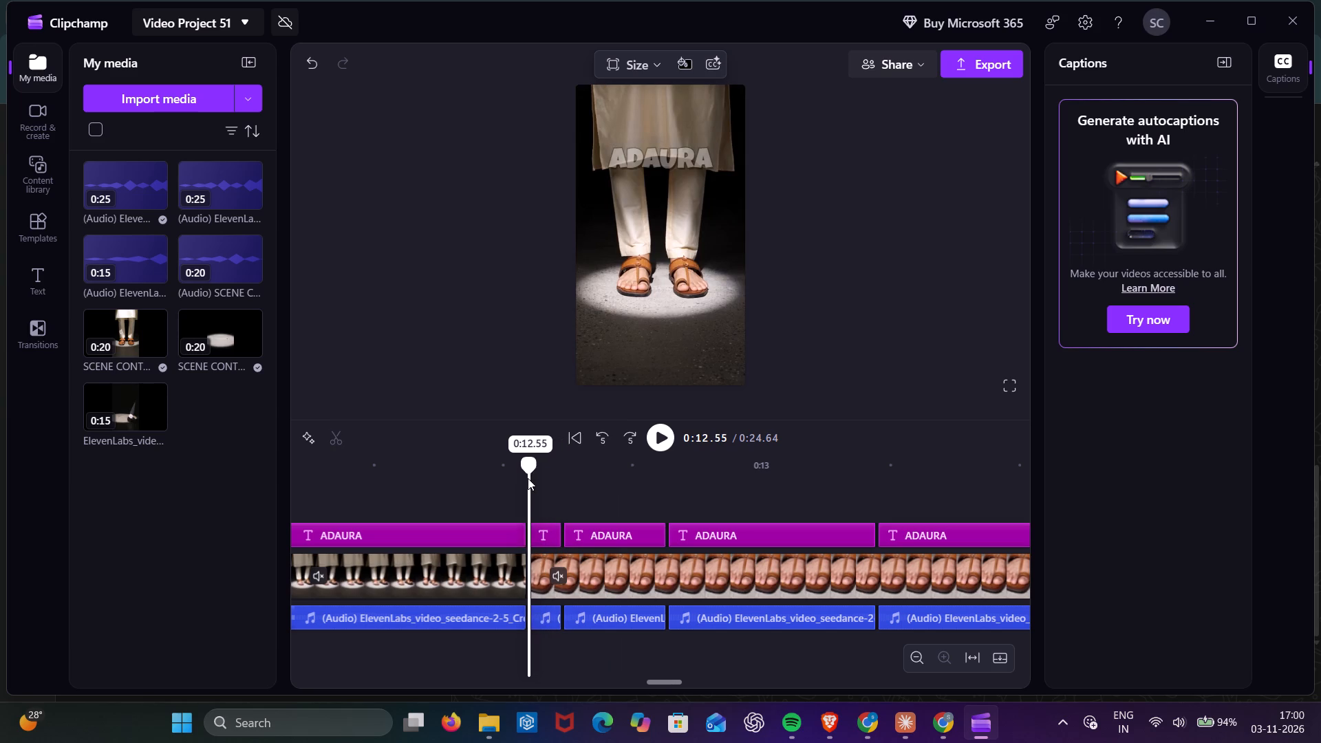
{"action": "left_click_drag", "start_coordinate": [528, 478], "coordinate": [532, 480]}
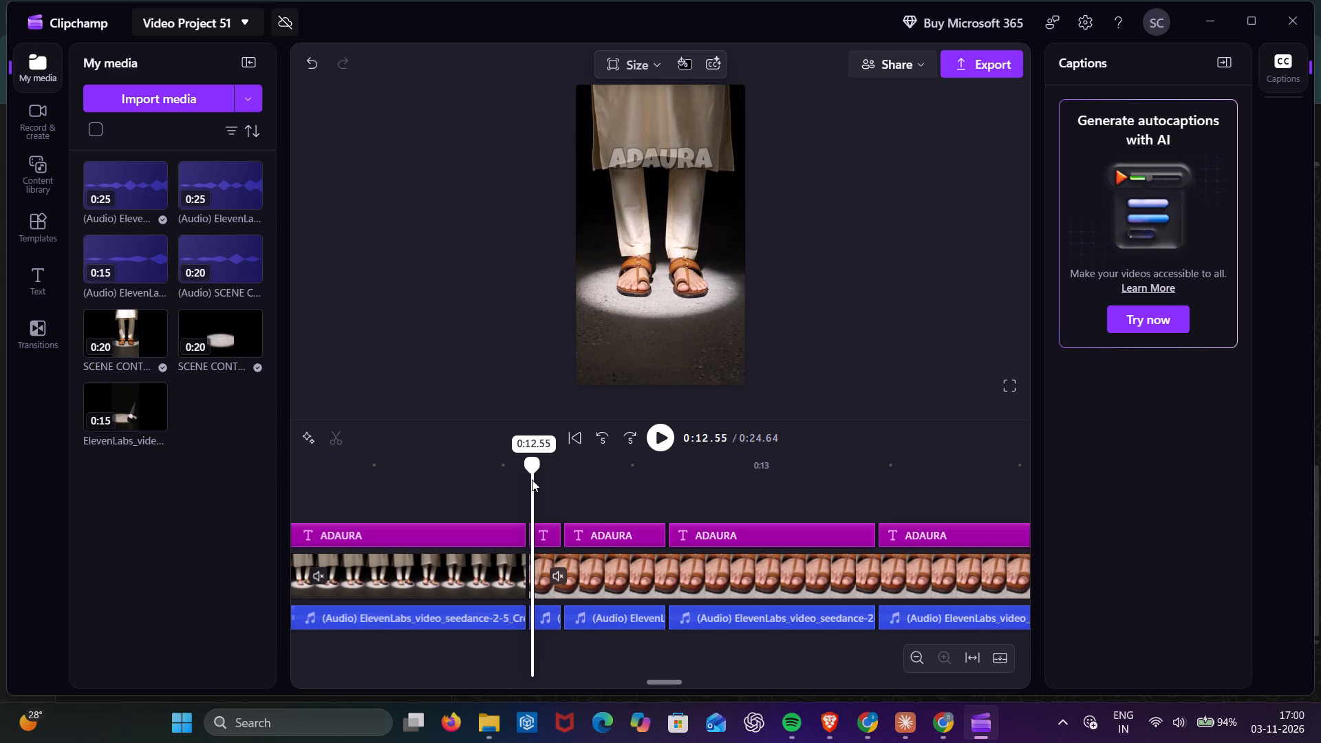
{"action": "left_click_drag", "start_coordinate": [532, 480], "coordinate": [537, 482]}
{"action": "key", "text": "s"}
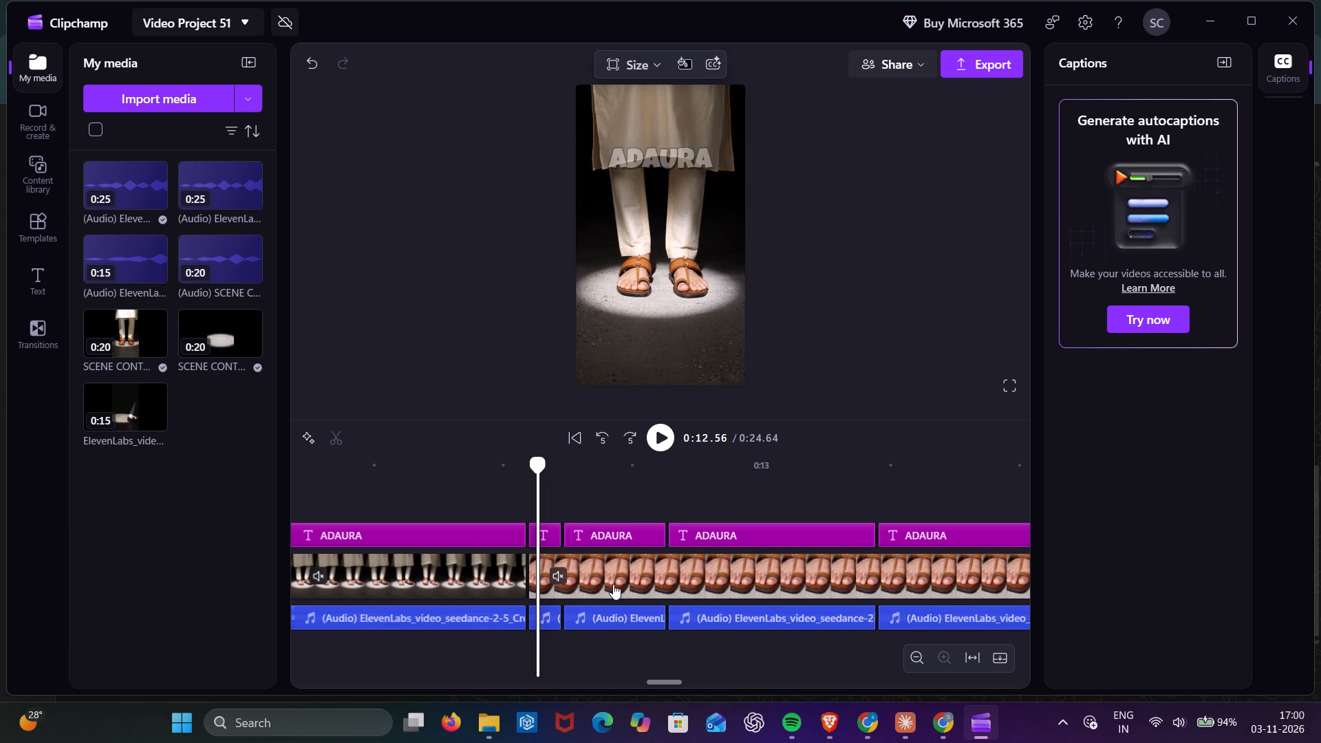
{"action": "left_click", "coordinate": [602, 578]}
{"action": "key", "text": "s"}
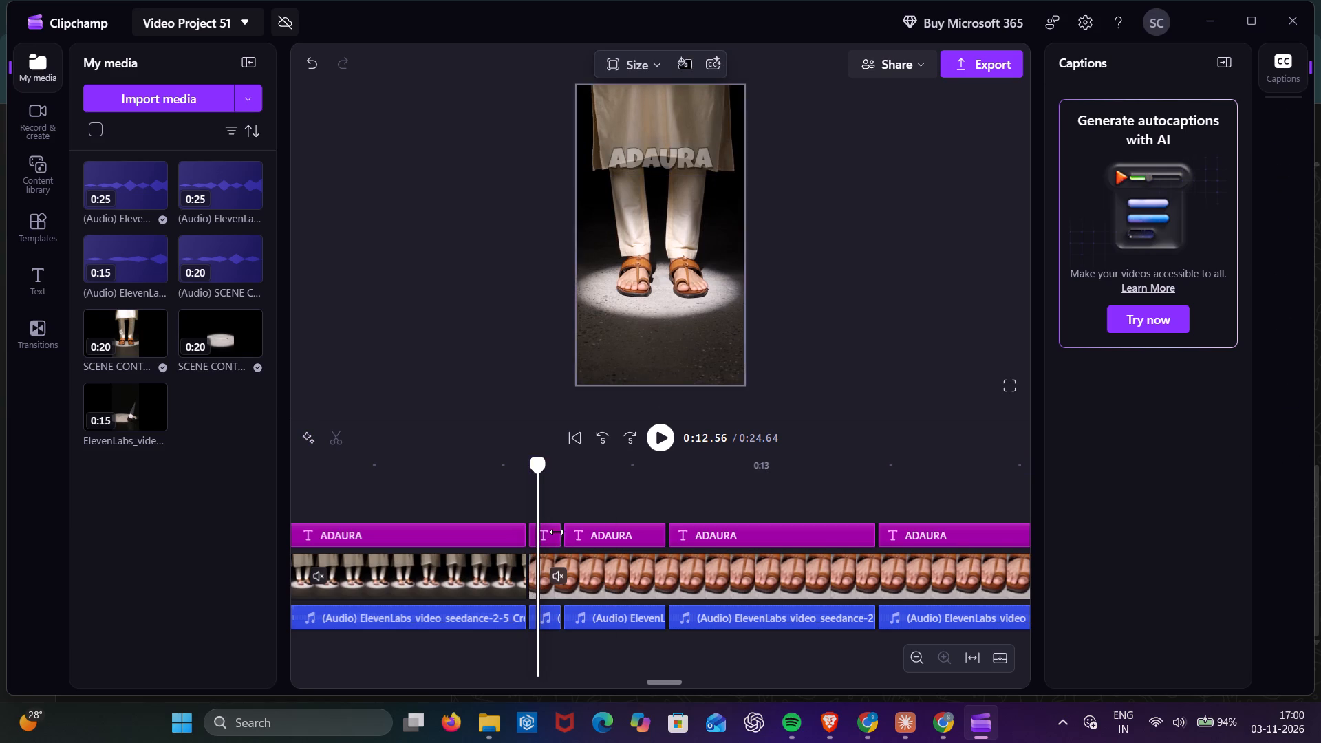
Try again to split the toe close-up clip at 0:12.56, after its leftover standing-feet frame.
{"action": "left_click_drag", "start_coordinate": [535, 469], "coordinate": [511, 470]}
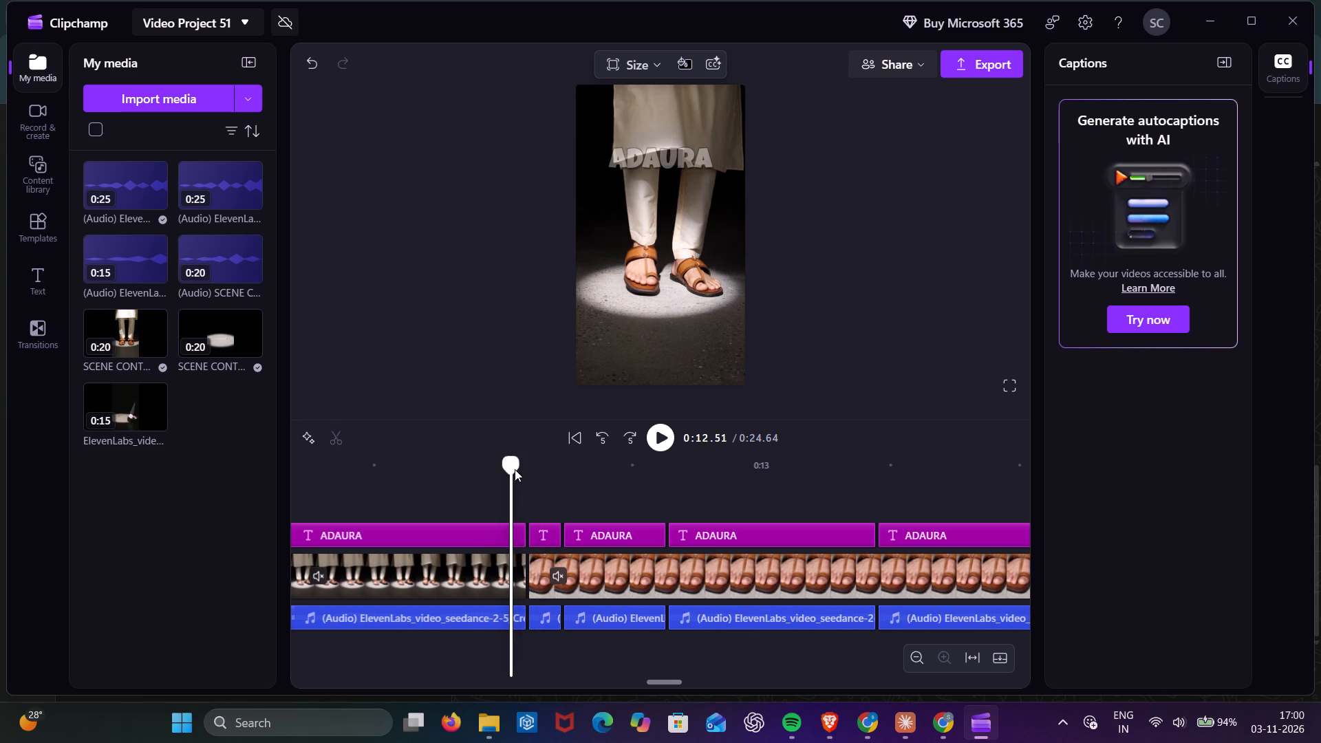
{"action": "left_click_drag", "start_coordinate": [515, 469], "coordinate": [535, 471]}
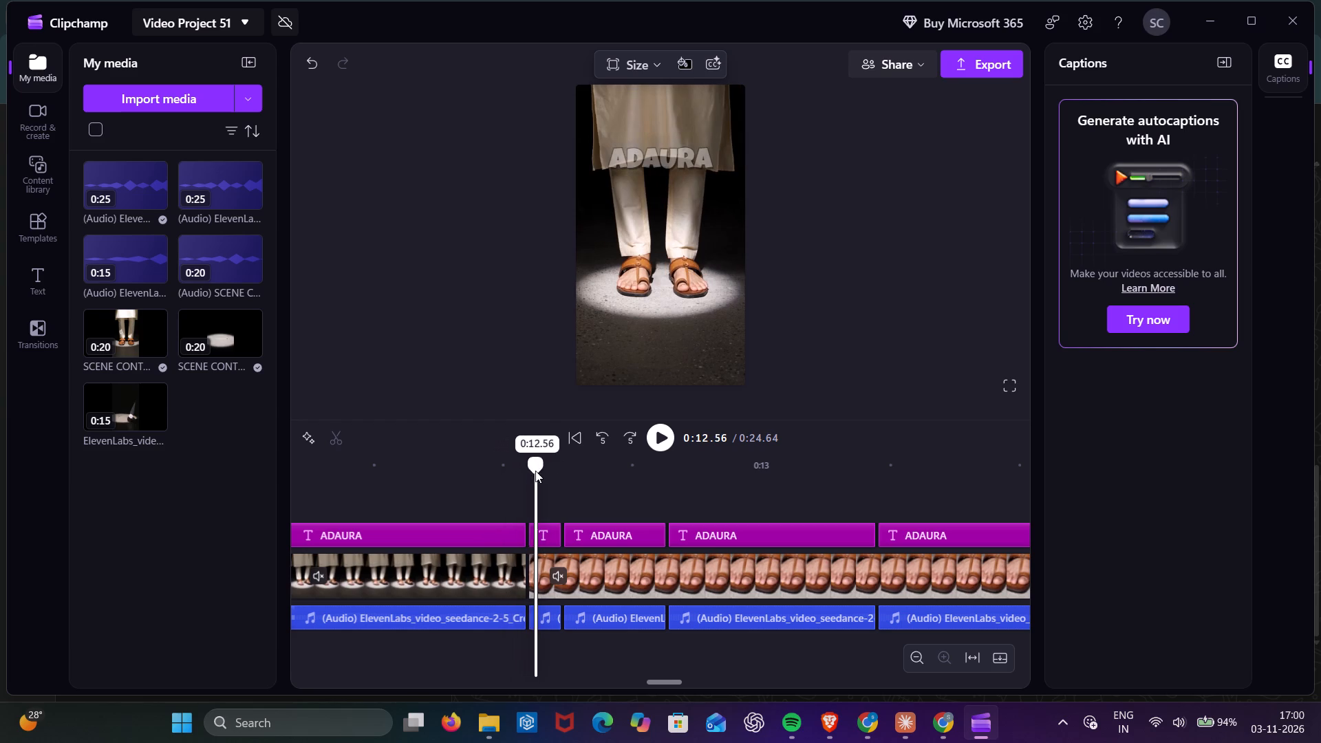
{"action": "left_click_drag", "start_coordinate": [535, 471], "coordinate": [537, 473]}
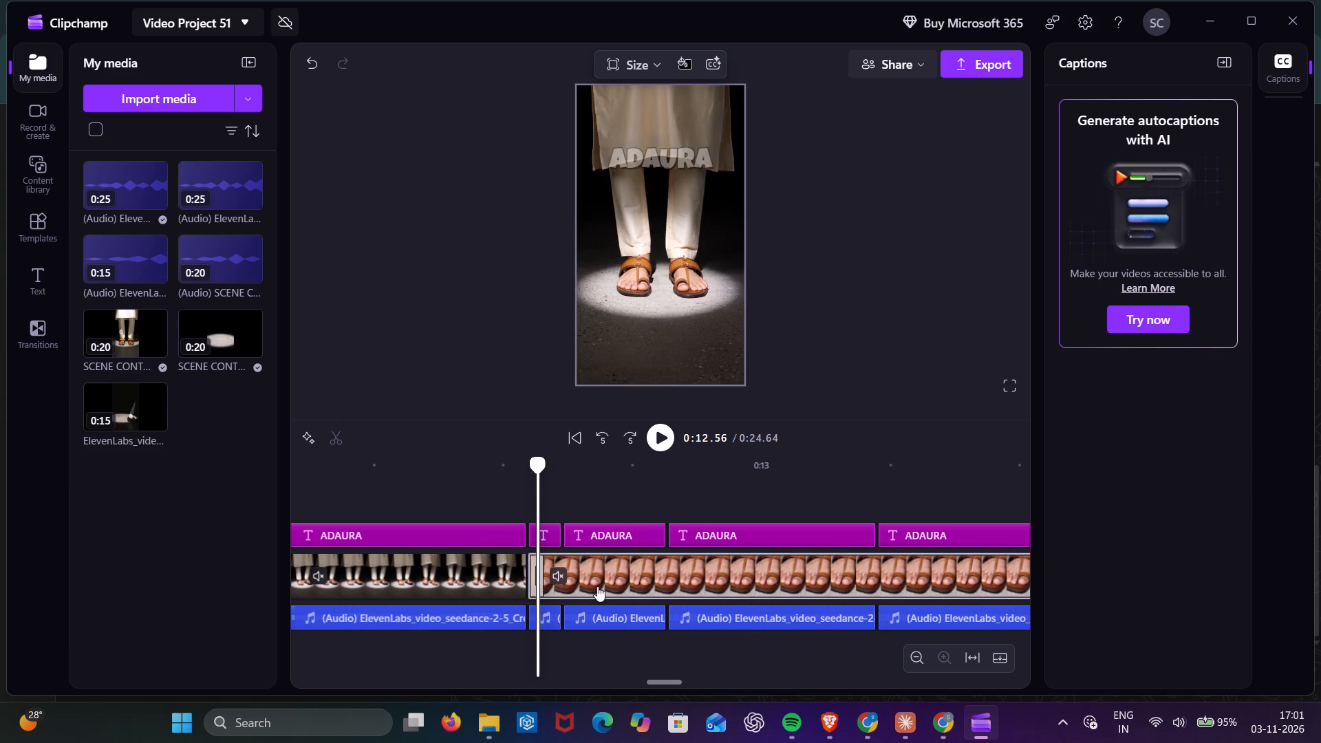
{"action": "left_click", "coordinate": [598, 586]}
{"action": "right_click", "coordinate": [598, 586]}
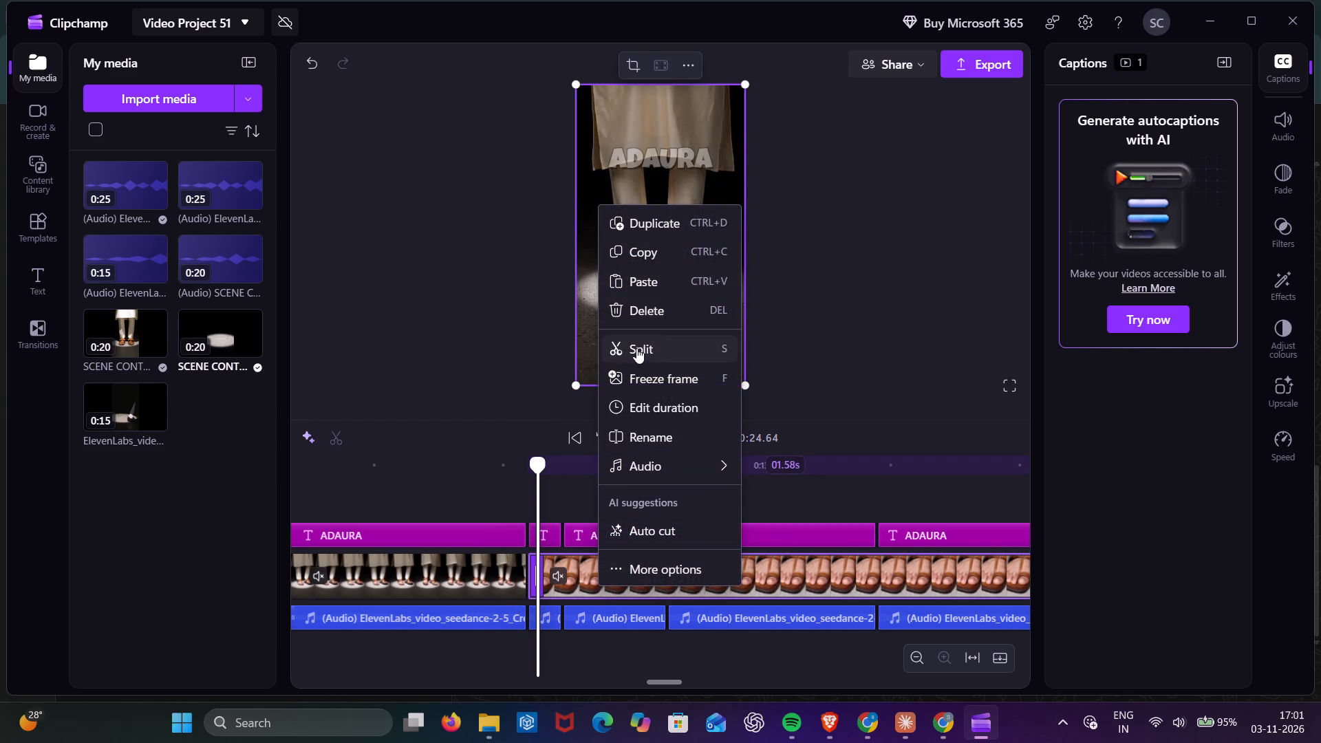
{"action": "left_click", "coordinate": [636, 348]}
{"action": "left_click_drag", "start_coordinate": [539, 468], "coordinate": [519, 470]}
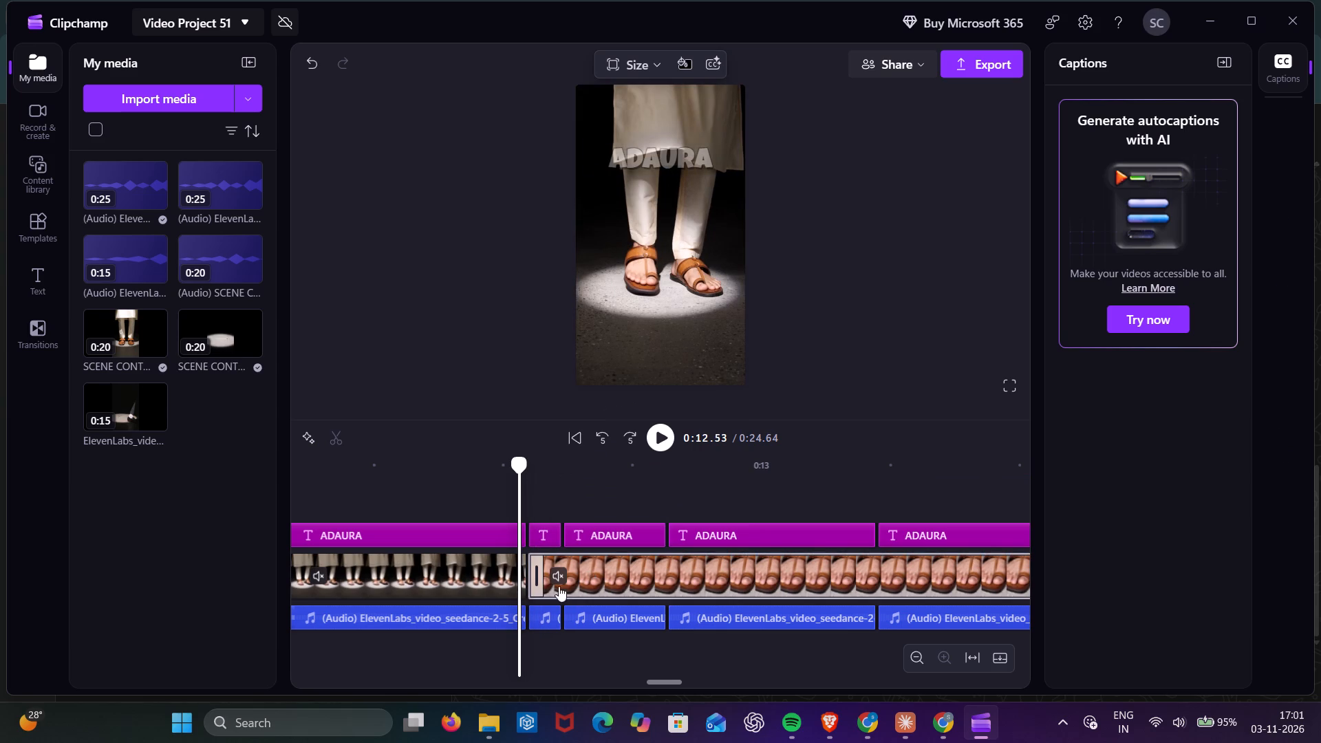
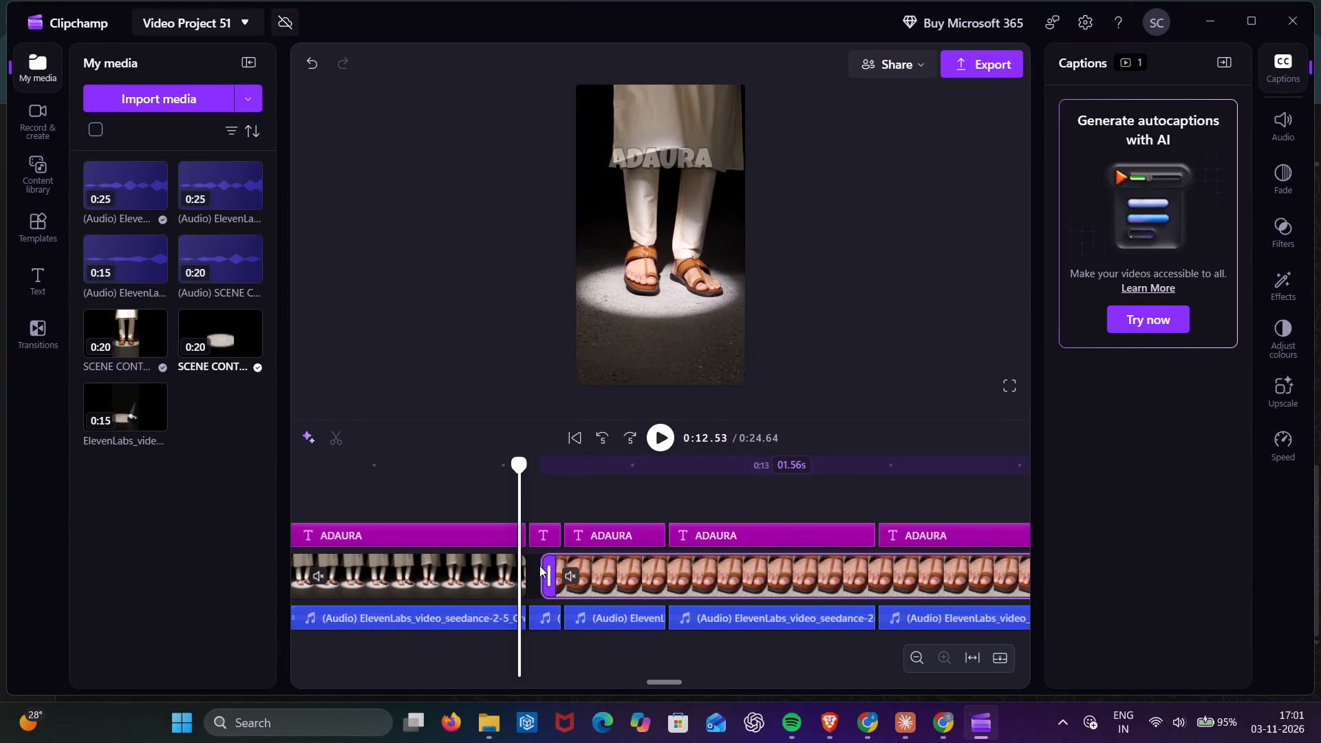
Close the gap before the toe close-up clip and play across the cut from 0:12.53.
{"action": "left_click", "coordinate": [533, 568]}
{"action": "left_click", "coordinate": [500, 497]}
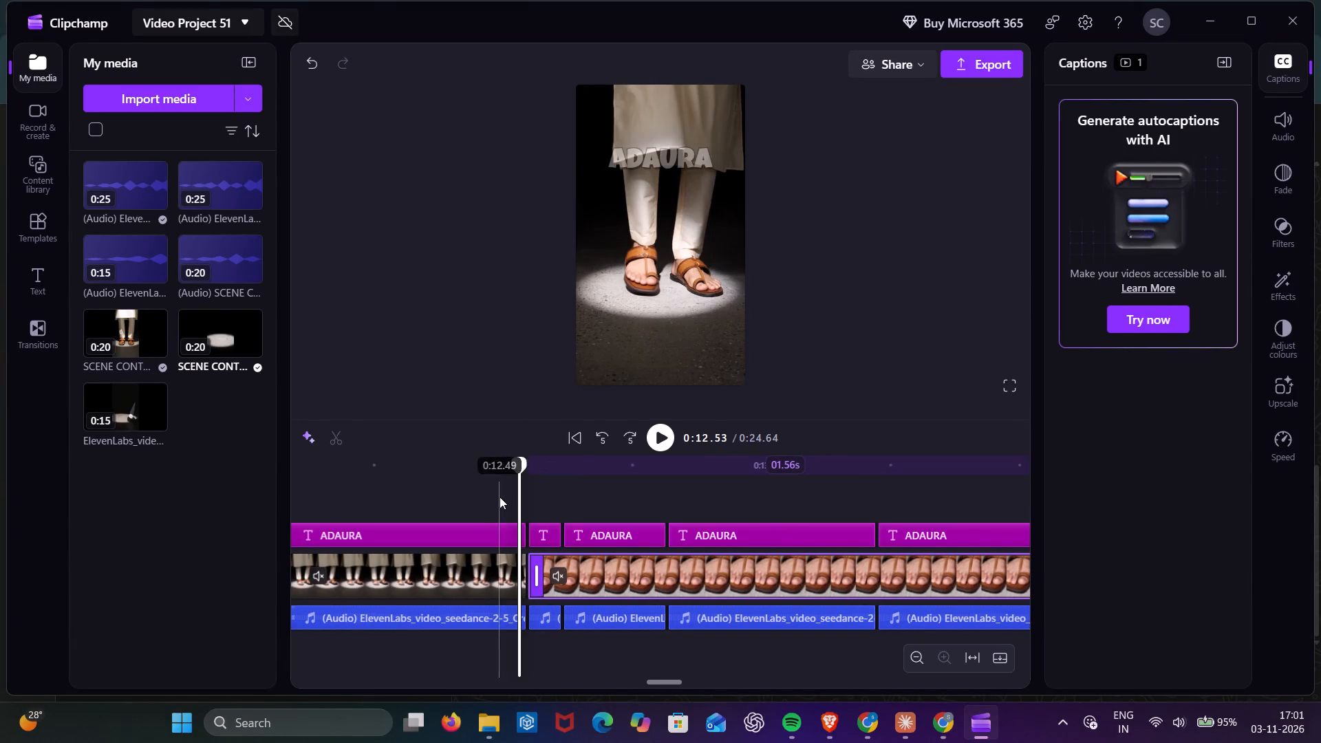
{"action": "left_click", "coordinate": [669, 437]}
{"action": "left_click", "coordinate": [669, 437]}
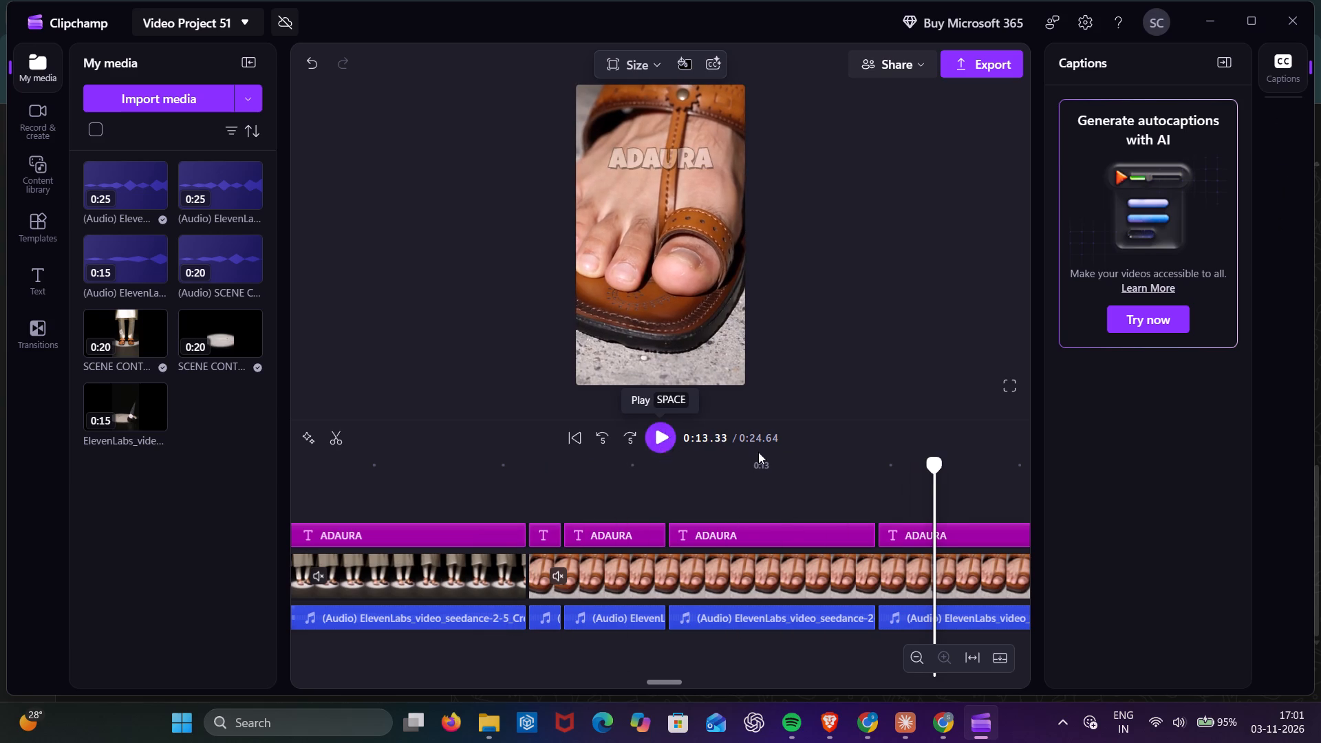
Review the walking shot, the toe close-up and the rest of the video in full-screen preview, replaying from 0:09.81 and 0:10.60.
{"action": "scroll", "coordinate": [761, 477], "scroll_direction": "down", "scroll_amount": 6, "text": "ctrl"}
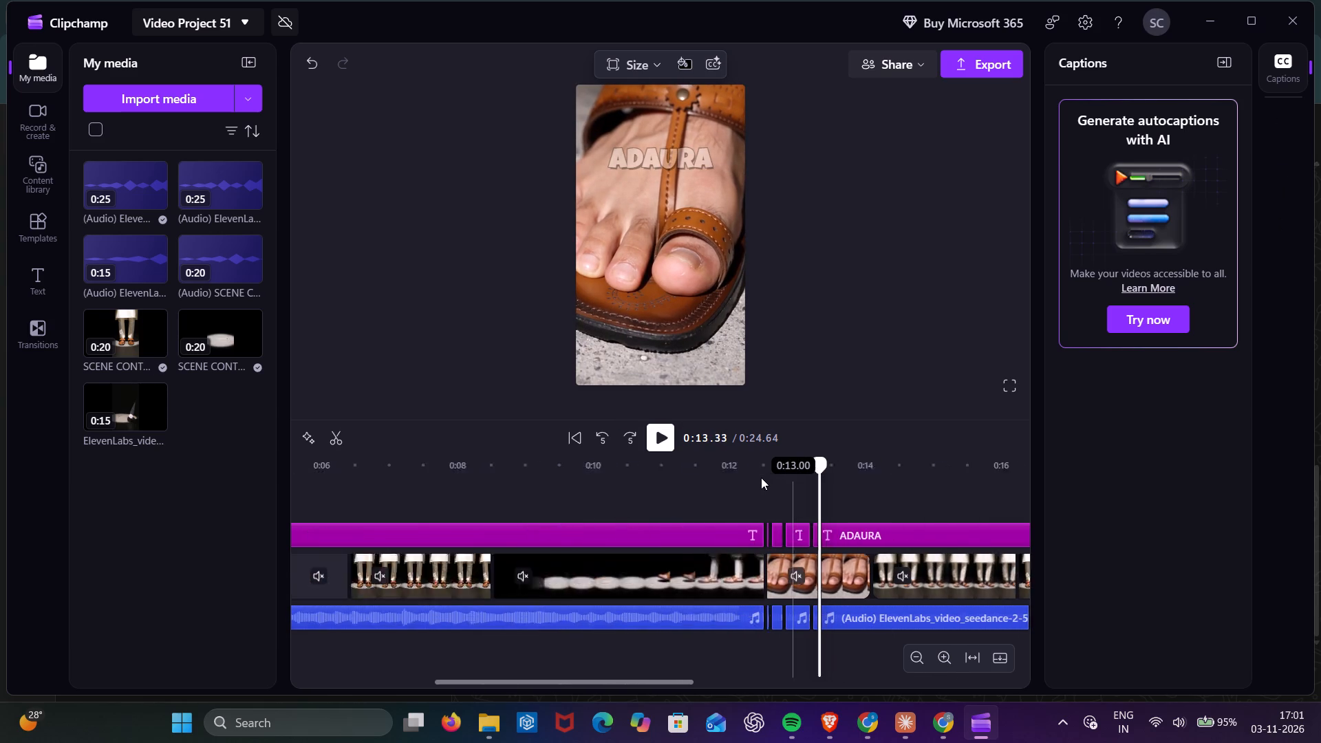
{"action": "left_click", "coordinate": [1007, 408]}
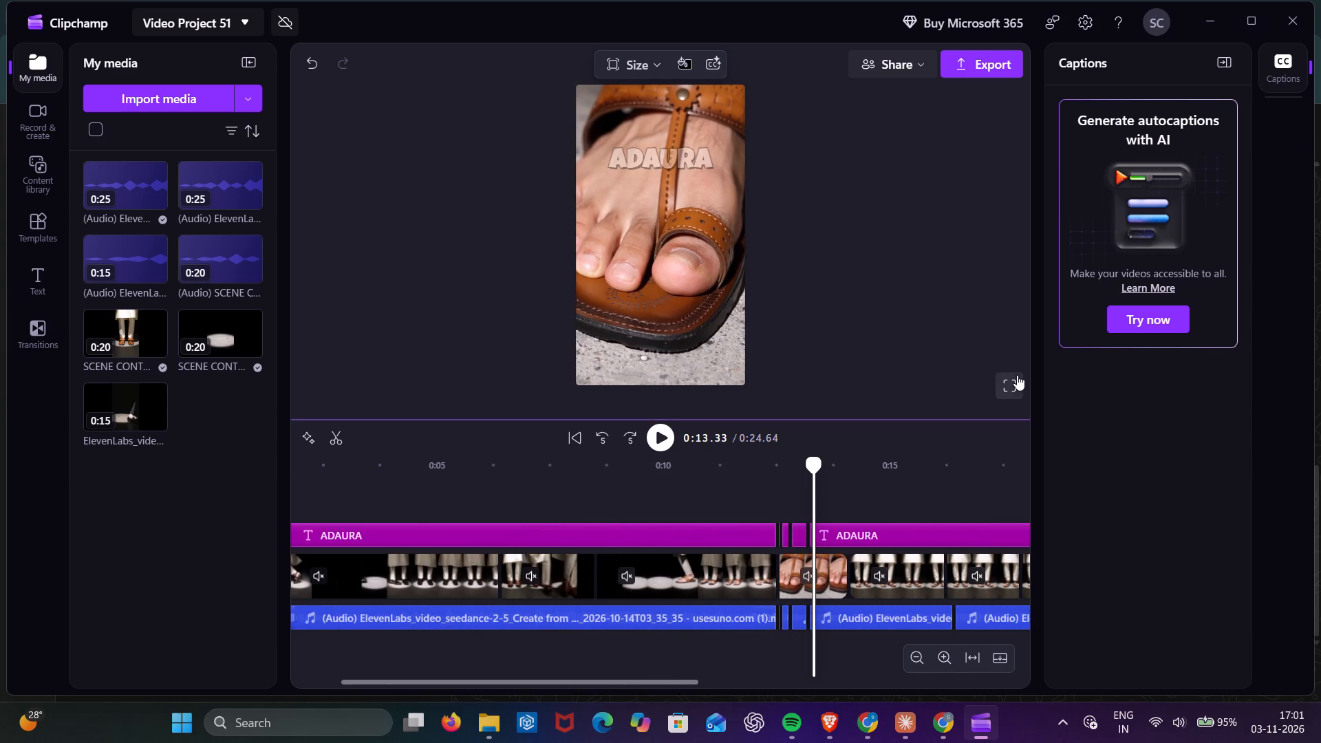
{"action": "left_click", "coordinate": [1017, 375]}
{"action": "left_click", "coordinate": [610, 660]}
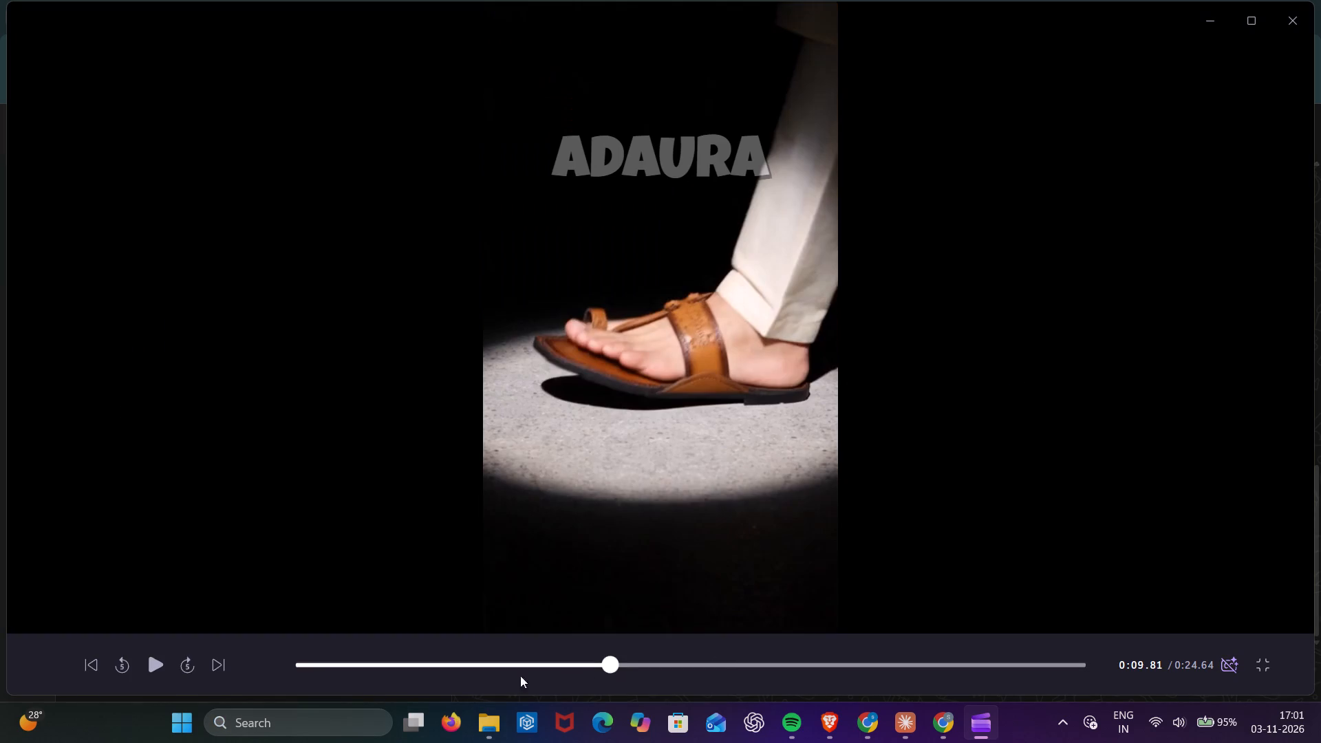
{"action": "left_click", "coordinate": [152, 663]}
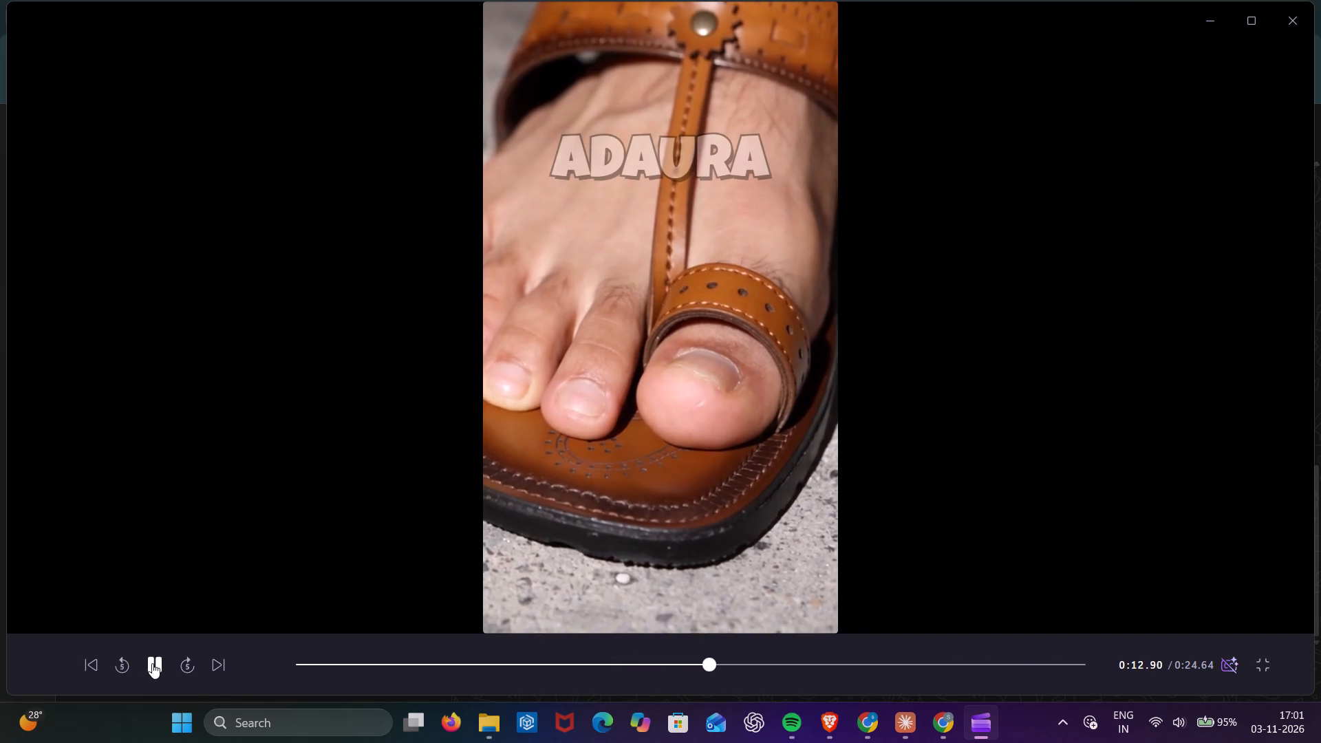
{"action": "left_click", "coordinate": [152, 663]}
{"action": "left_click", "coordinate": [152, 663]}
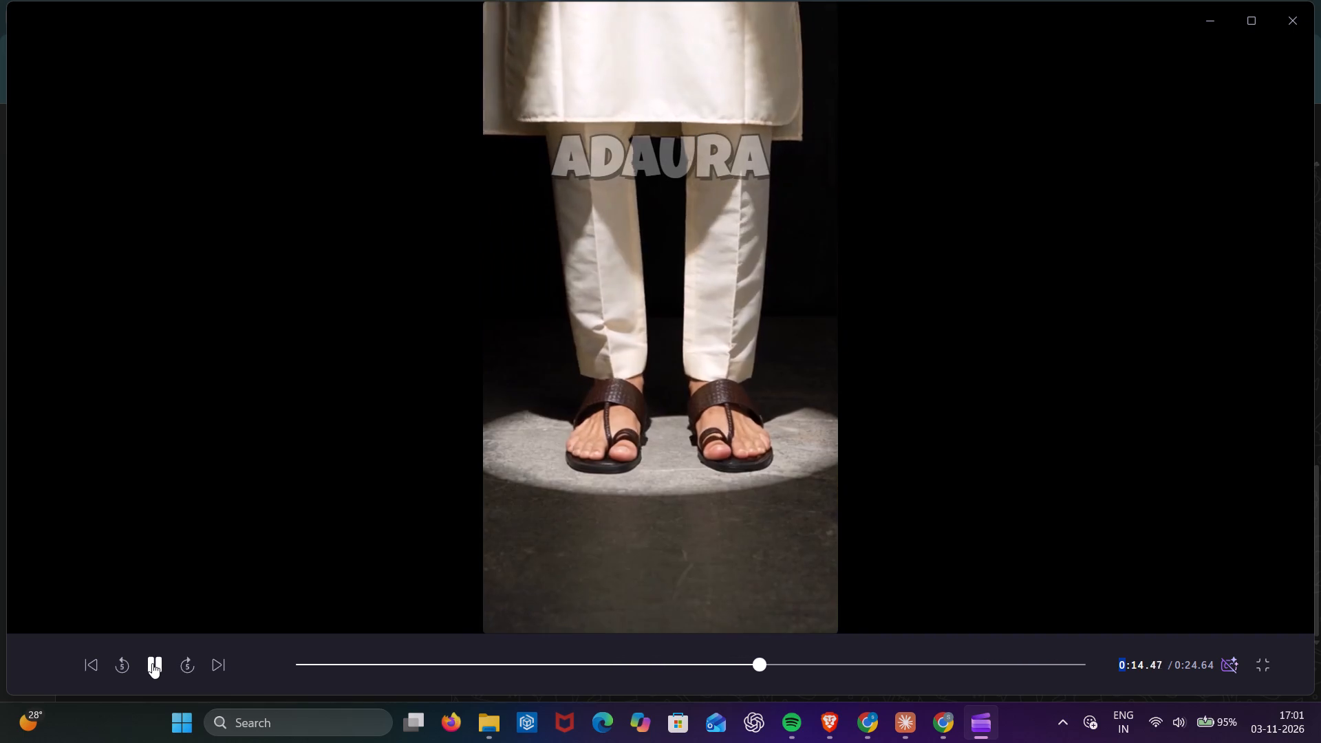
{"action": "left_click", "coordinate": [152, 663]}
{"action": "left_click", "coordinate": [731, 660]}
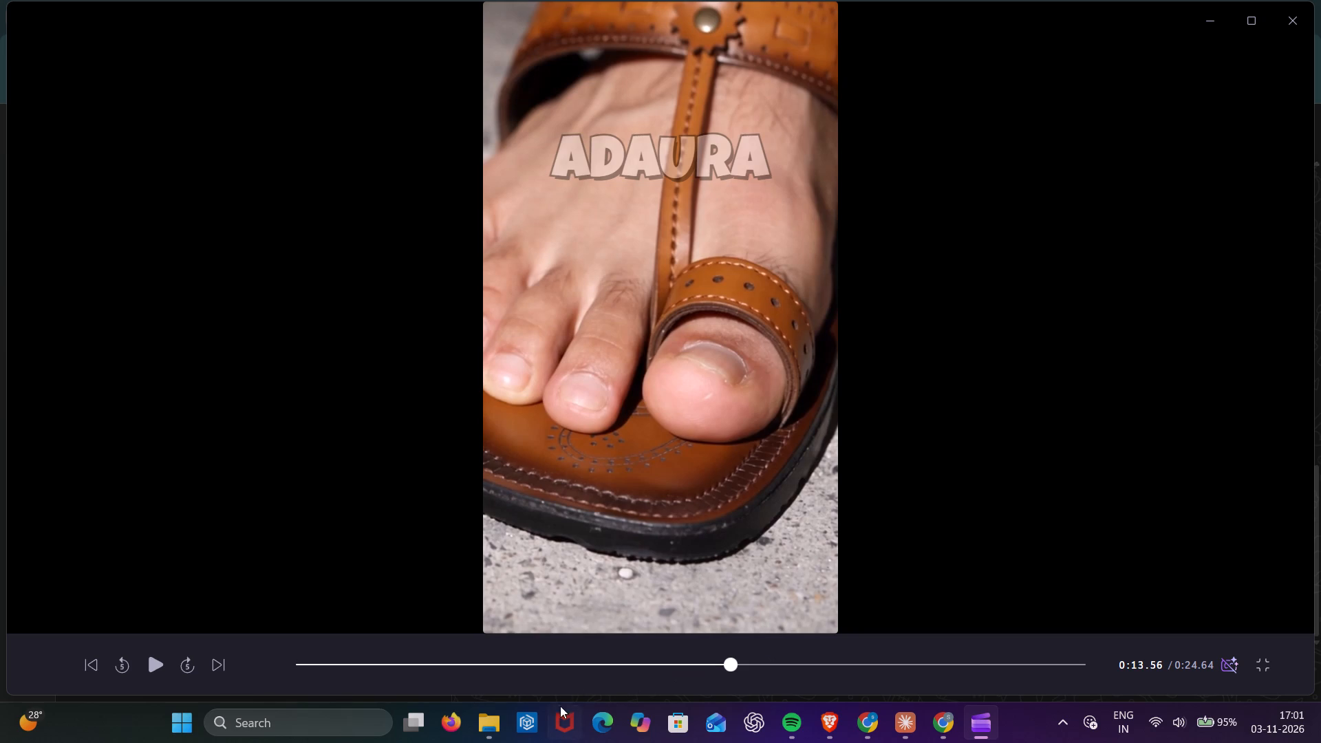
{"action": "left_click", "coordinate": [636, 660]}
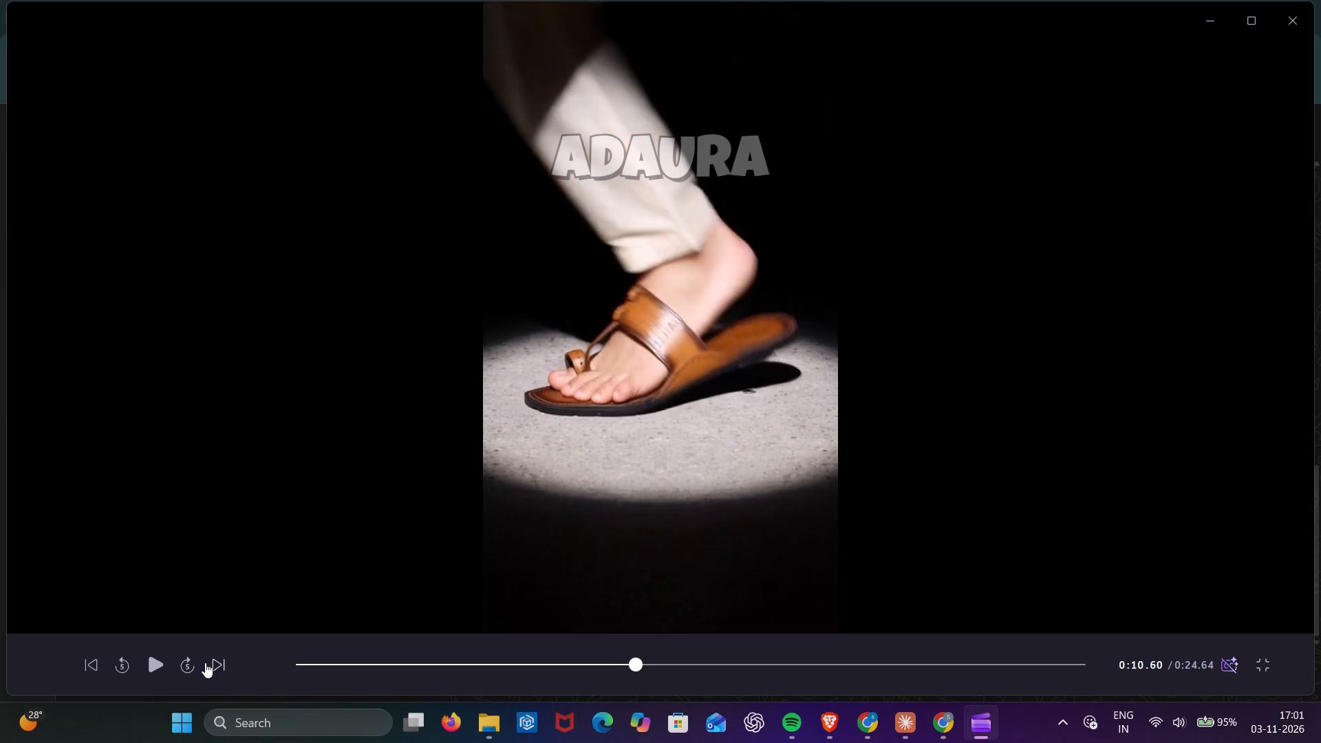
{"action": "left_click", "coordinate": [160, 665]}
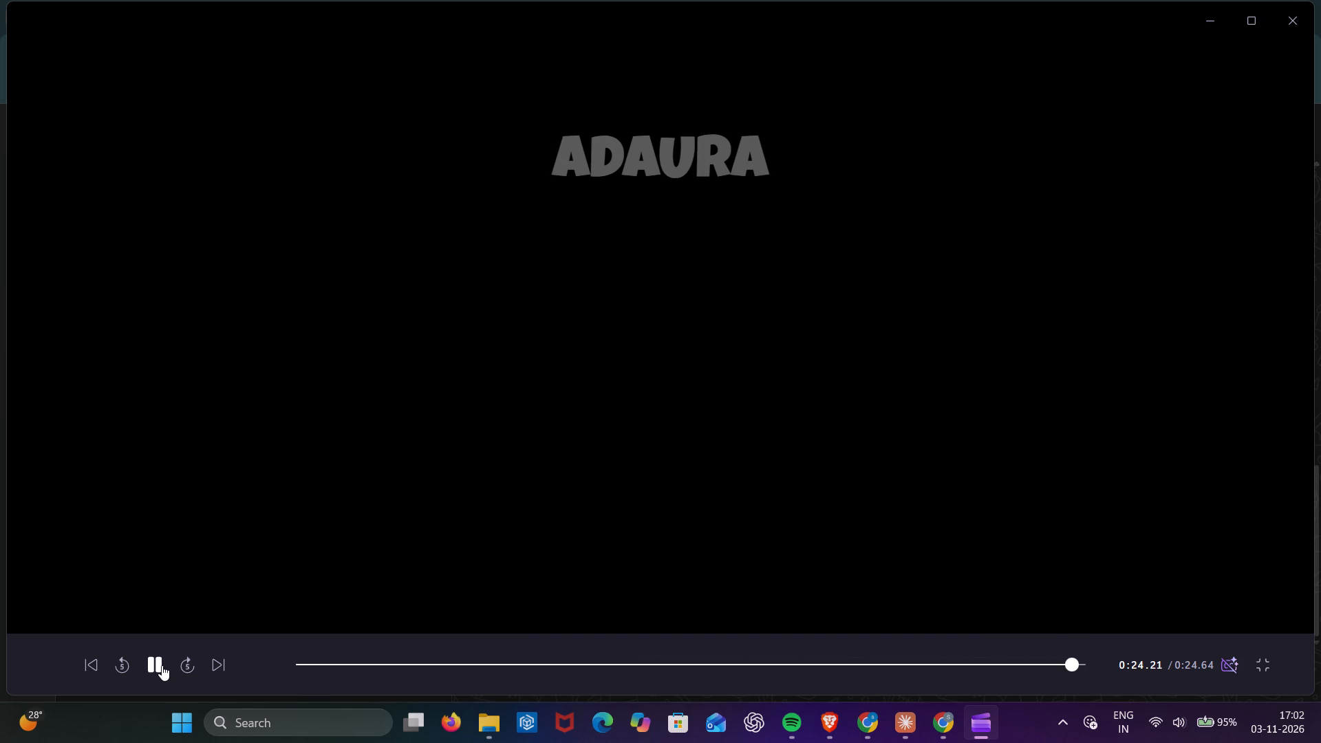
{"action": "left_click", "coordinate": [162, 665]}
{"action": "left_click", "coordinate": [162, 665]}
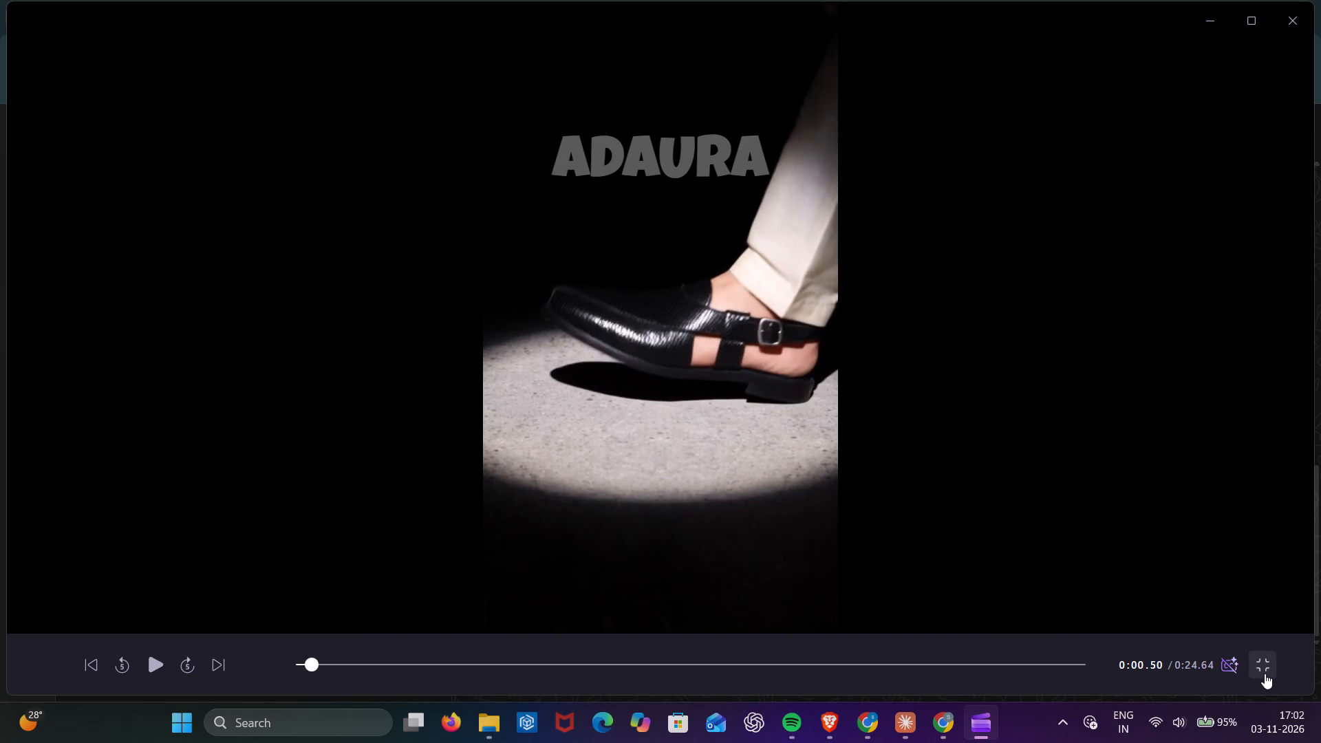
{"action": "left_click", "coordinate": [1265, 674]}
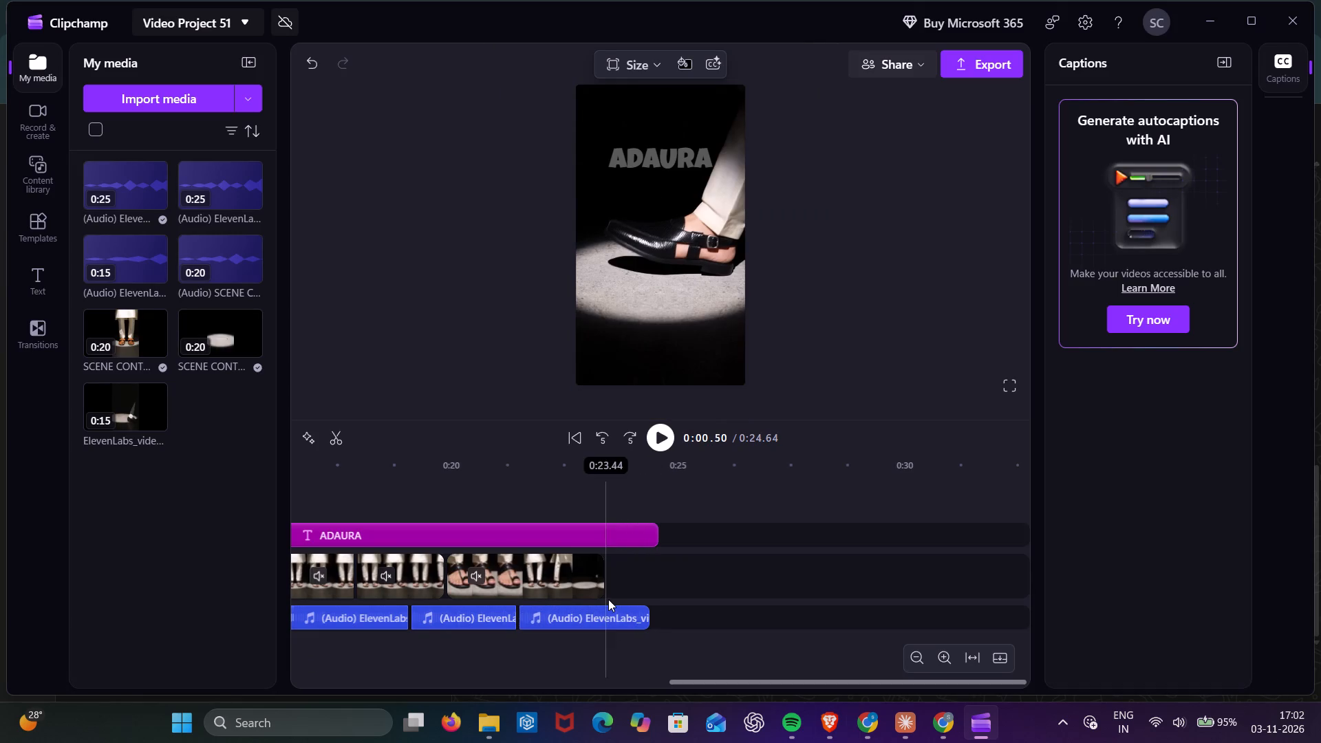
Slow the walking clip directly before the toe close-up to 0.9 speed.
{"action": "left_click", "coordinate": [608, 599]}
{"action": "left_click", "coordinate": [615, 619]}
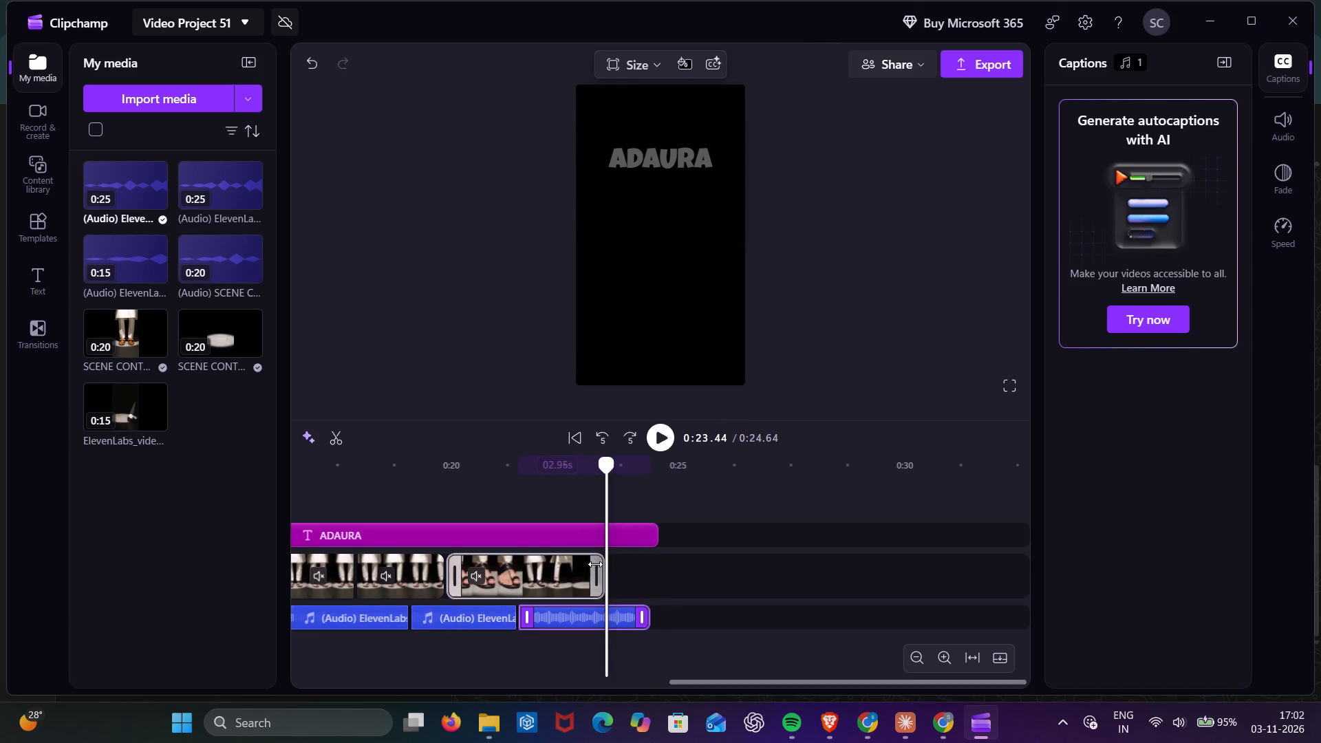
{"action": "scroll", "coordinate": [551, 504], "scroll_direction": "right", "scroll_amount": 8}
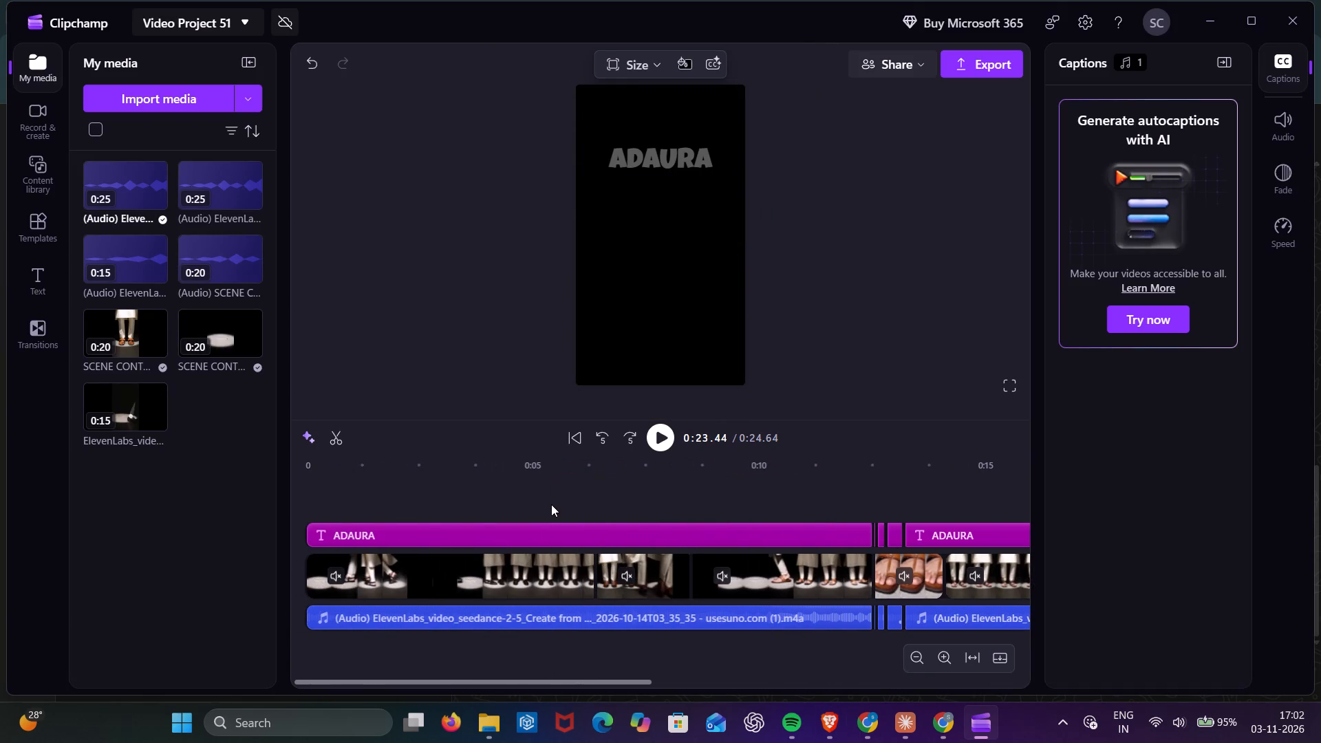
{"action": "scroll", "coordinate": [551, 504], "scroll_direction": "right", "scroll_amount": 6}
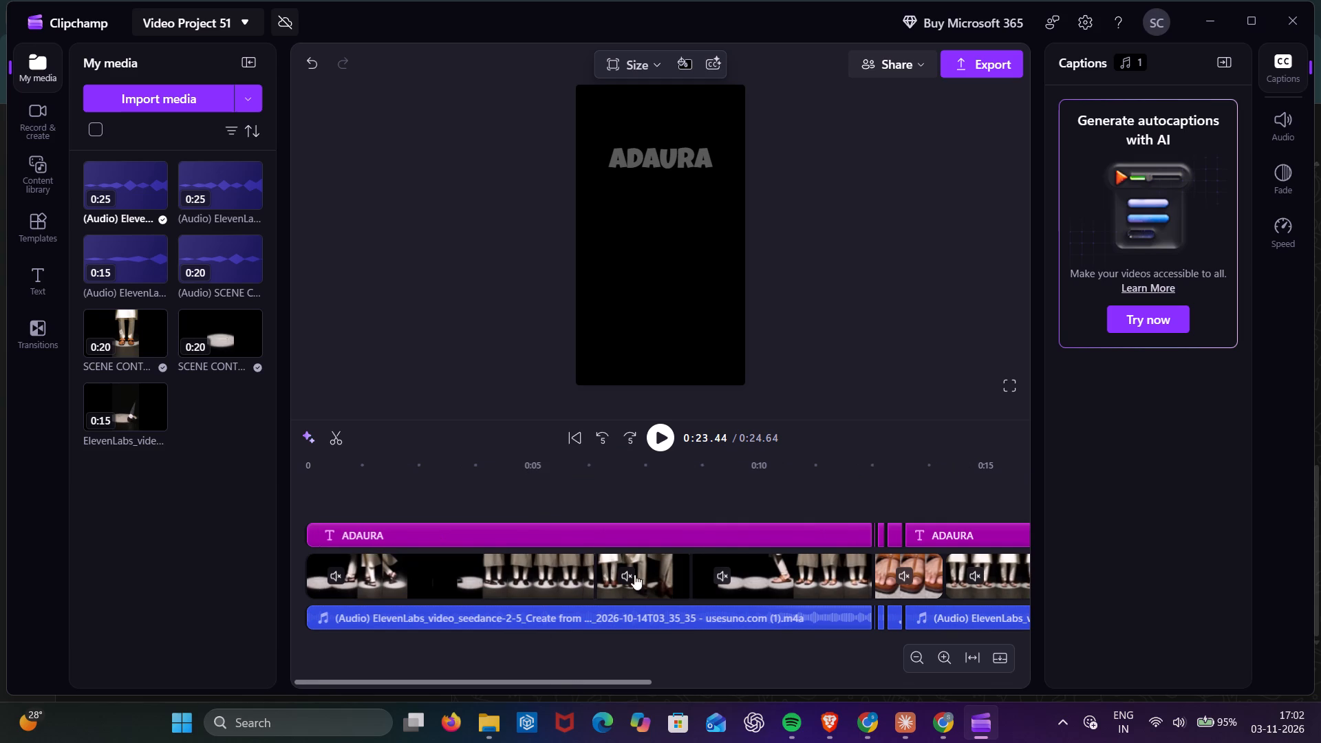
{"action": "left_click", "coordinate": [653, 584]}
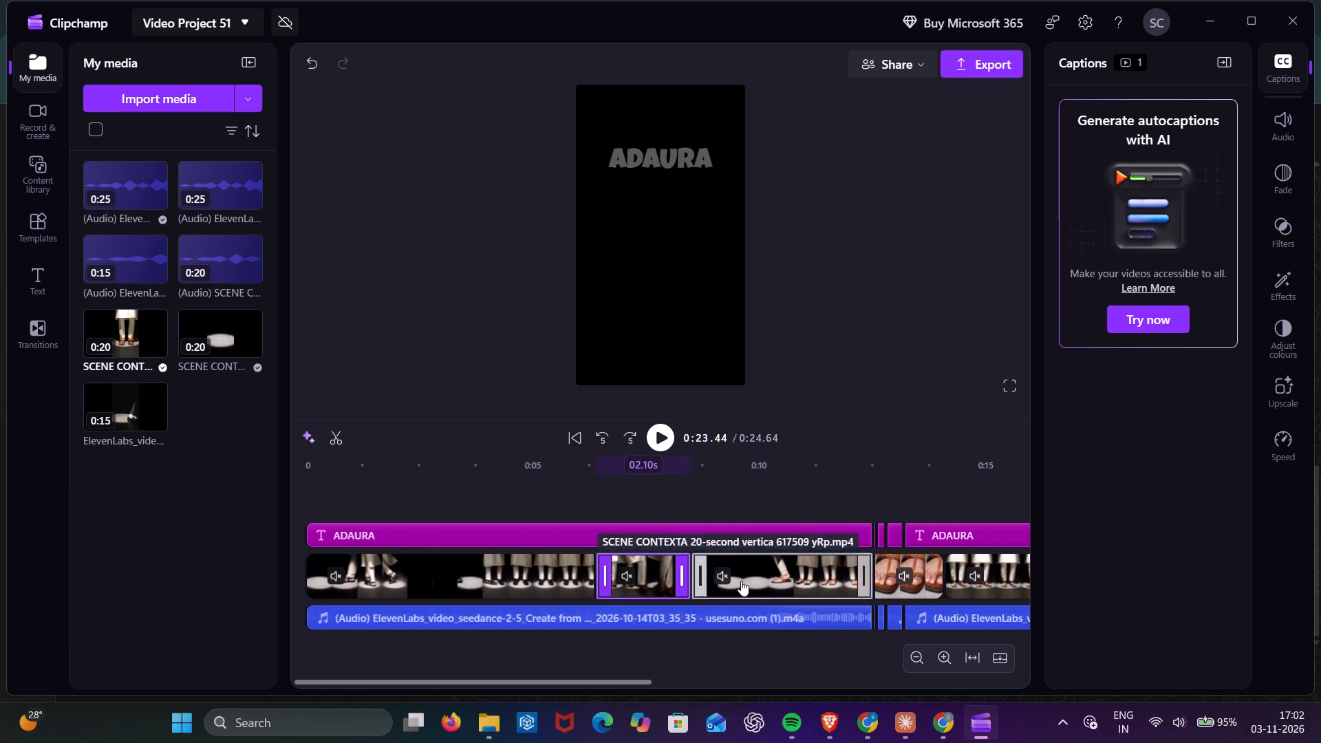
{"action": "left_click", "coordinate": [773, 584]}
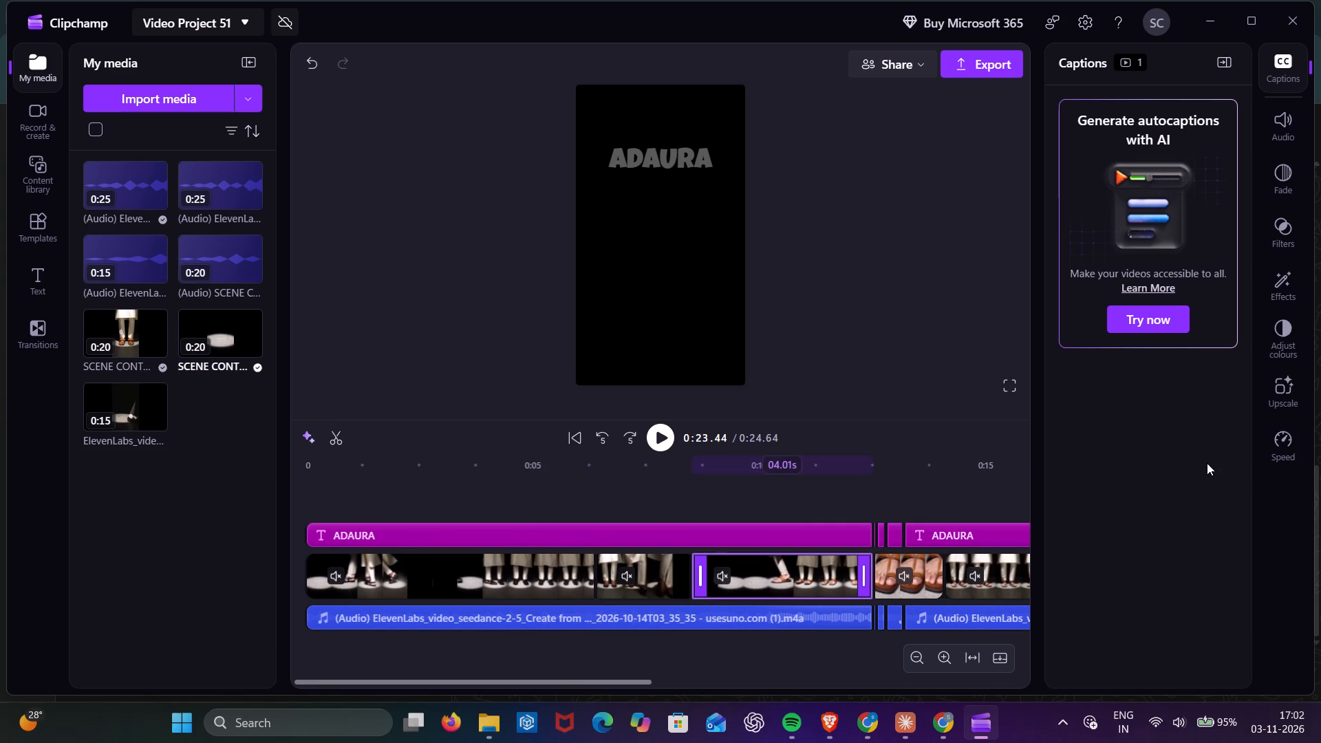
{"action": "left_click", "coordinate": [1274, 442]}
{"action": "left_click", "coordinate": [1106, 140]}
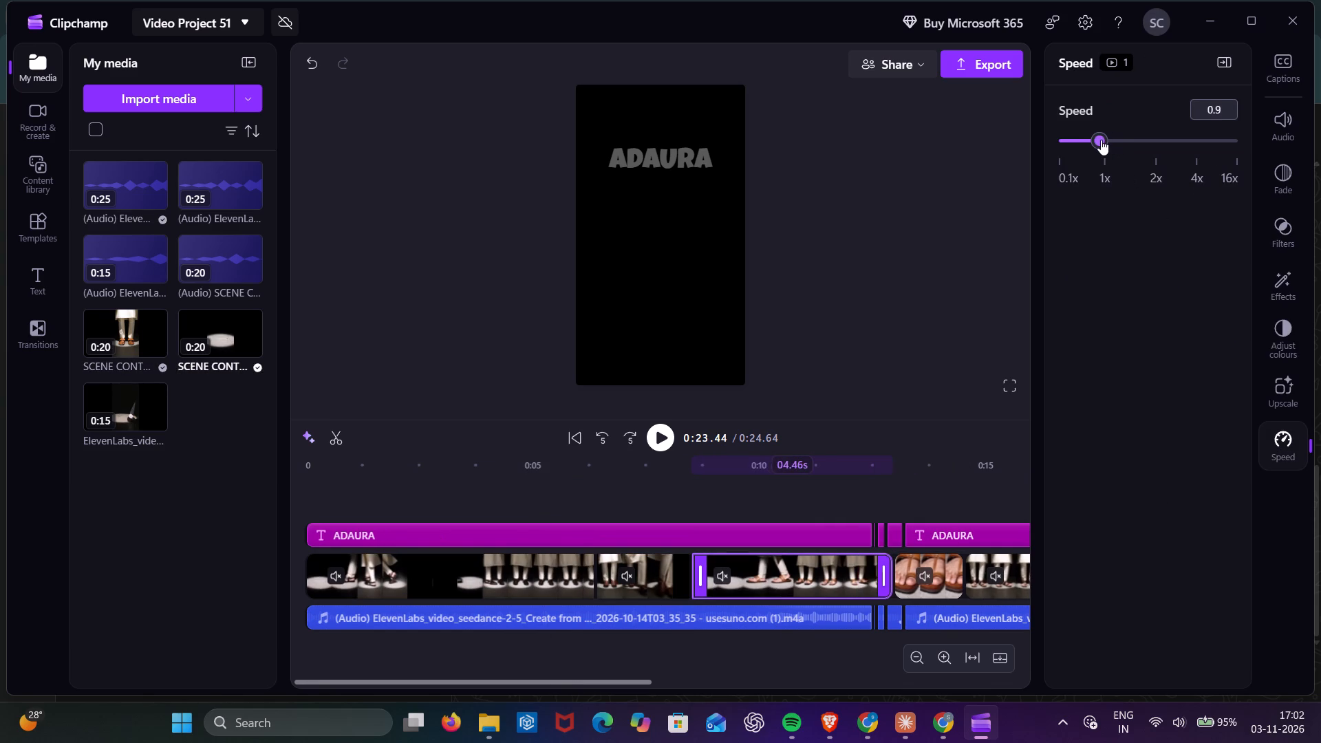
Play the final section of the video, examining how the last sandal clip ends against the title and audio.
{"action": "left_click", "coordinate": [899, 482]}
{"action": "scroll", "coordinate": [899, 482], "scroll_direction": "left", "scroll_amount": 3}
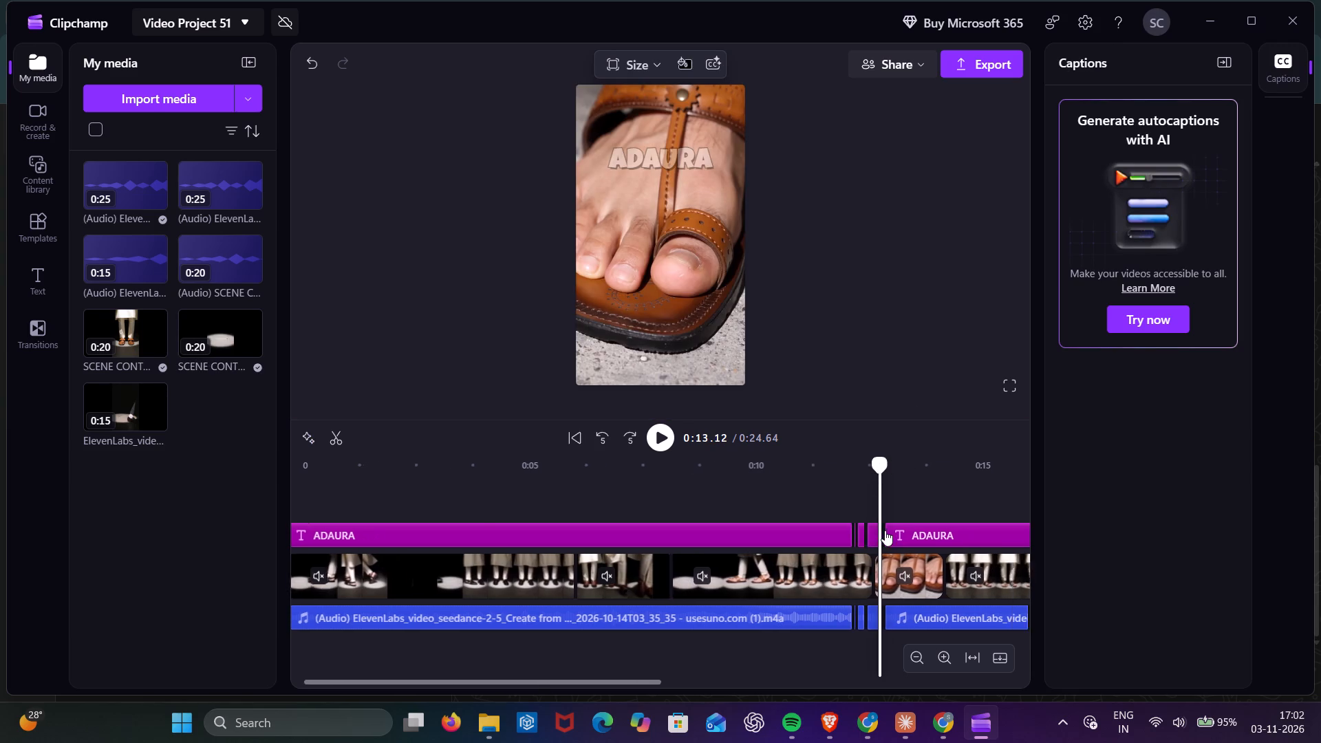
{"action": "scroll", "coordinate": [885, 530], "scroll_direction": "left", "scroll_amount": 1}
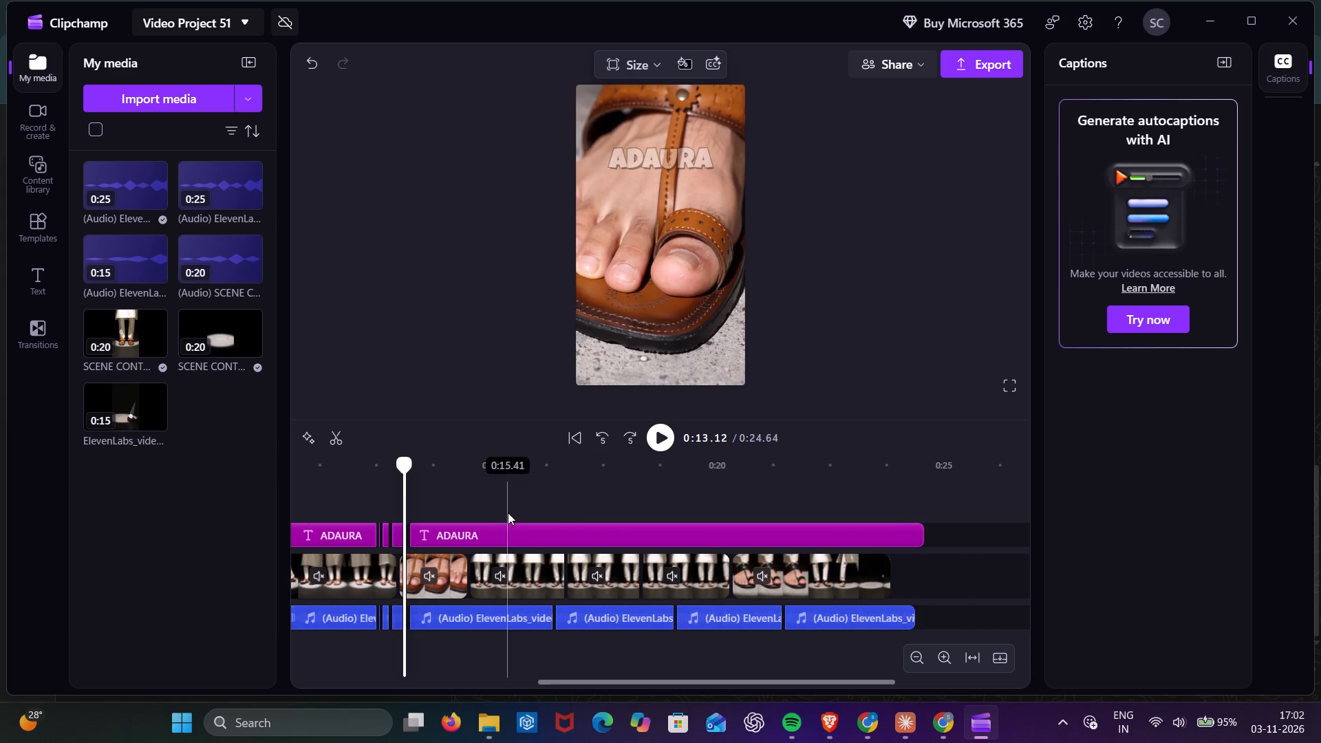
{"action": "left_click", "coordinate": [641, 495]}
{"action": "left_click", "coordinate": [660, 447]}
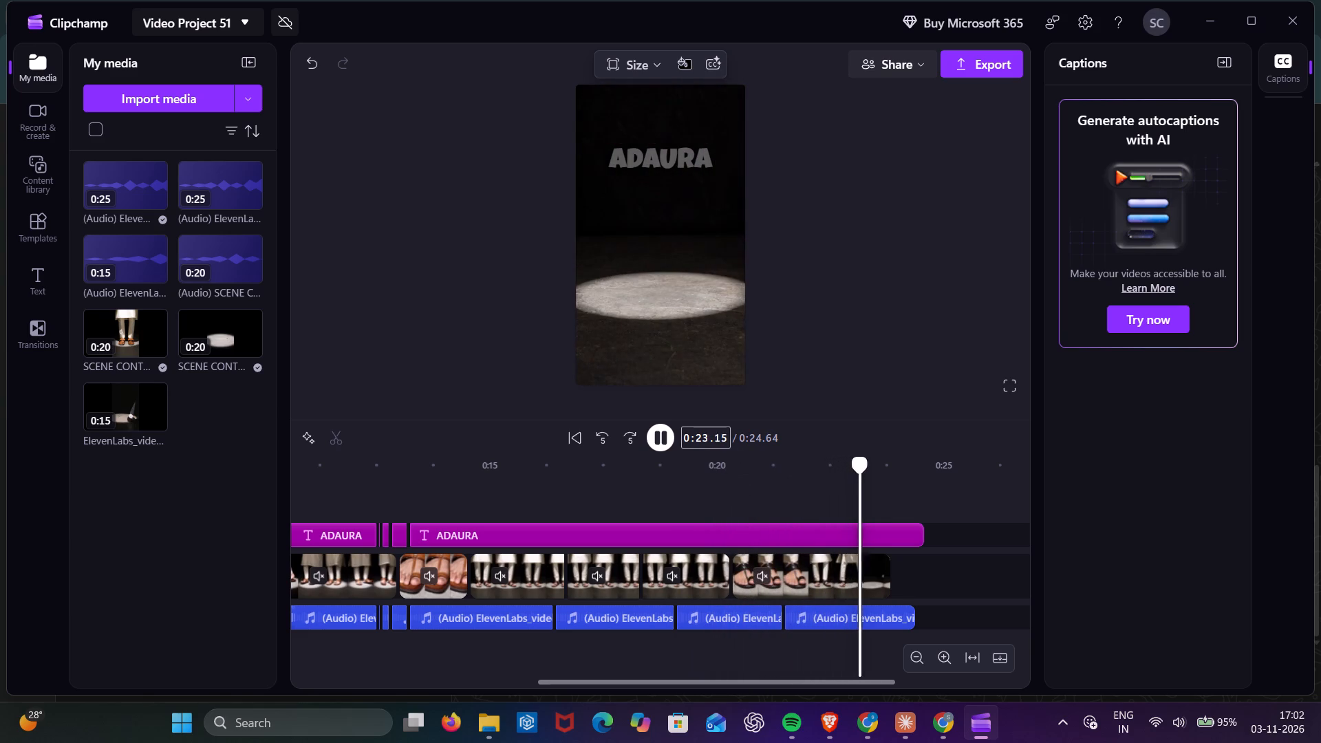
{"action": "left_click", "coordinate": [662, 446]}
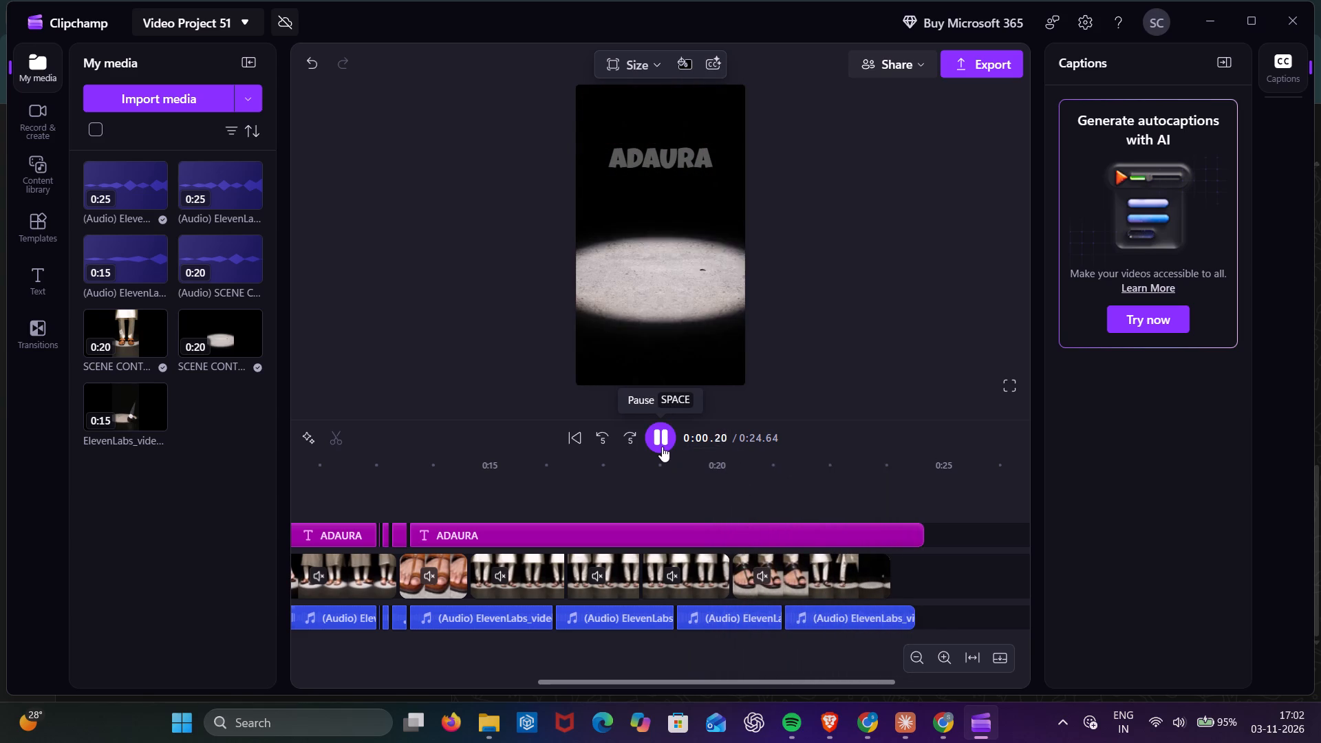
{"action": "left_click", "coordinate": [862, 493]}
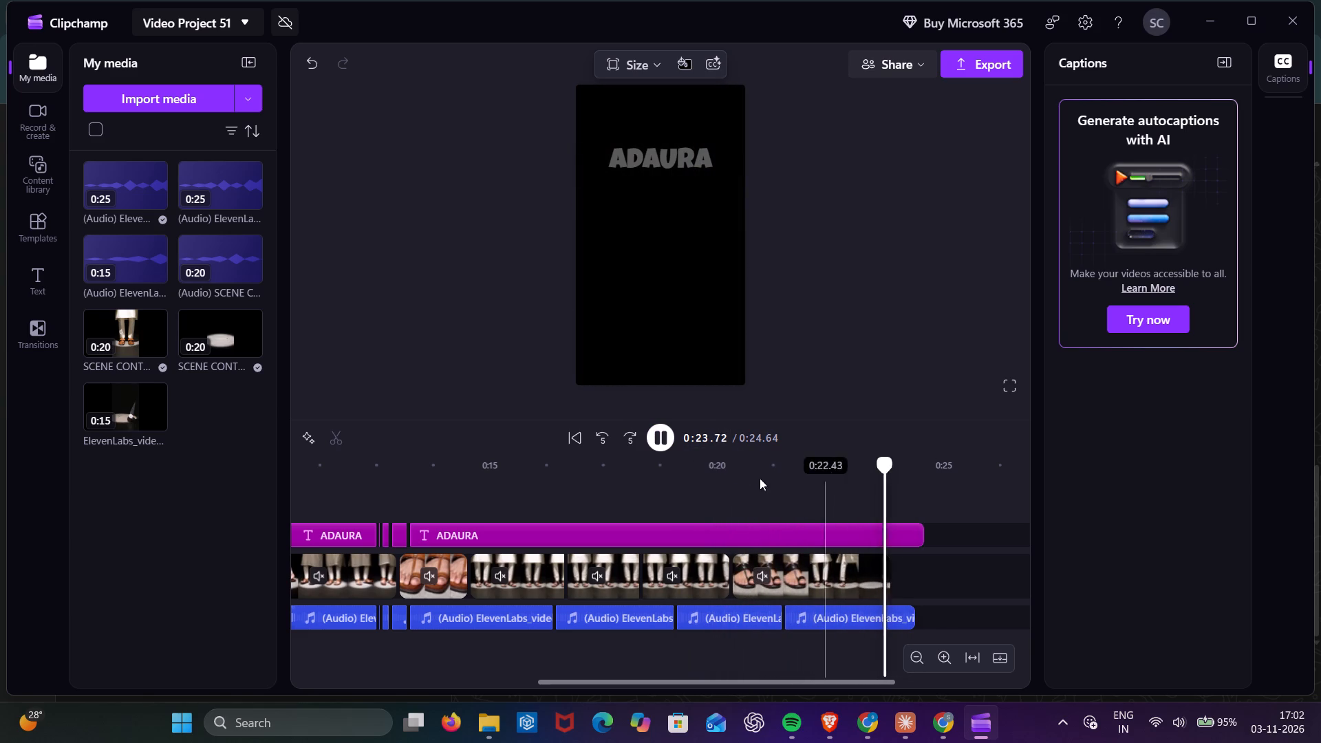
{"action": "left_click", "coordinate": [658, 439]}
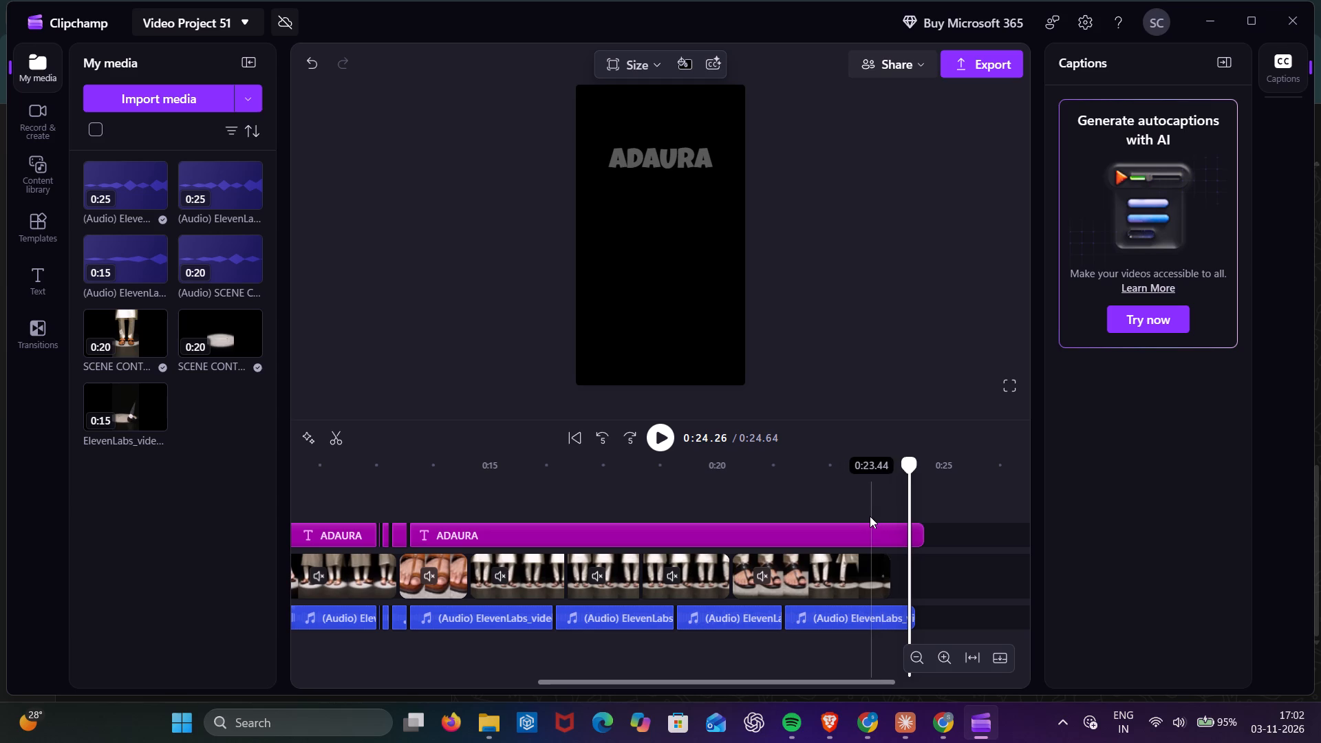
Split the ADAURA title, last video clip and audio at 0:23.35, on the empty spotlight.
{"action": "left_click", "coordinate": [868, 517]}
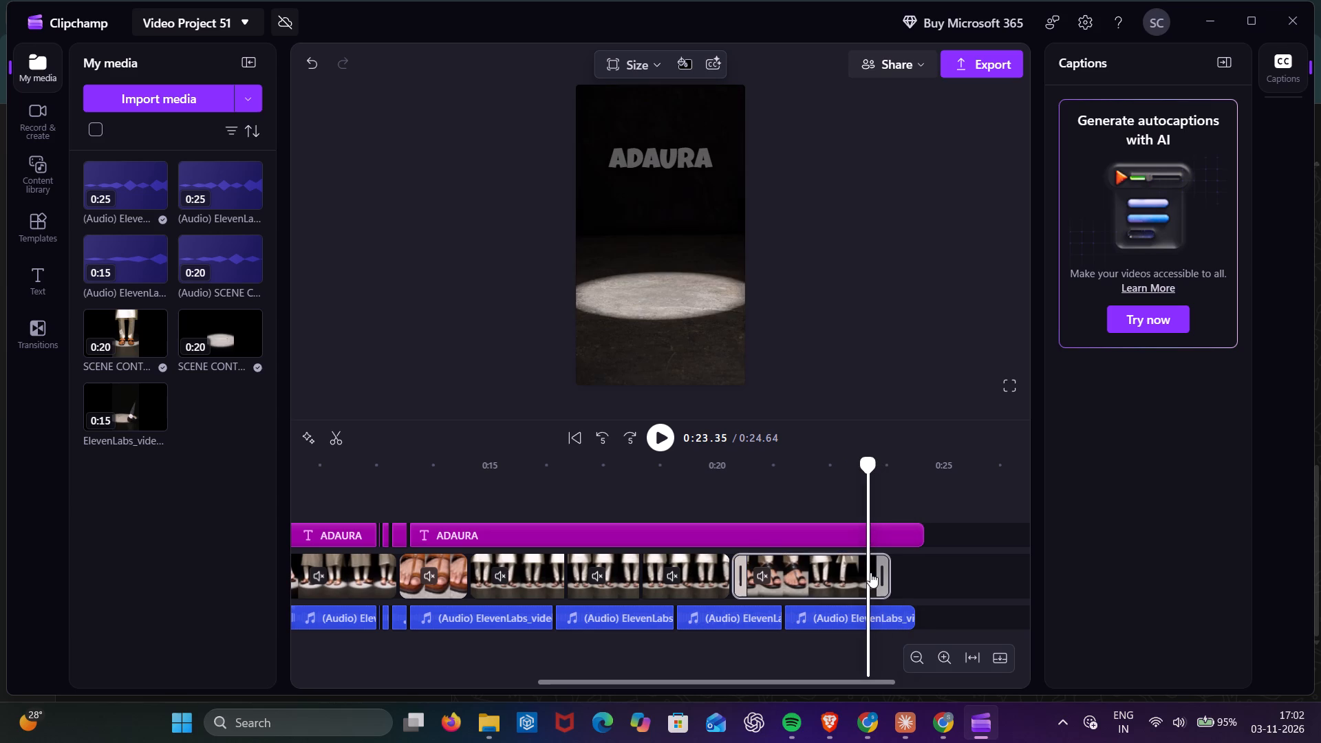
{"action": "key", "text": "s"}
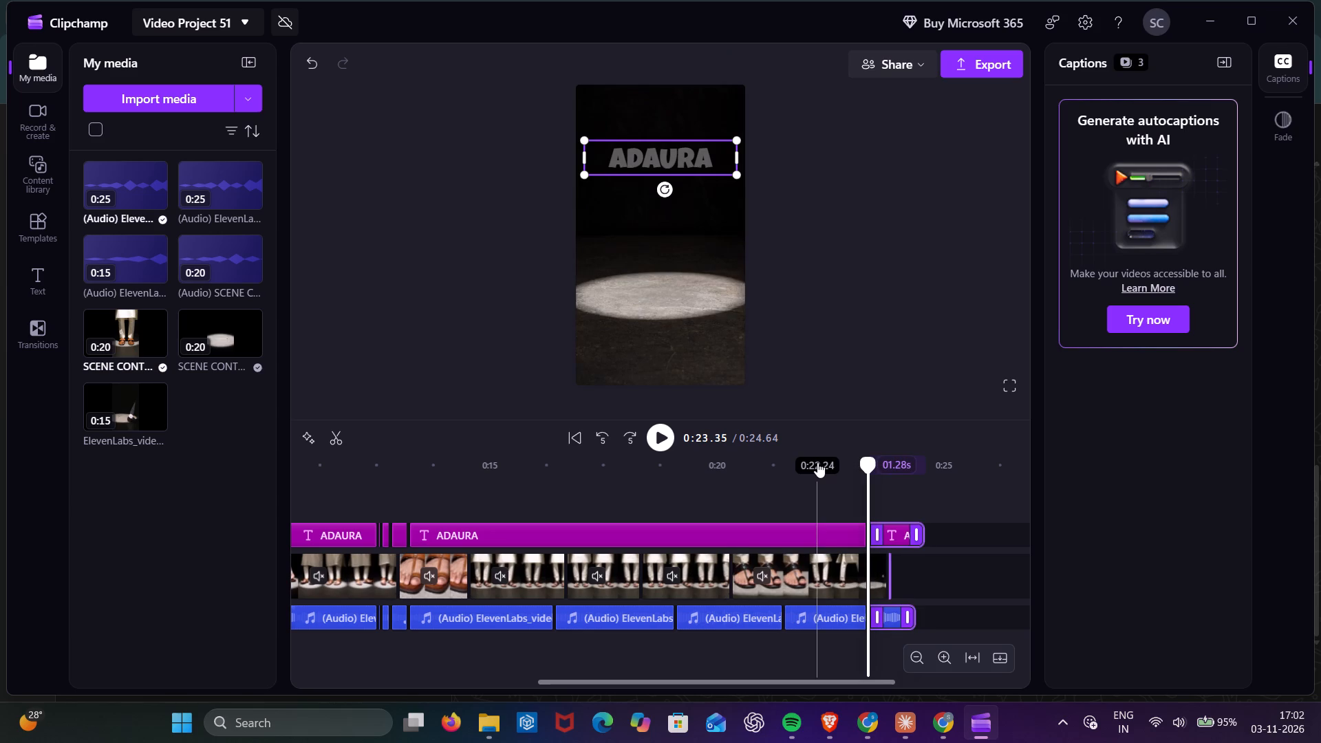
Replay and scrub the last seconds of the video, examining how the sandal walk leaves the spotlight against the clip ends.
{"action": "left_click", "coordinate": [847, 504]}
{"action": "left_click", "coordinate": [888, 579]}
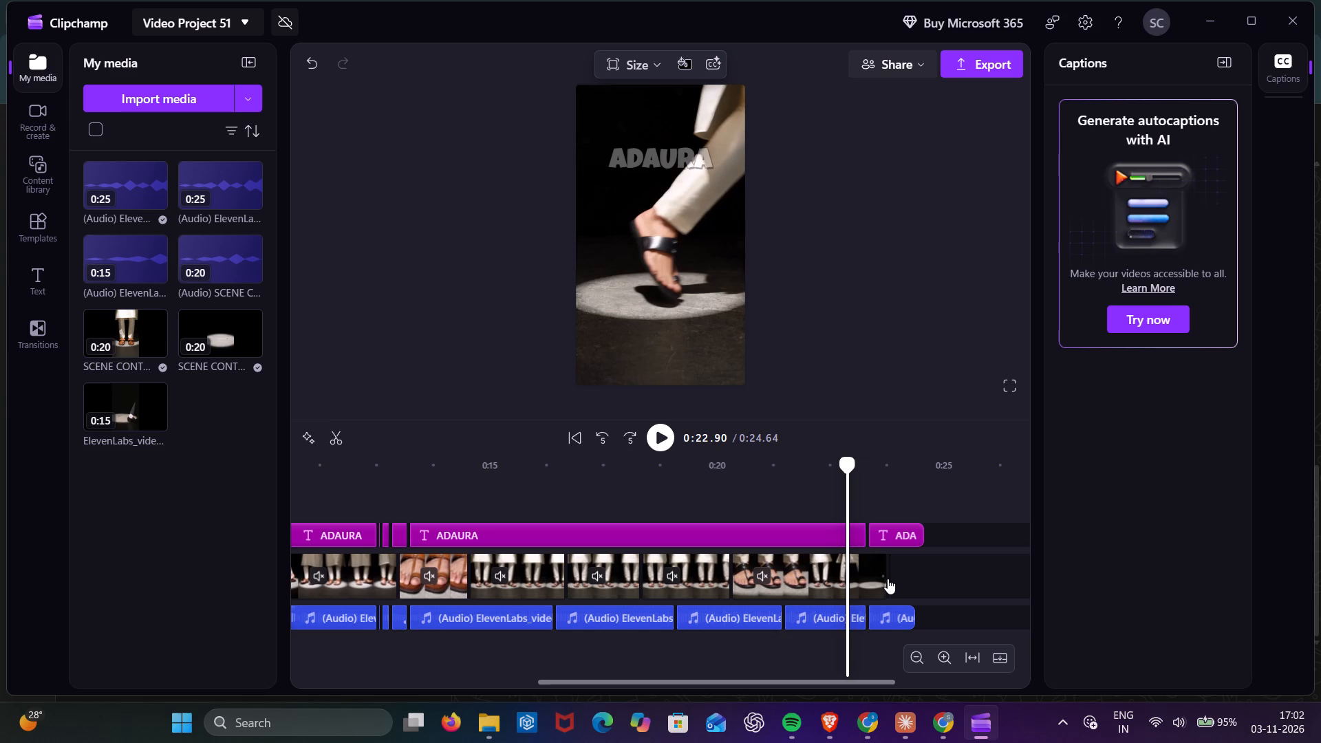
{"action": "double_click", "coordinate": [659, 438]}
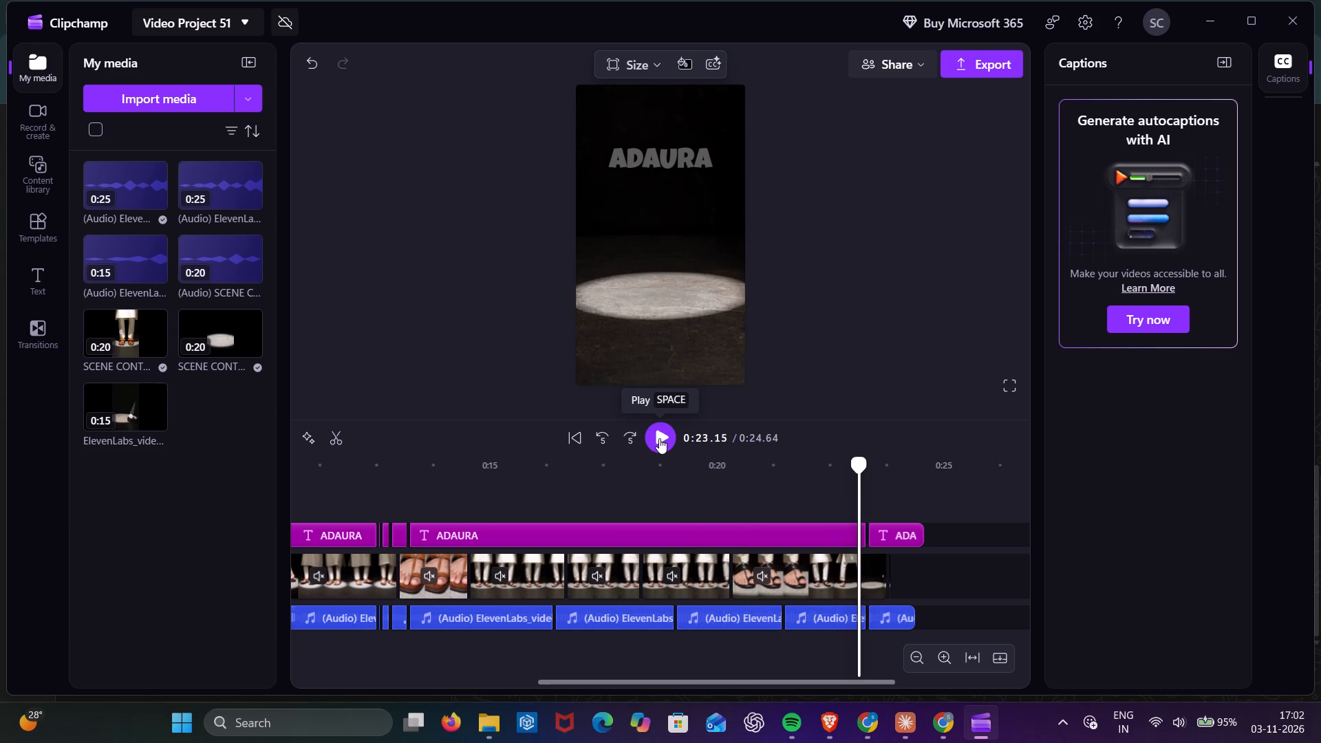
{"action": "left_click_drag", "start_coordinate": [853, 465], "coordinate": [800, 472]}
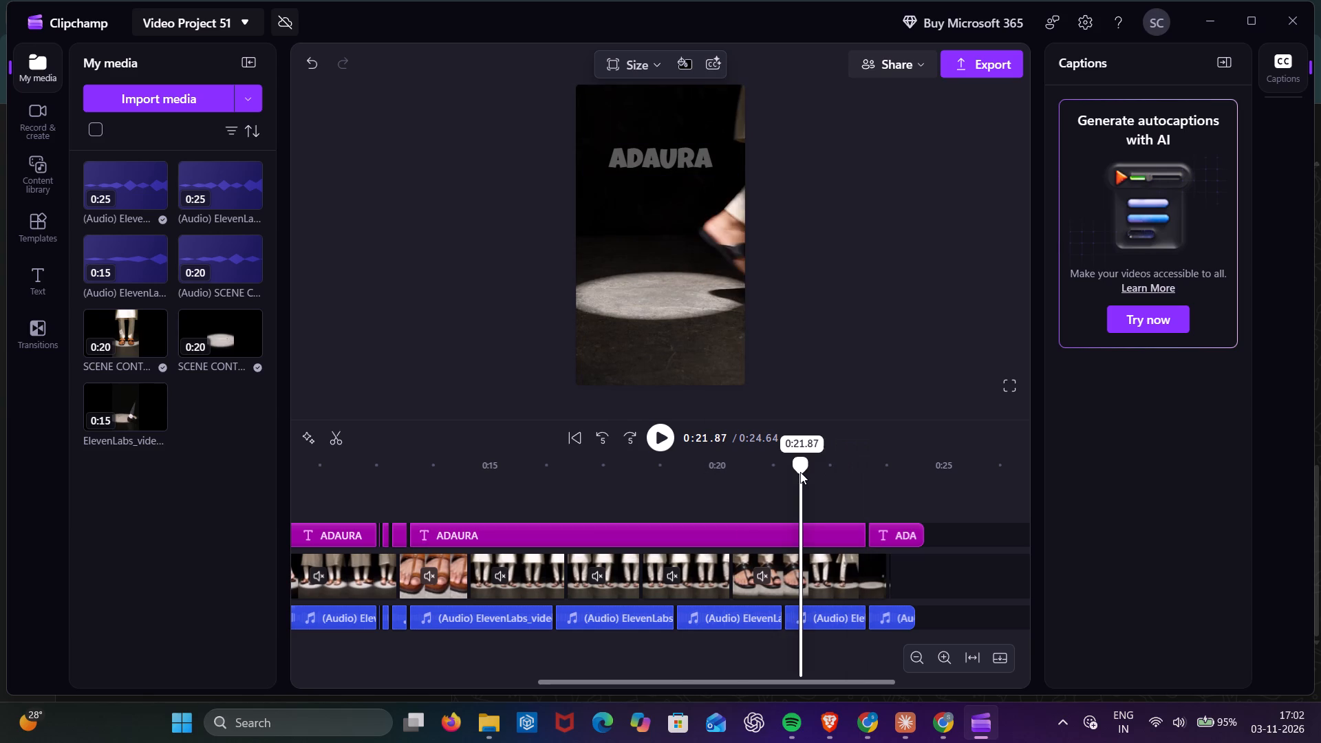
{"action": "left_click_drag", "start_coordinate": [800, 472], "coordinate": [843, 476]}
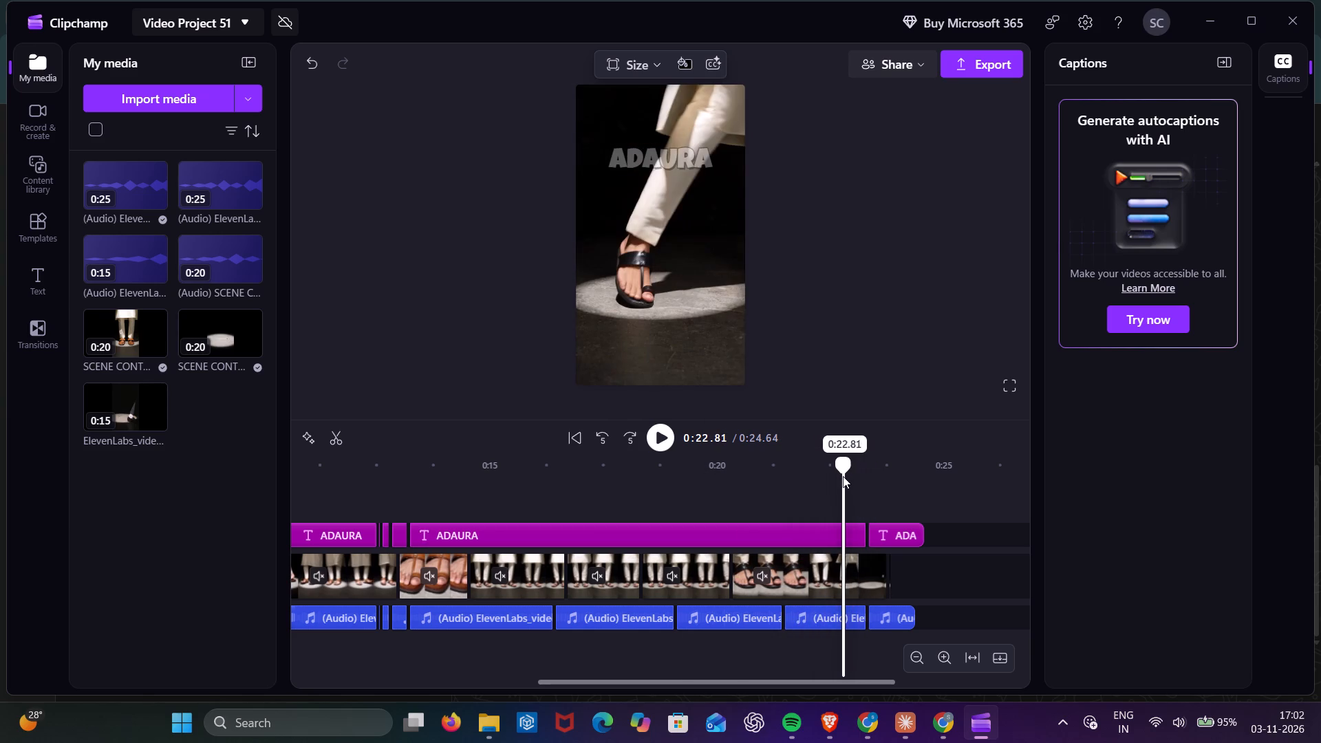
{"action": "left_click", "coordinate": [869, 581]}
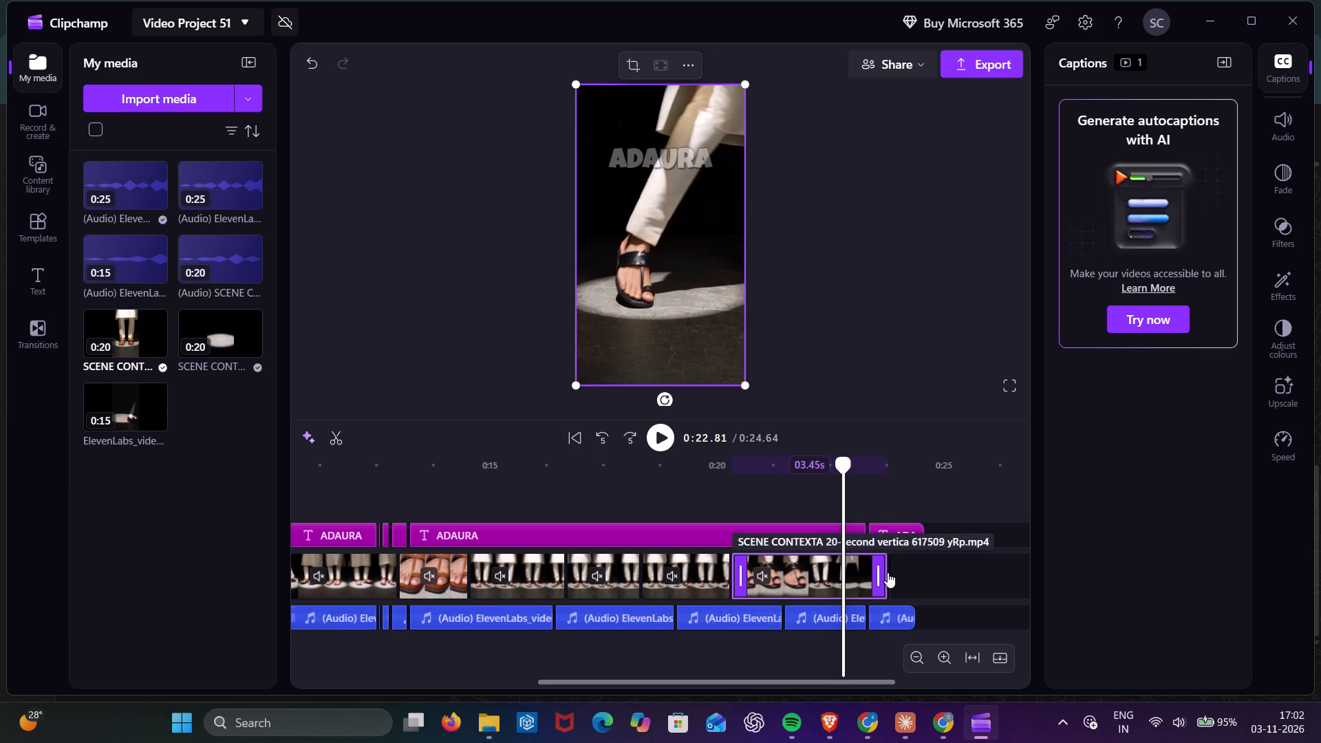
{"action": "left_click", "coordinate": [888, 573]}
{"action": "left_click", "coordinate": [932, 572]}
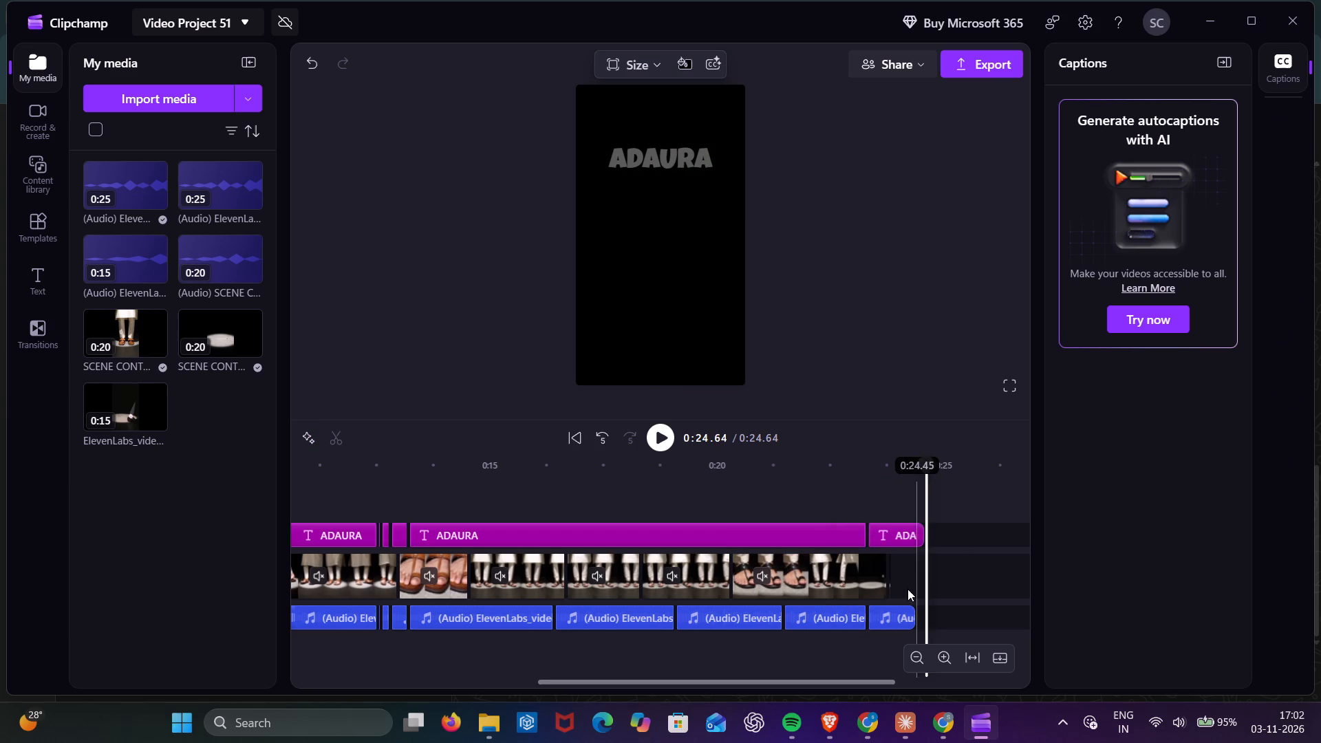
{"action": "left_click", "coordinate": [830, 491]}
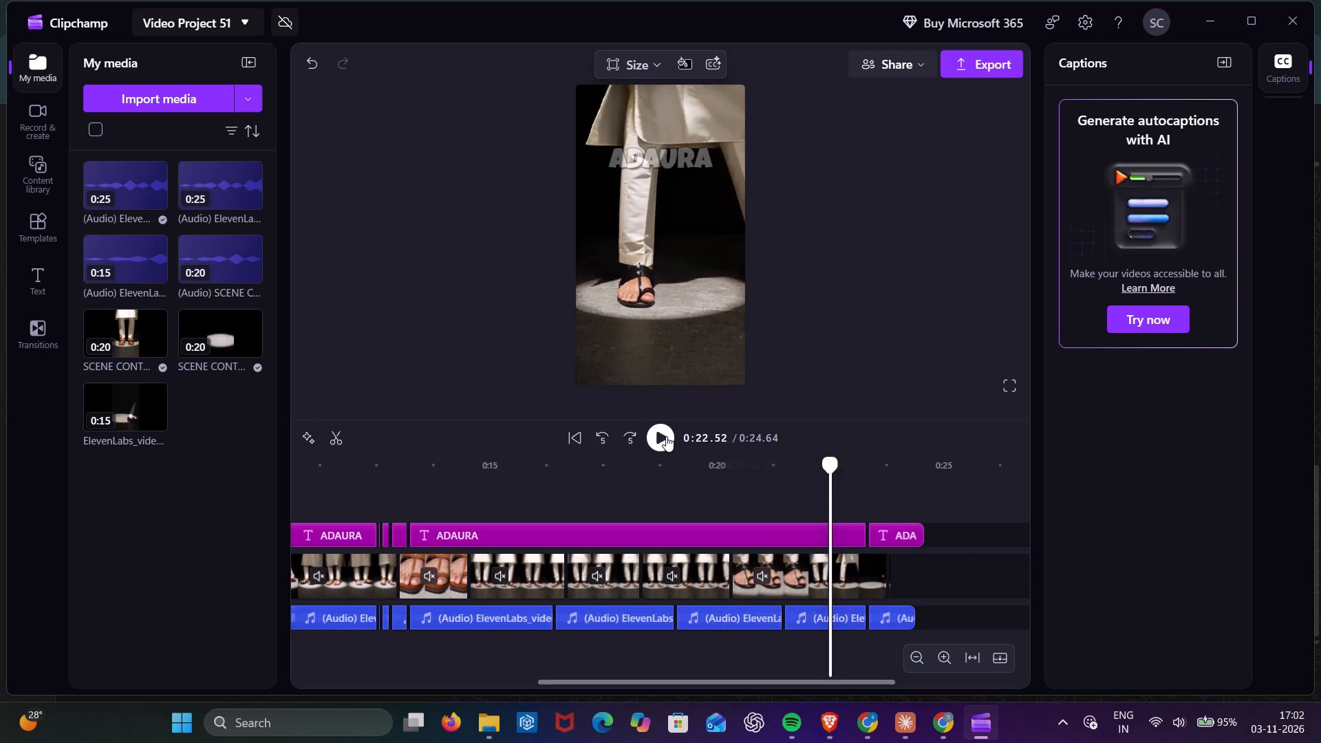
{"action": "left_click", "coordinate": [650, 433]}
{"action": "left_click", "coordinate": [652, 433]}
{"action": "double_click", "coordinate": [652, 433]}
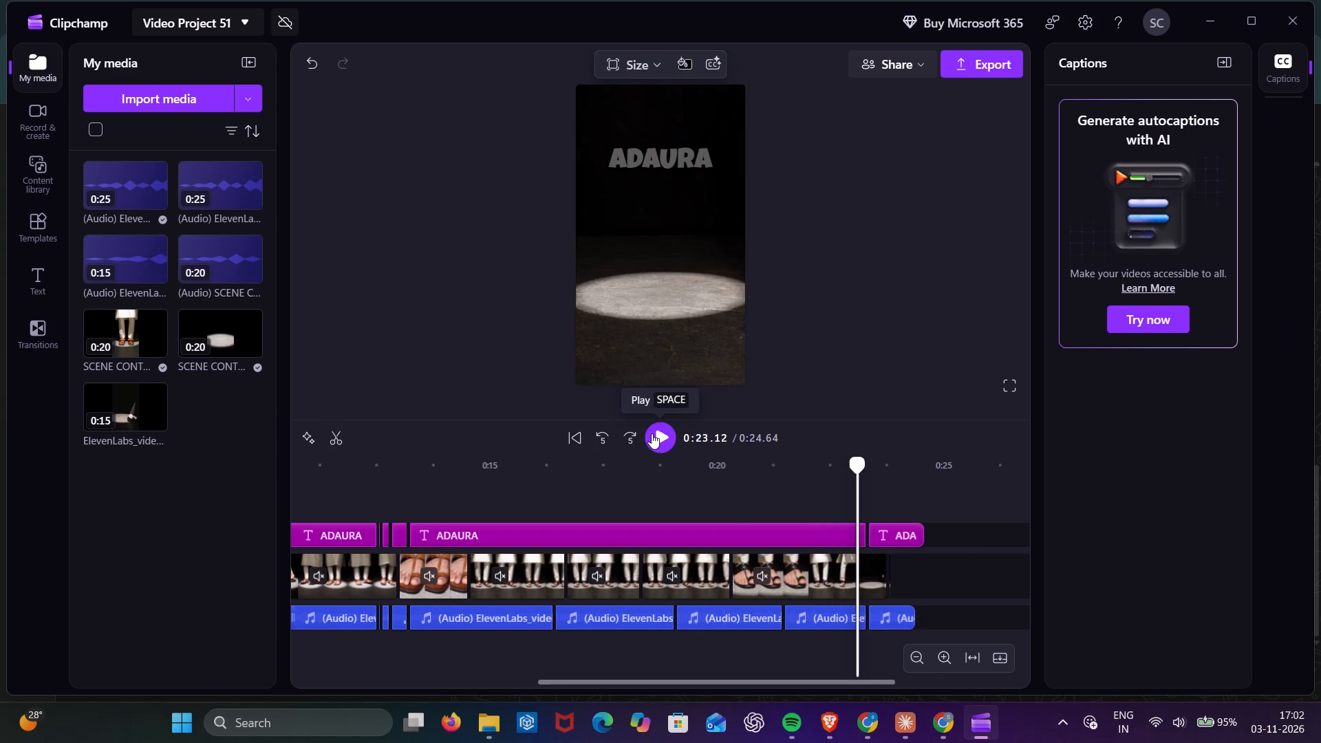
Split the ADAURA title, last video clip and audio at 0:22.65, where the sandalled foot stands in the spotlight.
{"action": "left_click", "coordinate": [802, 481]}
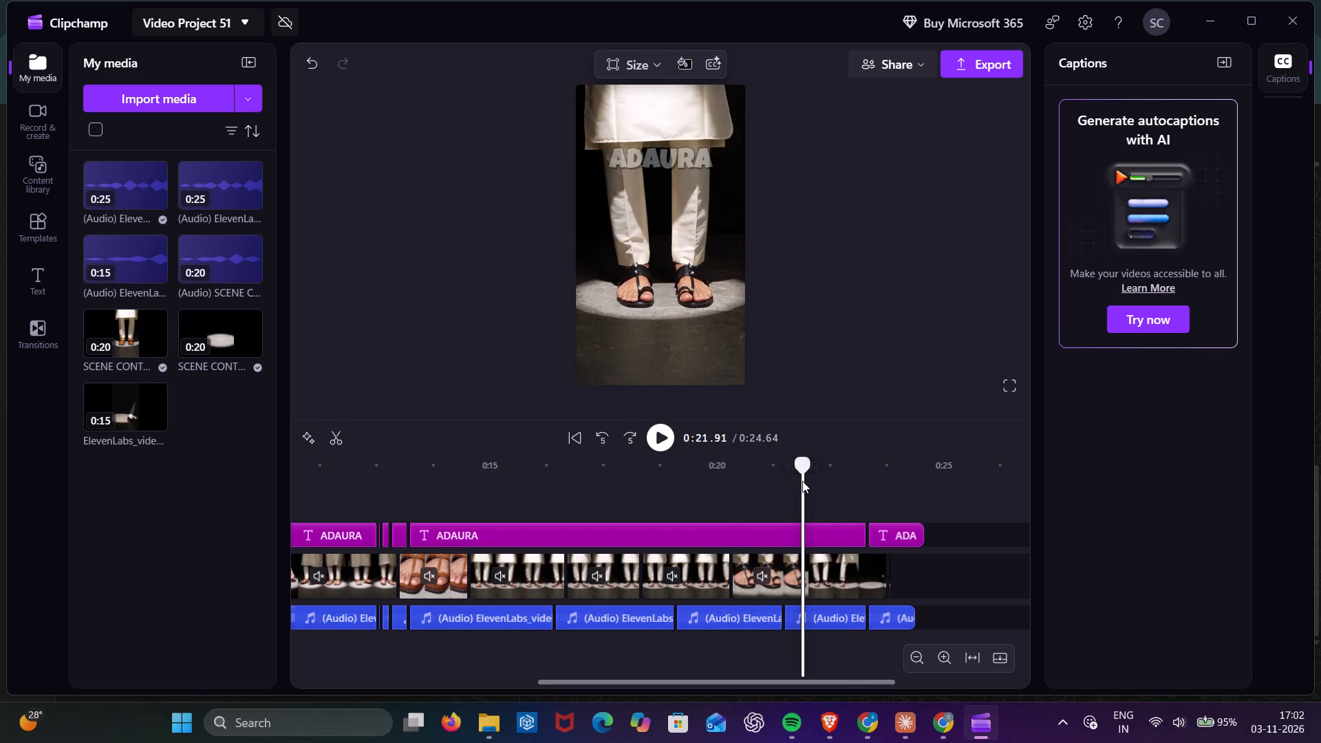
{"action": "left_click", "coordinate": [650, 436]}
{"action": "left_click", "coordinate": [655, 438]}
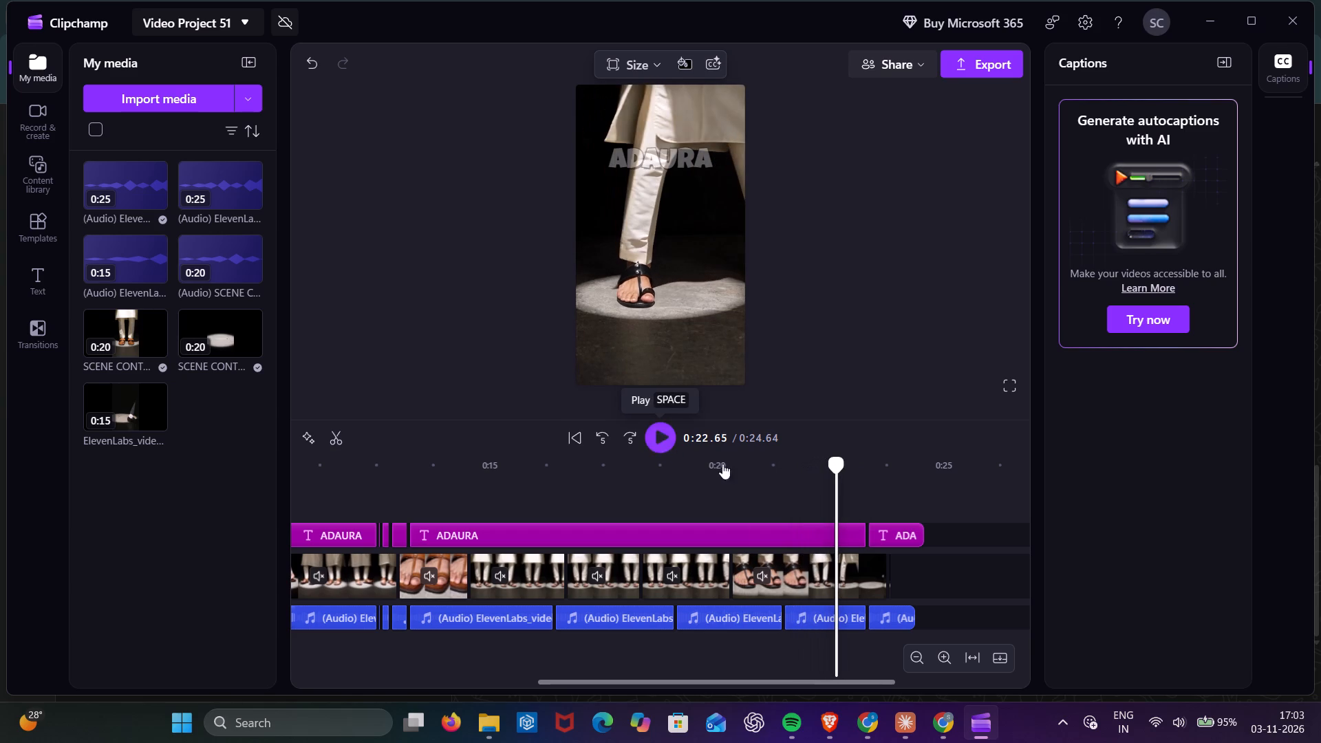
{"action": "key", "text": "s"}
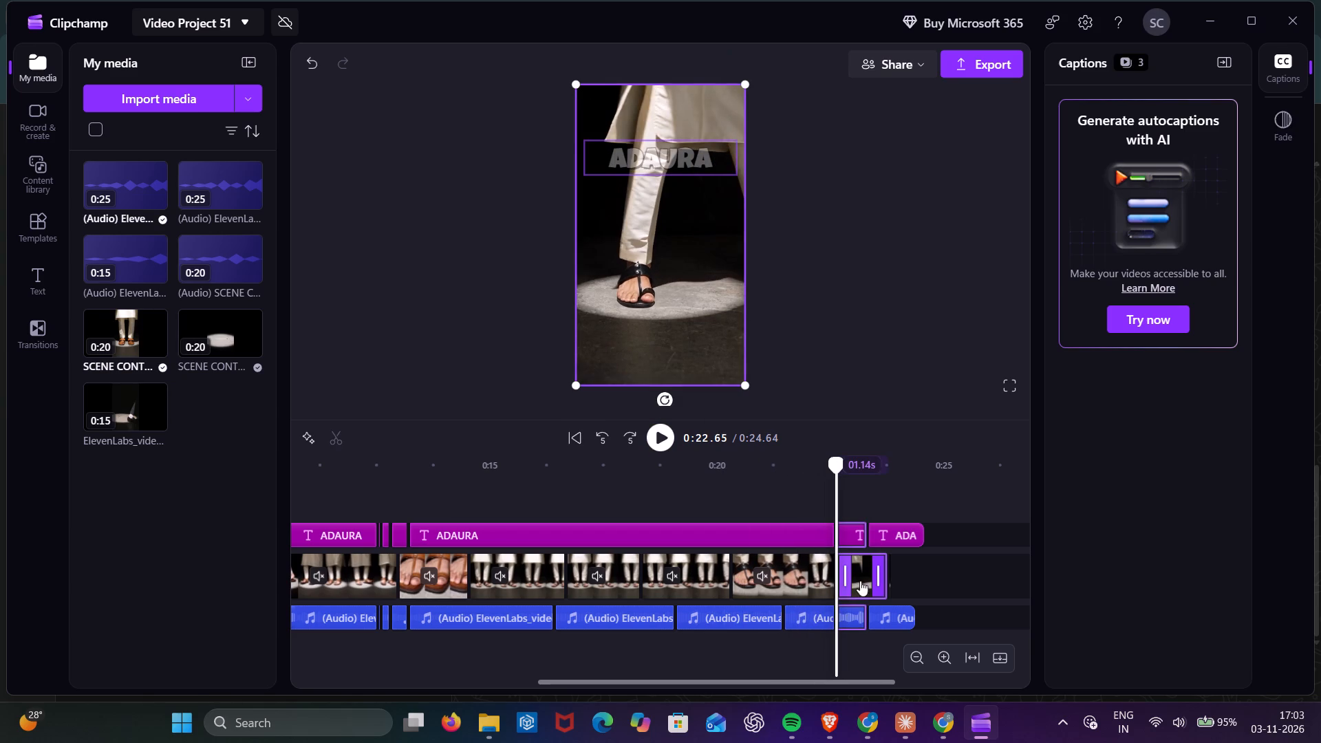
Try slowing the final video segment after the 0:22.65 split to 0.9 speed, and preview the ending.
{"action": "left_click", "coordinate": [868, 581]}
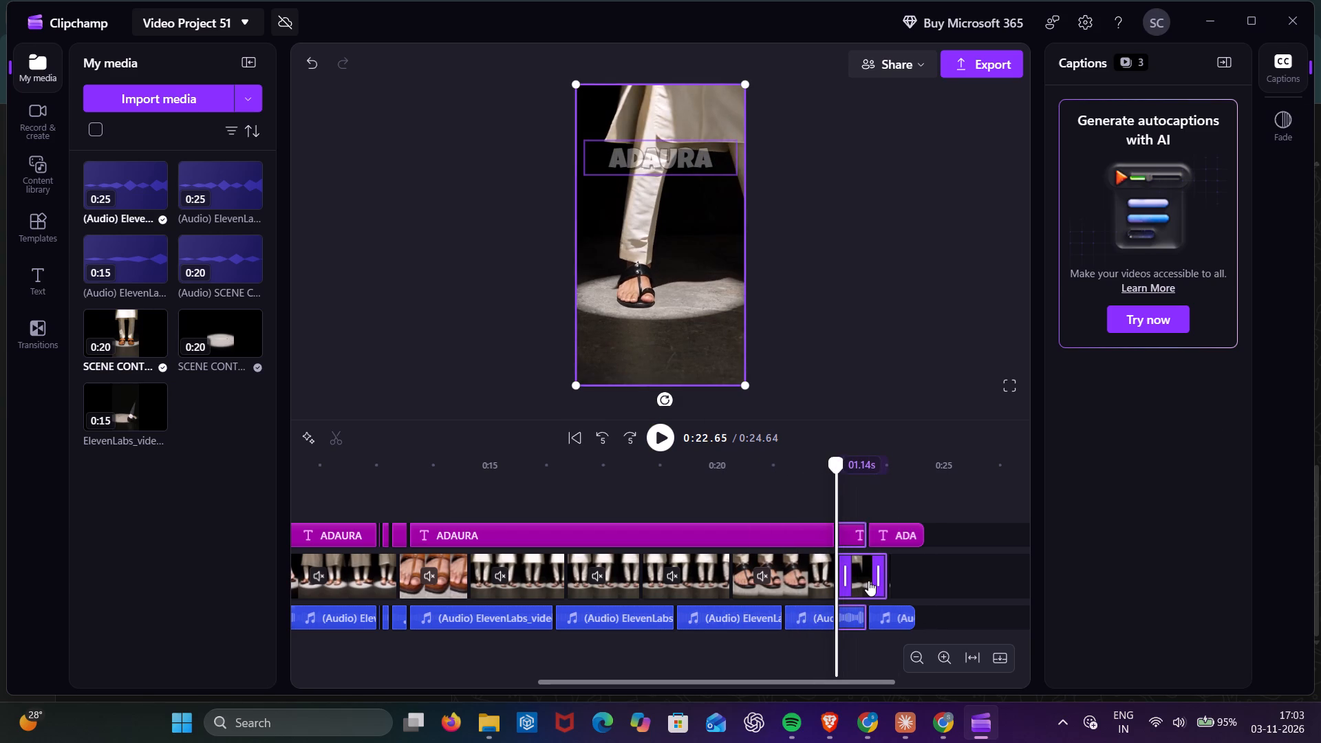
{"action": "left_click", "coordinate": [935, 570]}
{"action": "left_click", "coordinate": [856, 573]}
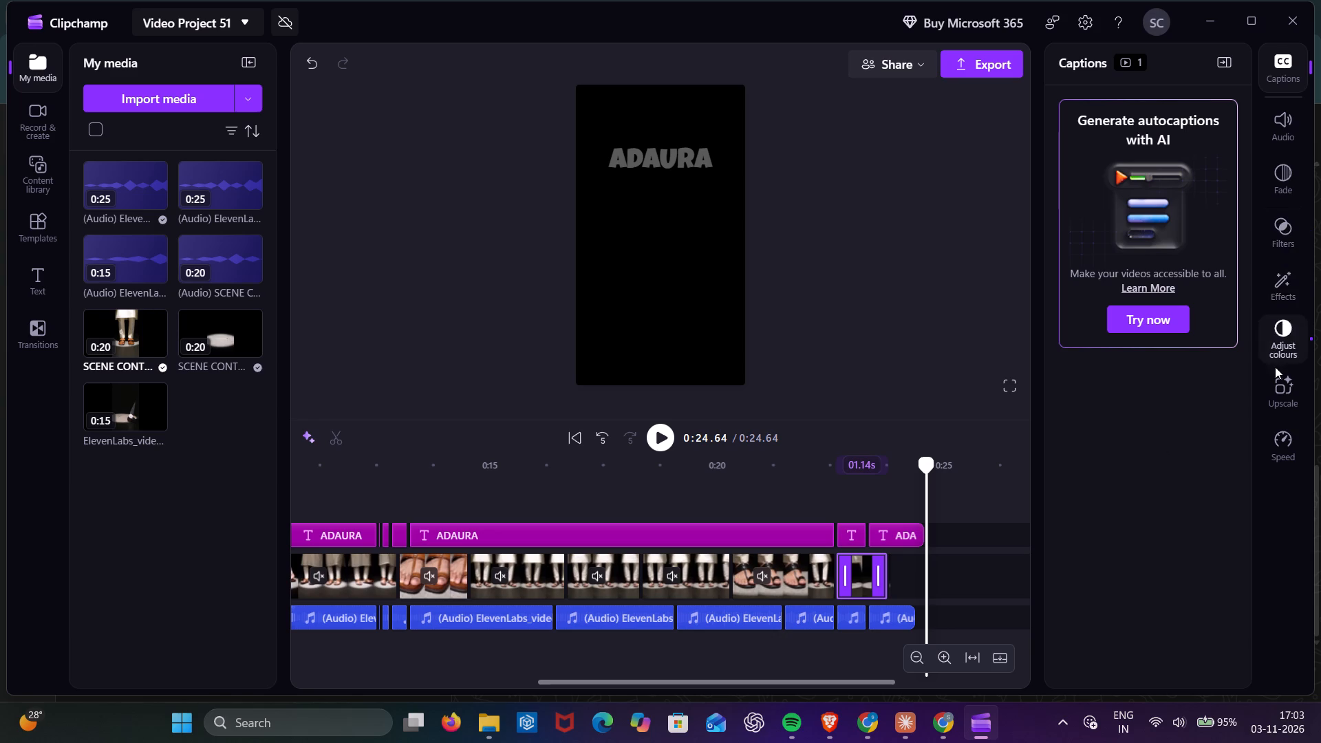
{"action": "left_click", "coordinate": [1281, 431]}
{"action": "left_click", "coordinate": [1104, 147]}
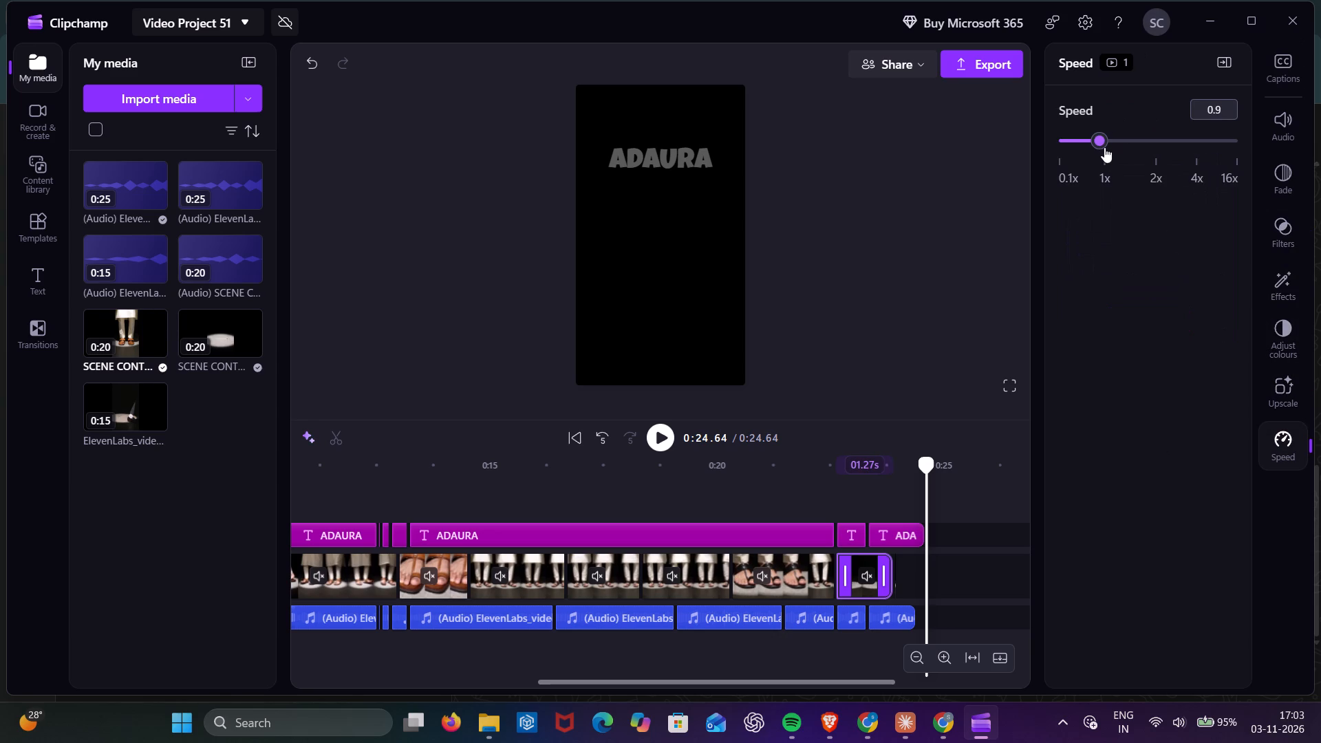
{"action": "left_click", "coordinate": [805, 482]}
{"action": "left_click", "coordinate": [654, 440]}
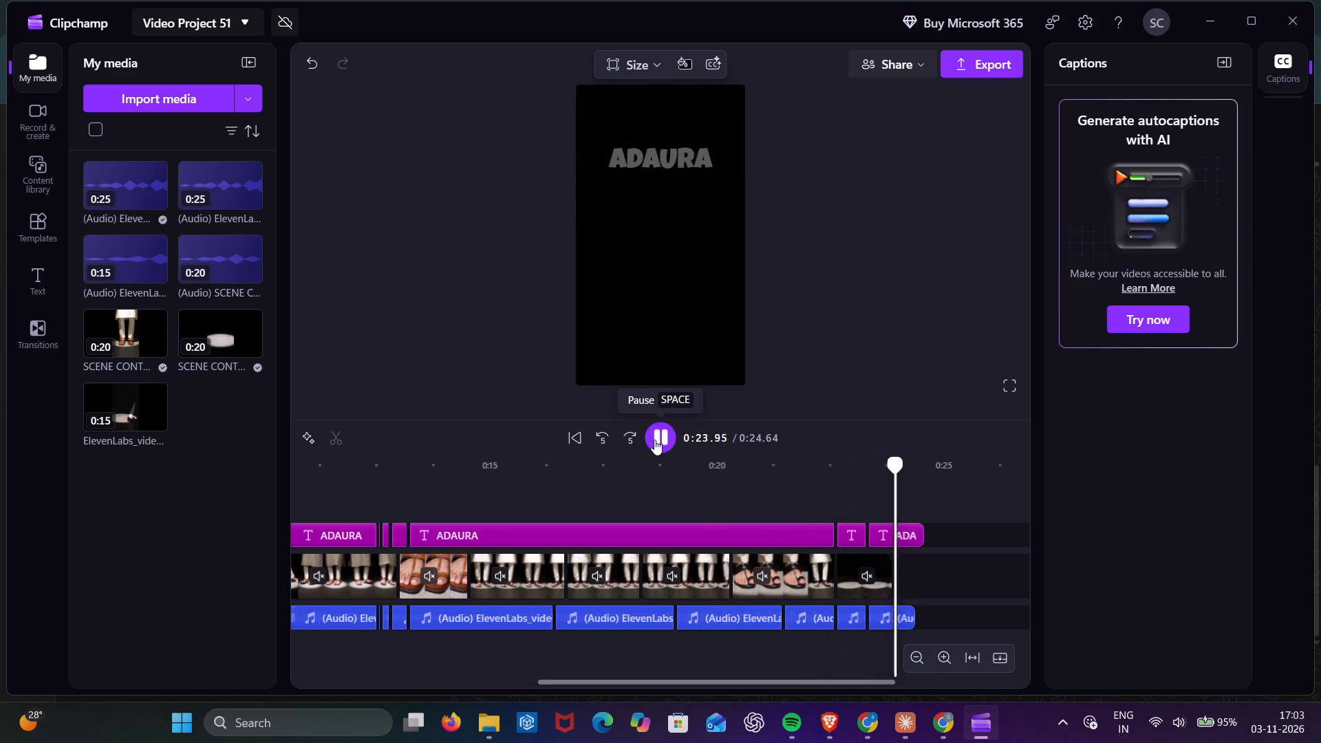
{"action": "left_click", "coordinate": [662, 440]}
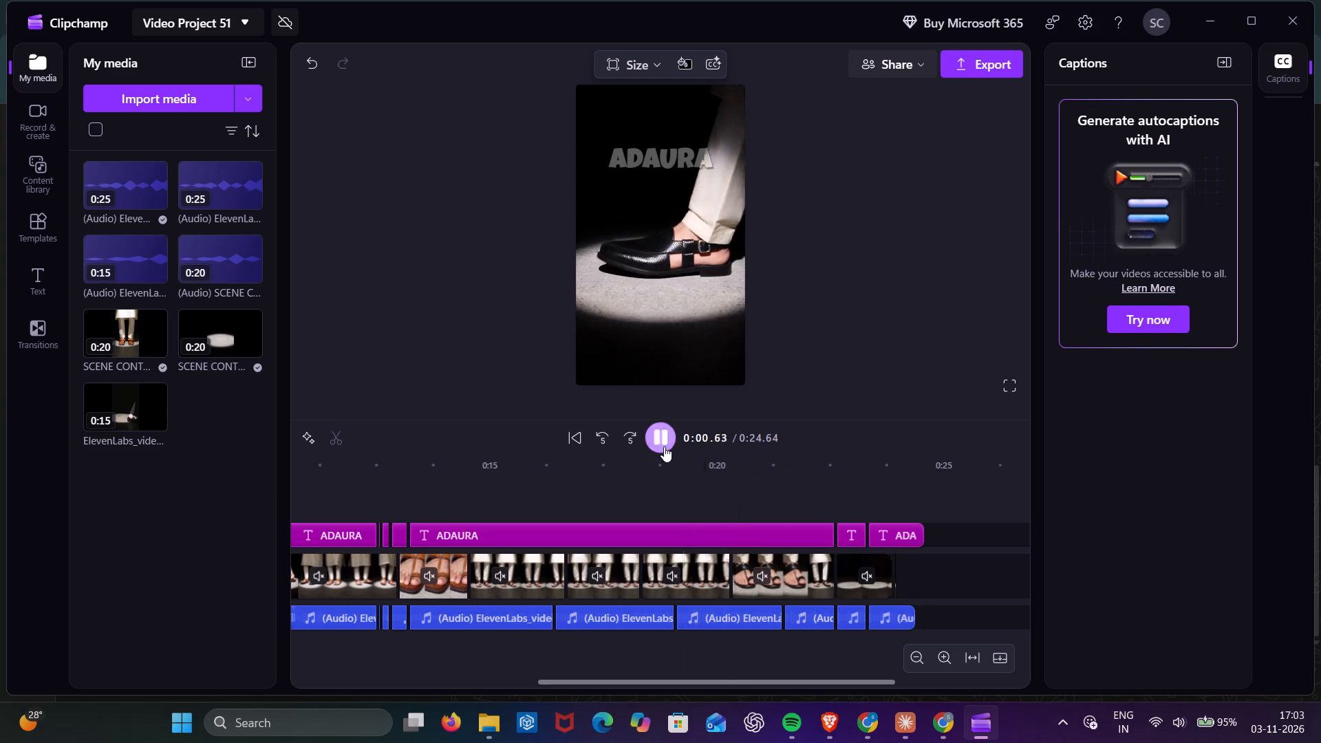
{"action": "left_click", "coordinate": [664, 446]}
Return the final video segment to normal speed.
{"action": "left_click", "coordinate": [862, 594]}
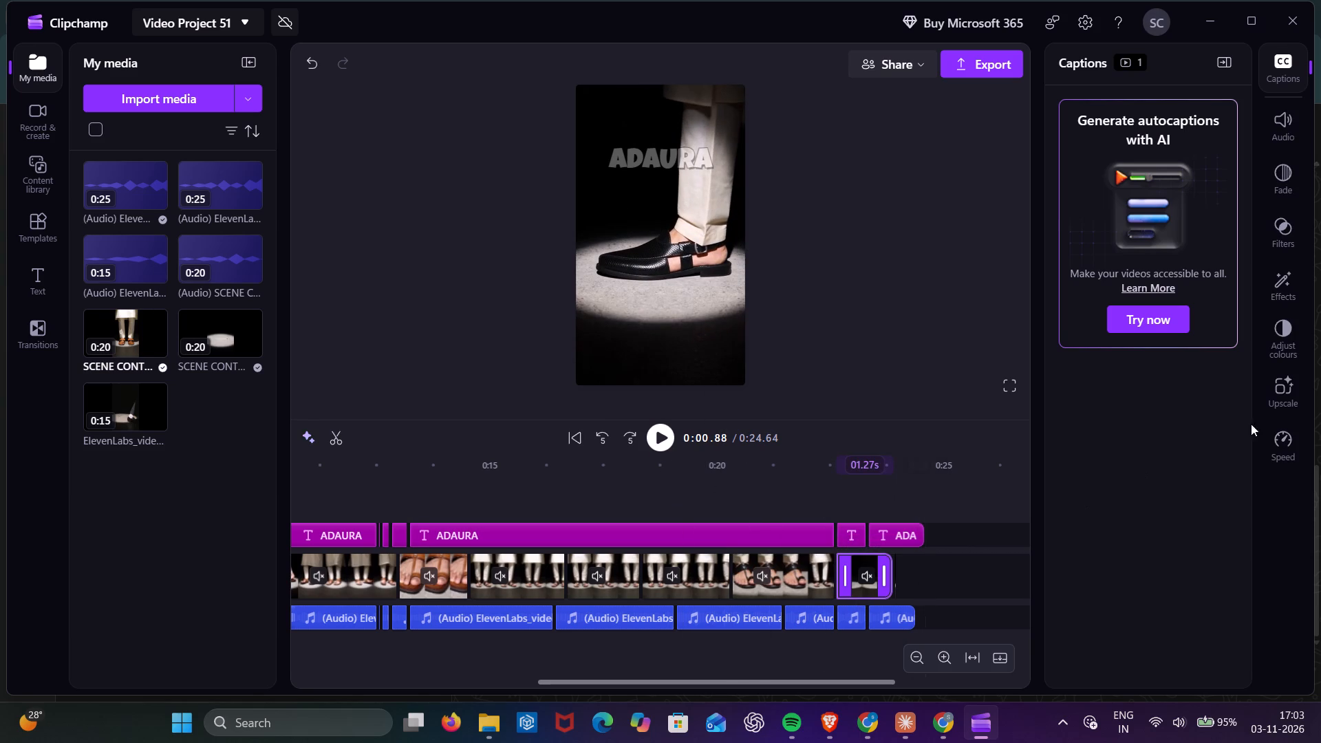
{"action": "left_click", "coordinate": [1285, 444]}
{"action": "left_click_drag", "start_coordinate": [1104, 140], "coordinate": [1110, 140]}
Play the whole video from the beginning, checking the flow through to the ending.
{"action": "left_click", "coordinate": [785, 494]}
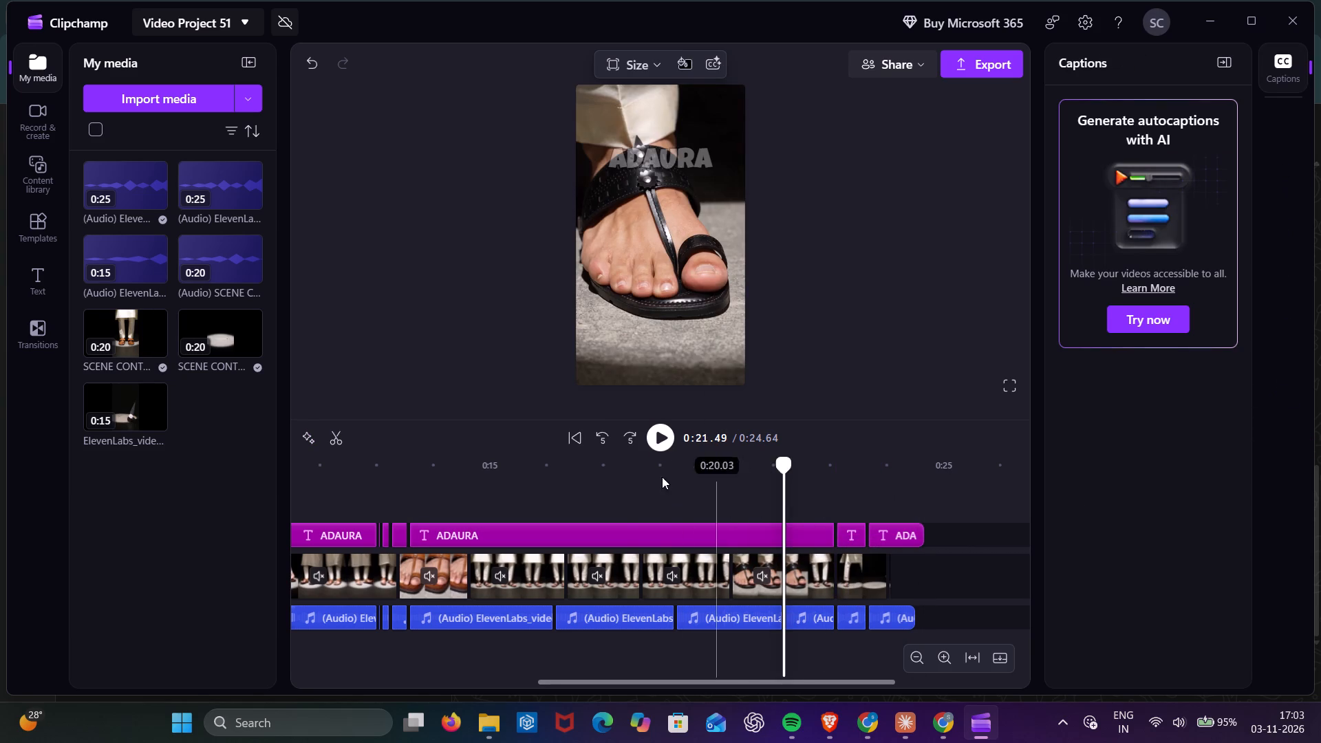
{"action": "scroll", "coordinate": [618, 477], "scroll_direction": "right", "scroll_amount": 14}
{"action": "left_click", "coordinate": [301, 479]}
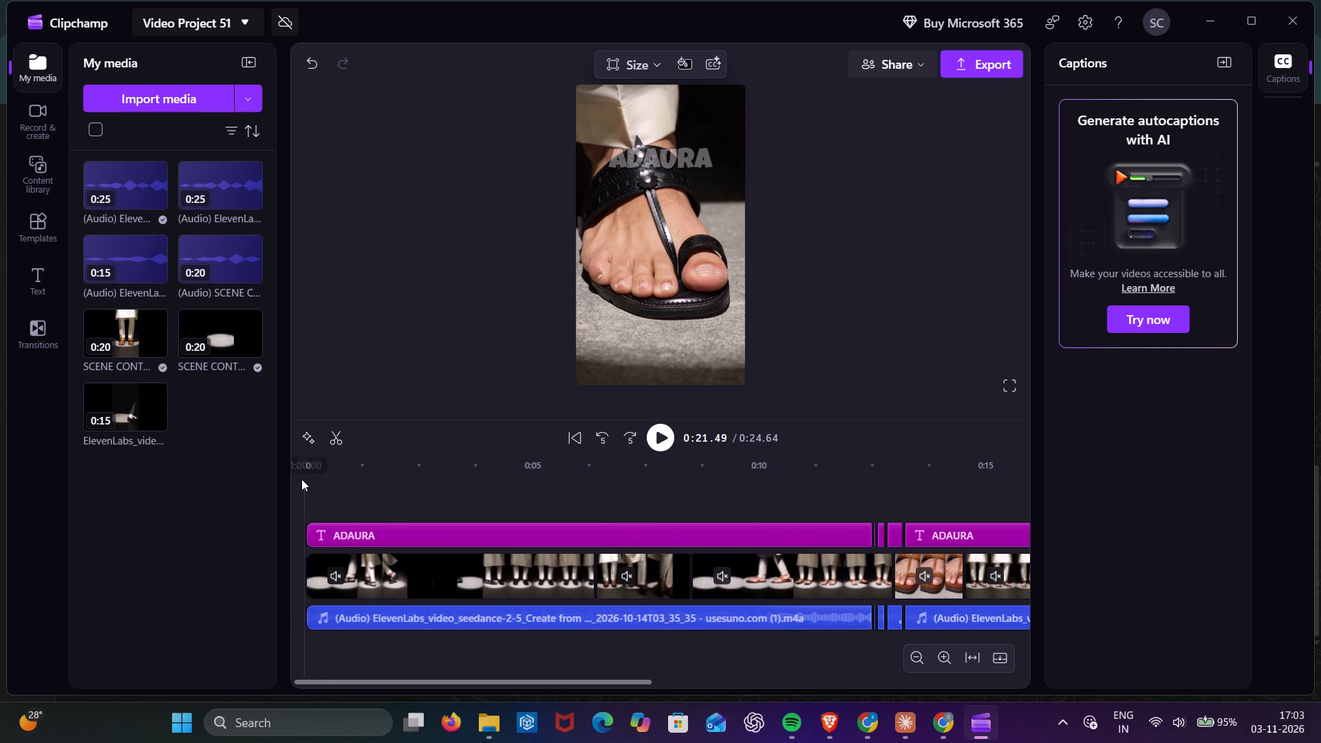
{"action": "left_click", "coordinate": [663, 446]}
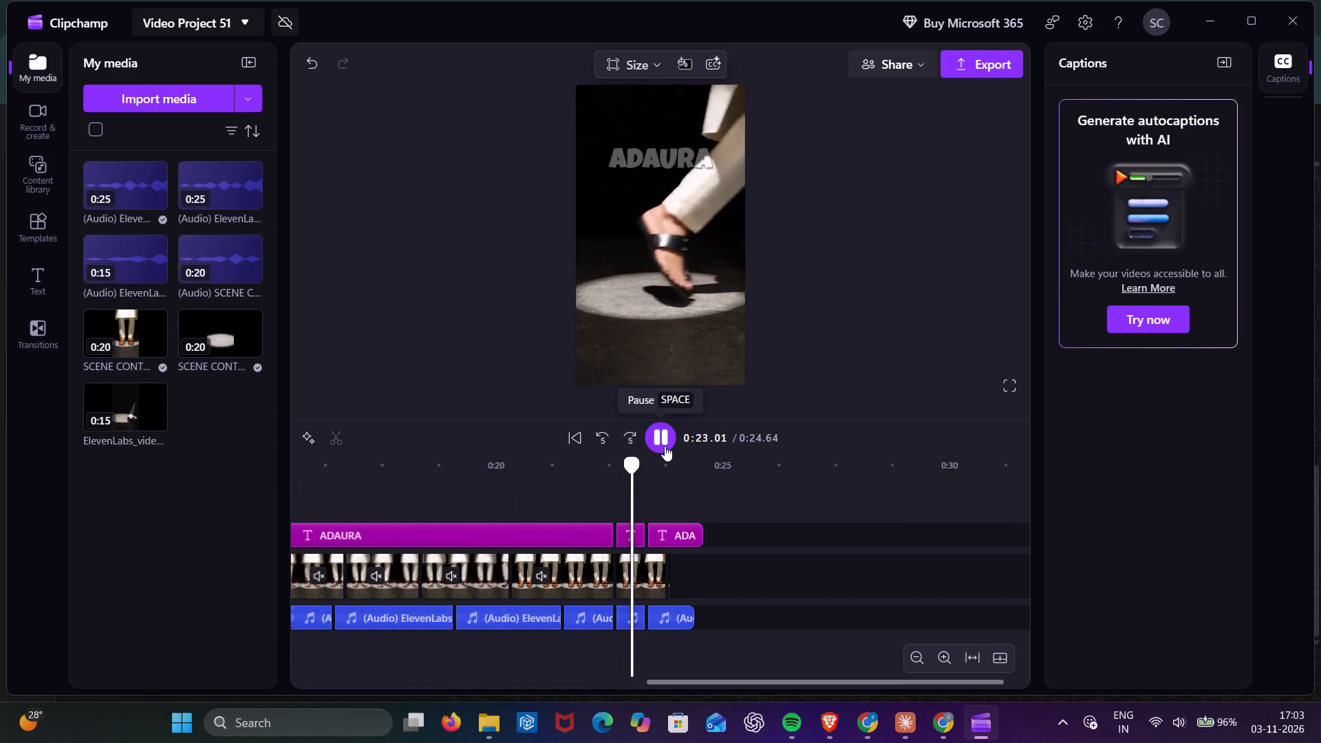
{"action": "left_click", "coordinate": [665, 446]}
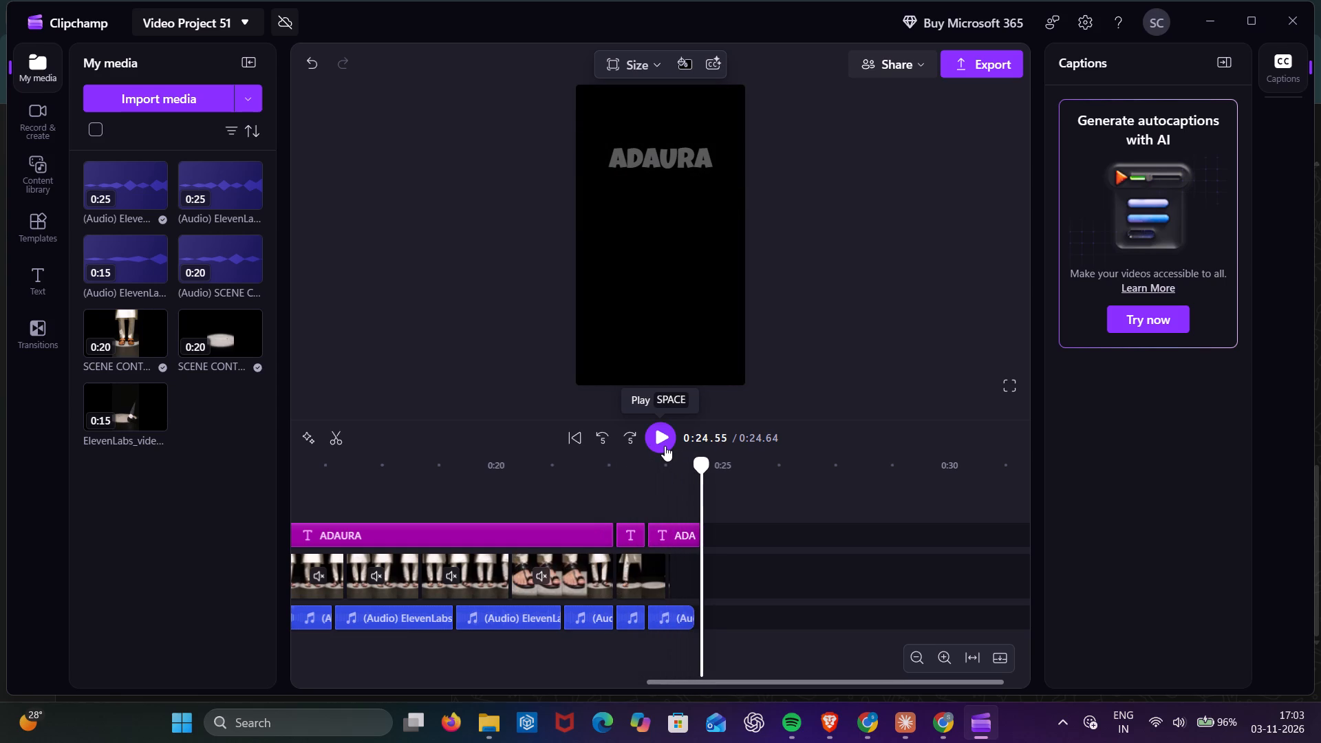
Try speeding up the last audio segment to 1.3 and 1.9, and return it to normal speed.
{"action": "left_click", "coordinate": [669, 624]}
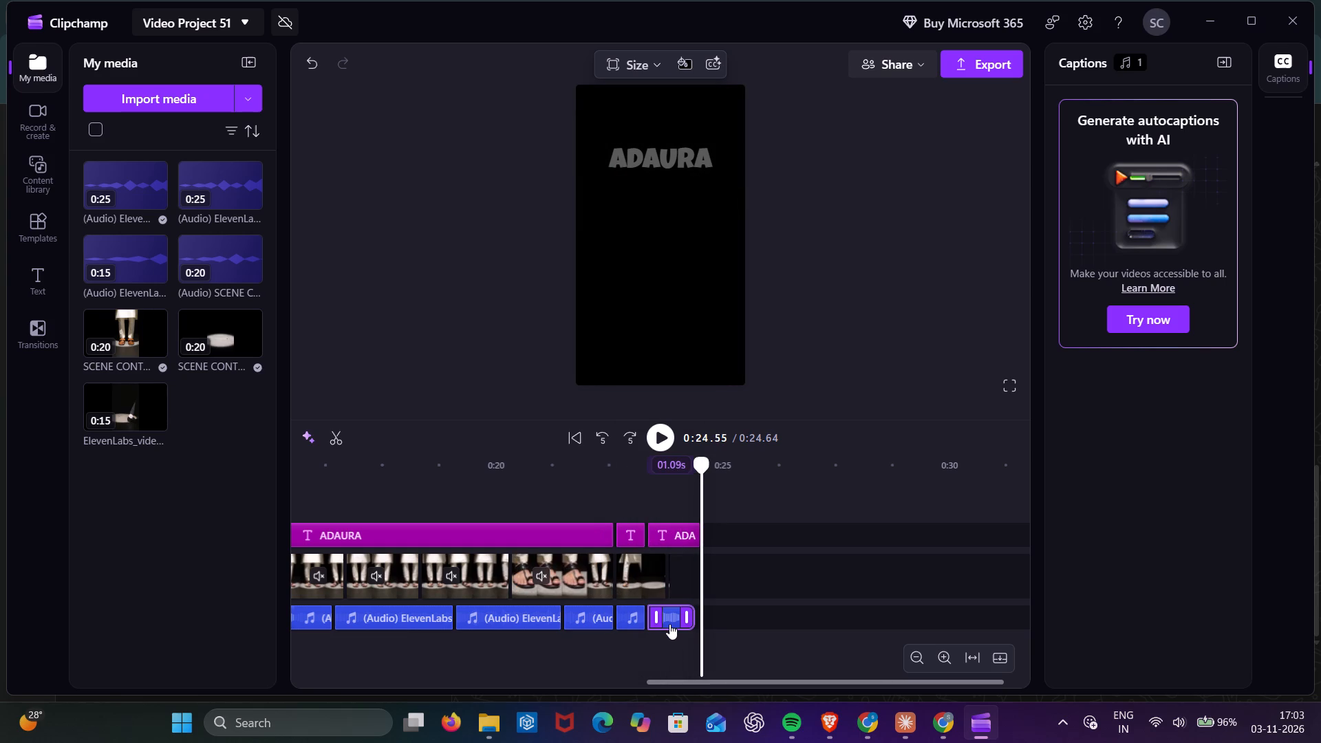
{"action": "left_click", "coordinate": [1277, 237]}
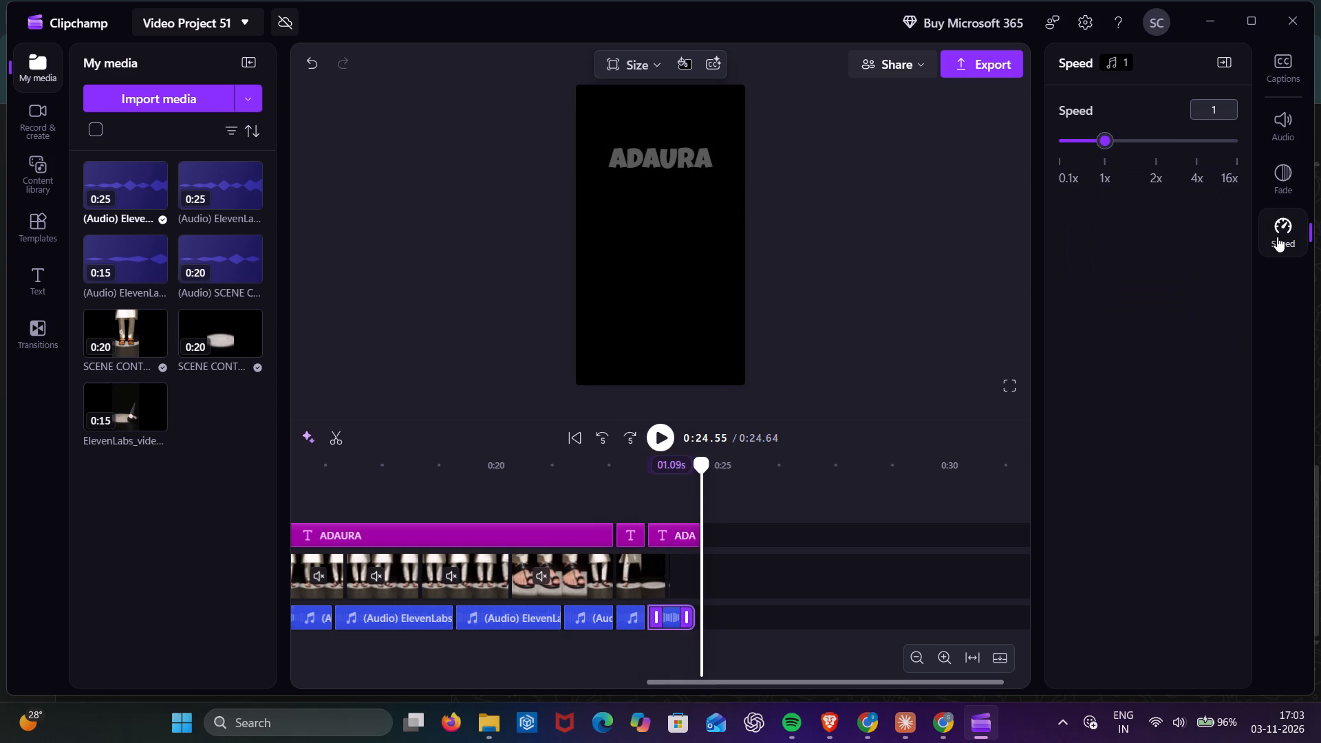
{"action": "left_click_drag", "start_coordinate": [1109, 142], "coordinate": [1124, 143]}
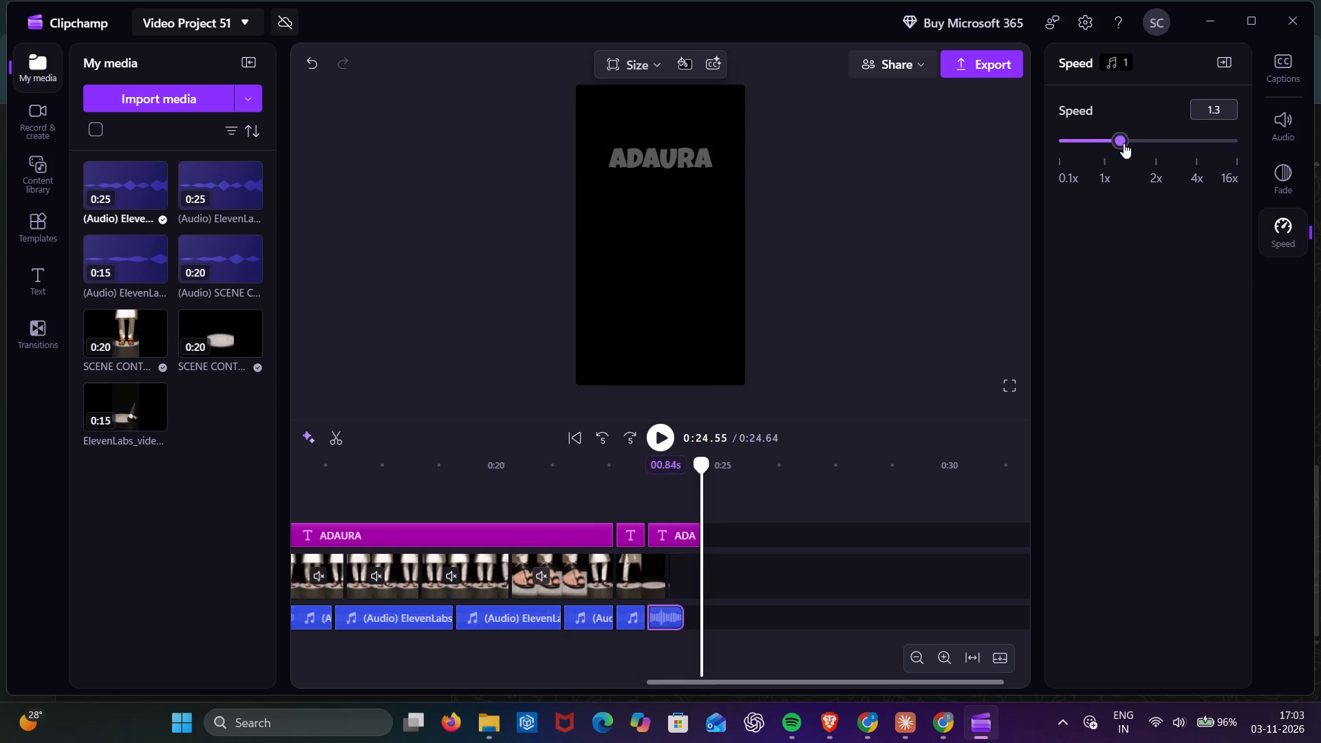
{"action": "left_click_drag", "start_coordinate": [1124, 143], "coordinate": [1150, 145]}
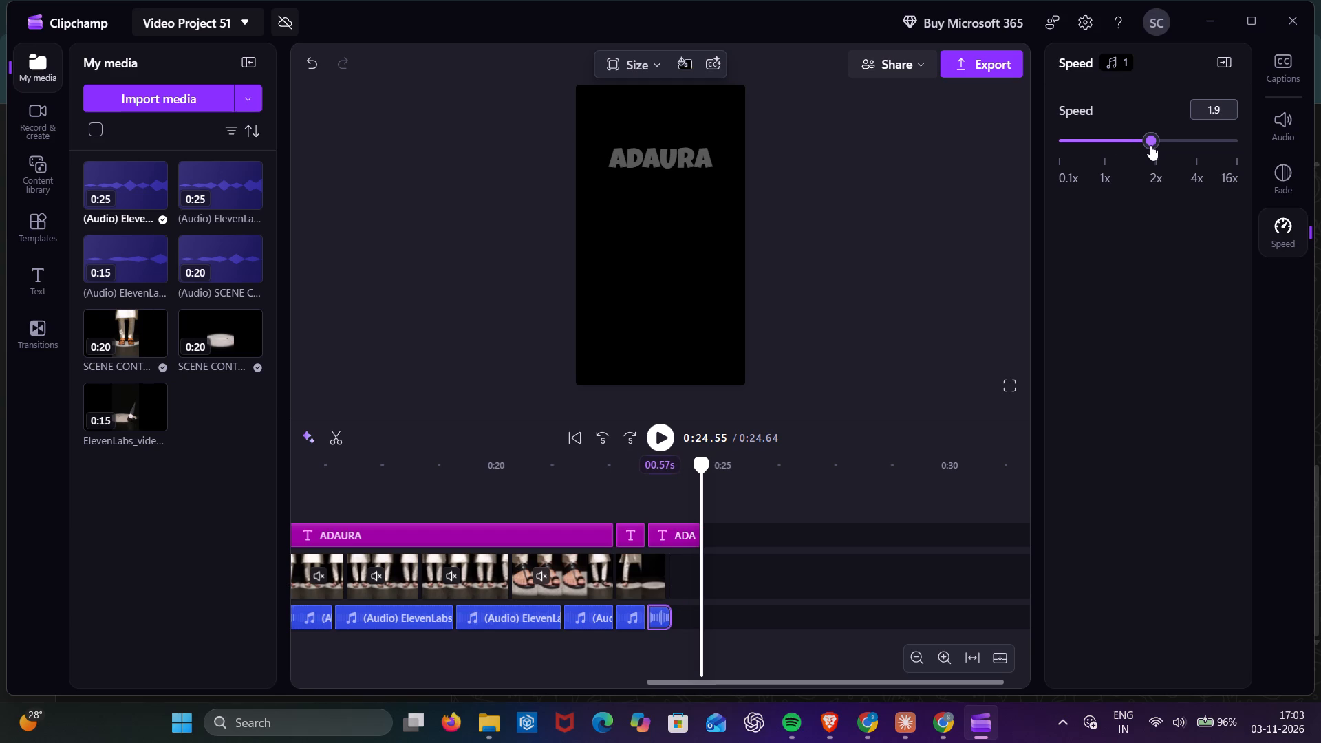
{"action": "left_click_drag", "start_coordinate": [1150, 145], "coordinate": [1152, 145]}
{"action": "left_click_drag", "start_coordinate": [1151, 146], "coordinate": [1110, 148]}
Replay the ending from about 0:22.5, checking how the last video segment and audio finish.
{"action": "left_click", "coordinate": [611, 506]}
{"action": "left_click", "coordinate": [659, 447]}
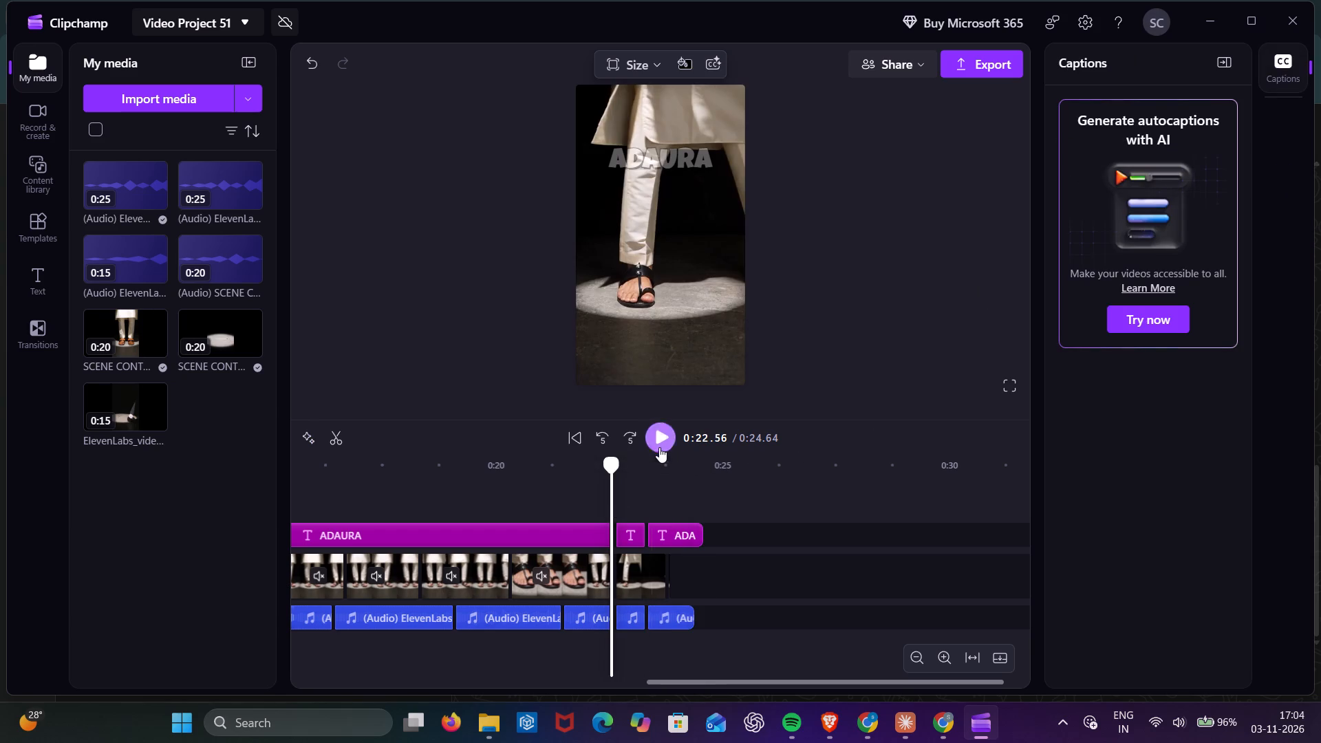
{"action": "left_click", "coordinate": [658, 447]}
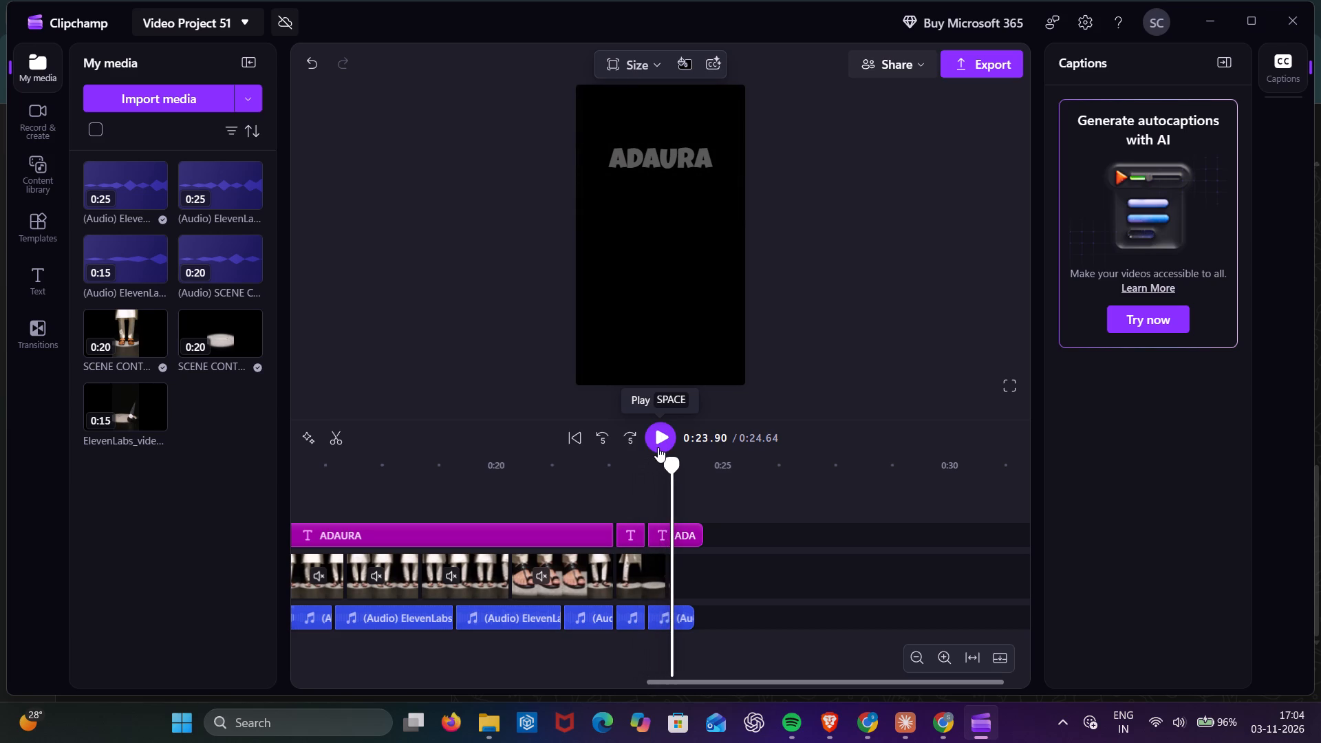
{"action": "left_click", "coordinate": [658, 447]}
{"action": "left_click", "coordinate": [658, 447]}
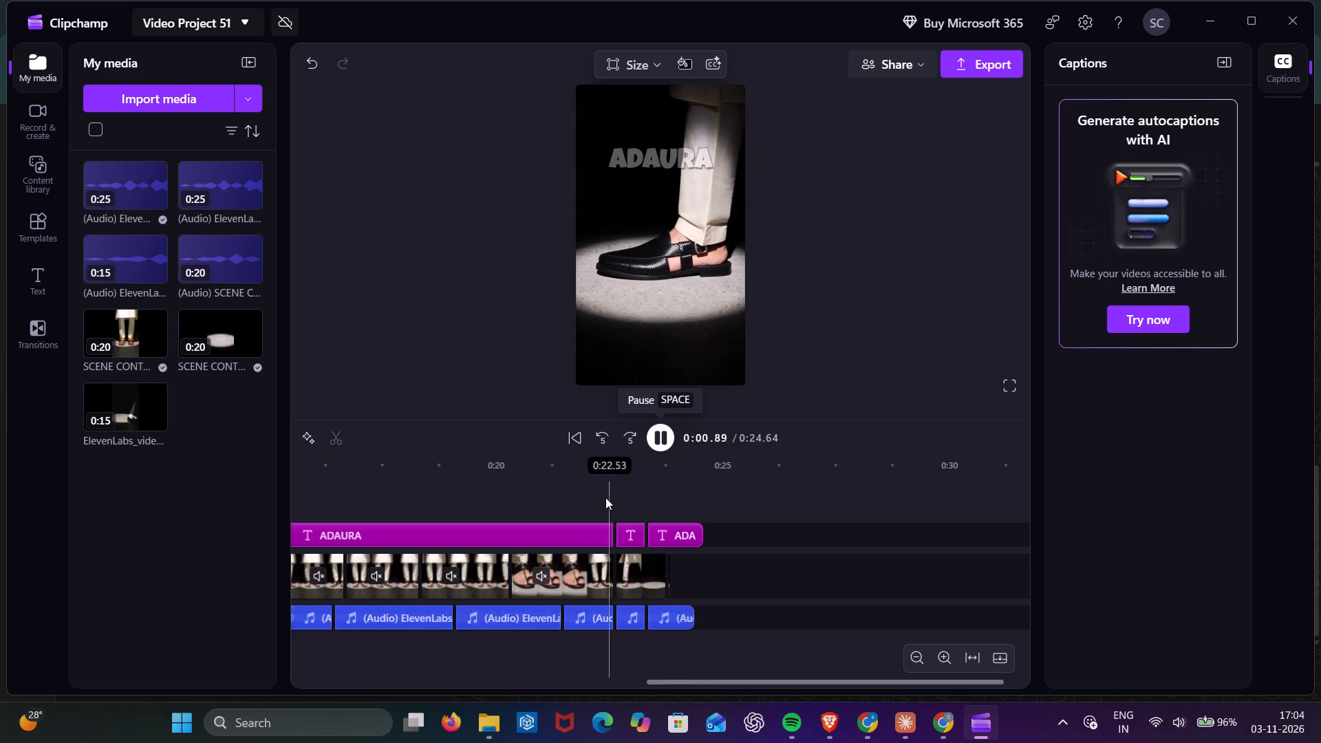
{"action": "left_click", "coordinate": [605, 495]}
{"action": "left_click", "coordinate": [664, 438]}
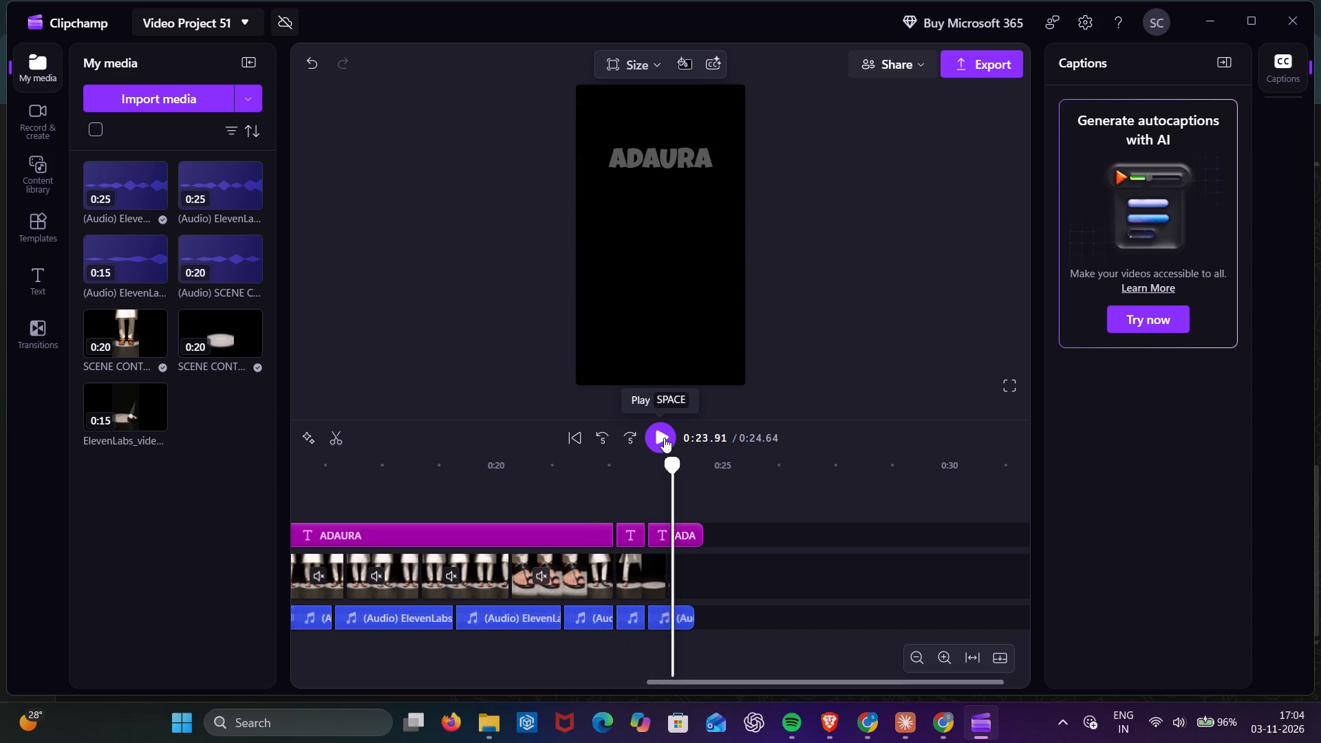
{"action": "left_click", "coordinate": [664, 438]}
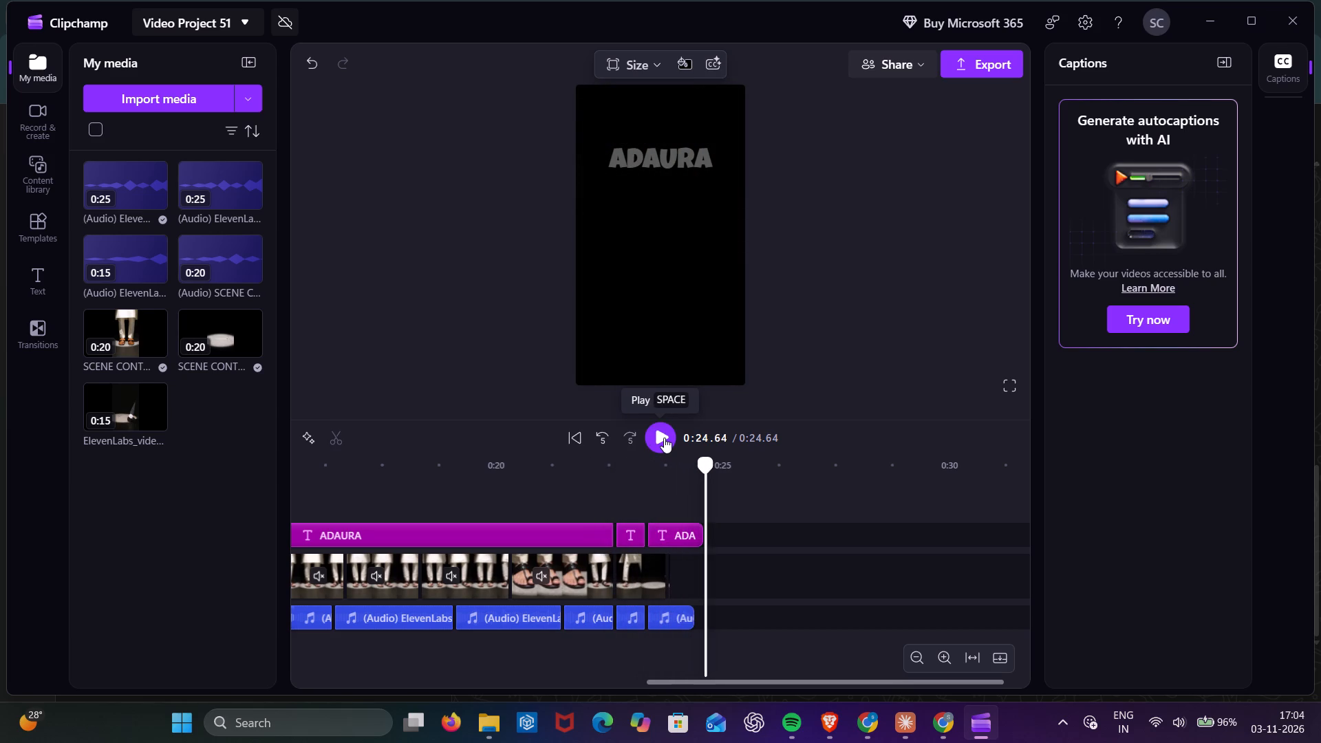
Play the complete video again from the start to the end as an overall check.
{"action": "scroll", "coordinate": [595, 493], "scroll_direction": "right", "scroll_amount": 12}
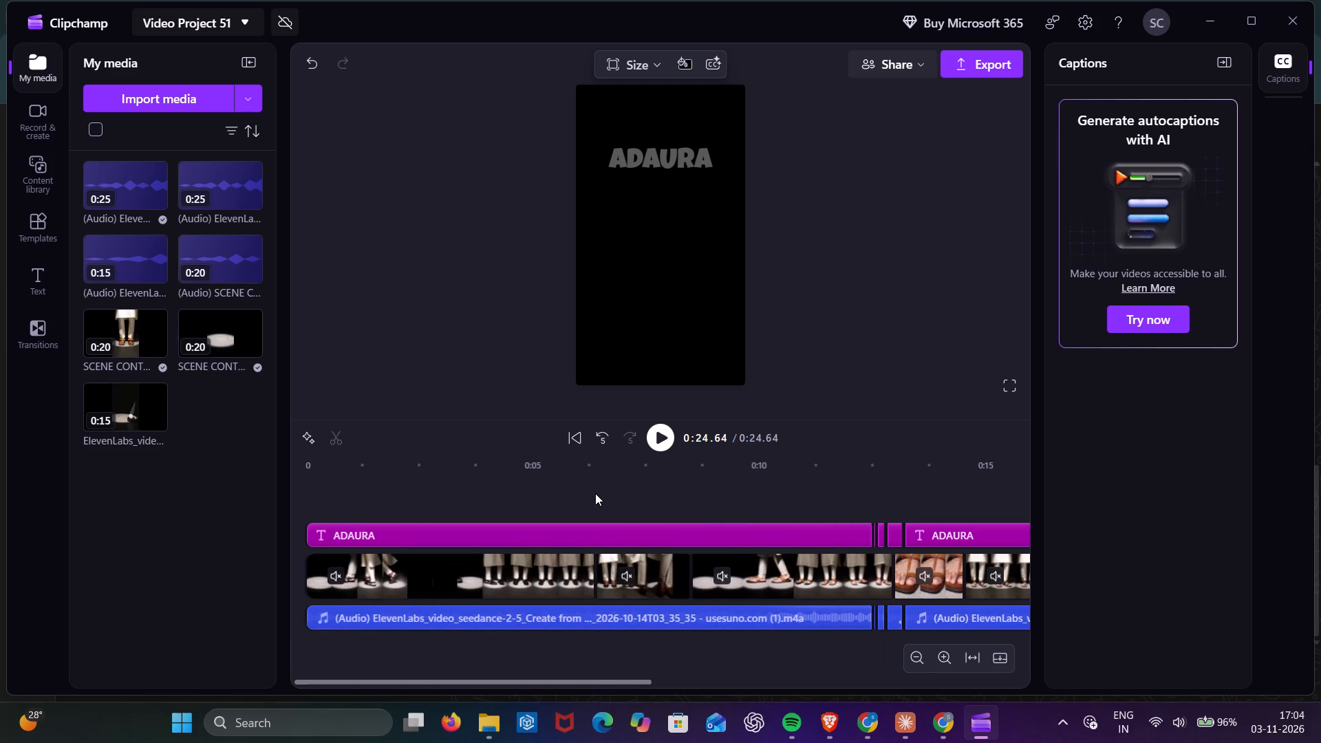
{"action": "scroll", "coordinate": [595, 493], "scroll_direction": "left", "scroll_amount": 6}
{"action": "scroll", "coordinate": [616, 491], "scroll_direction": "right", "scroll_amount": 8}
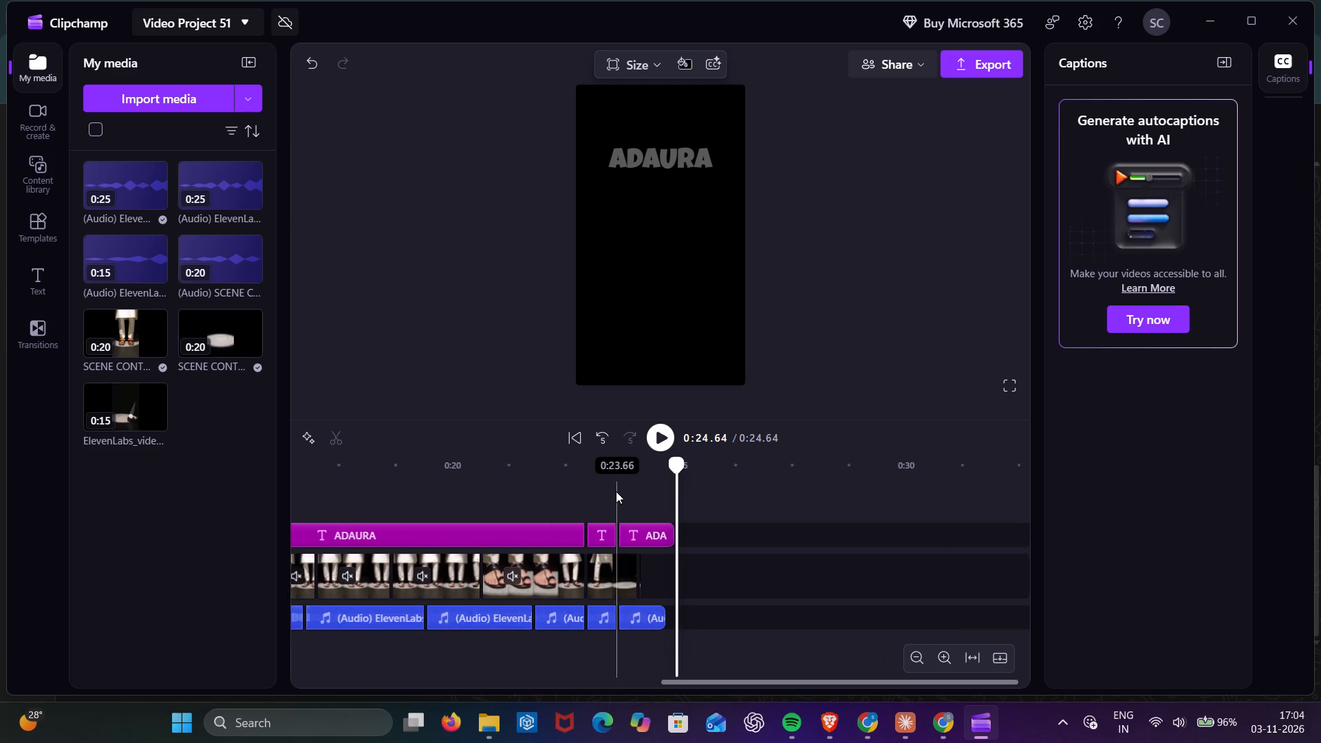
{"action": "left_click", "coordinate": [309, 495]}
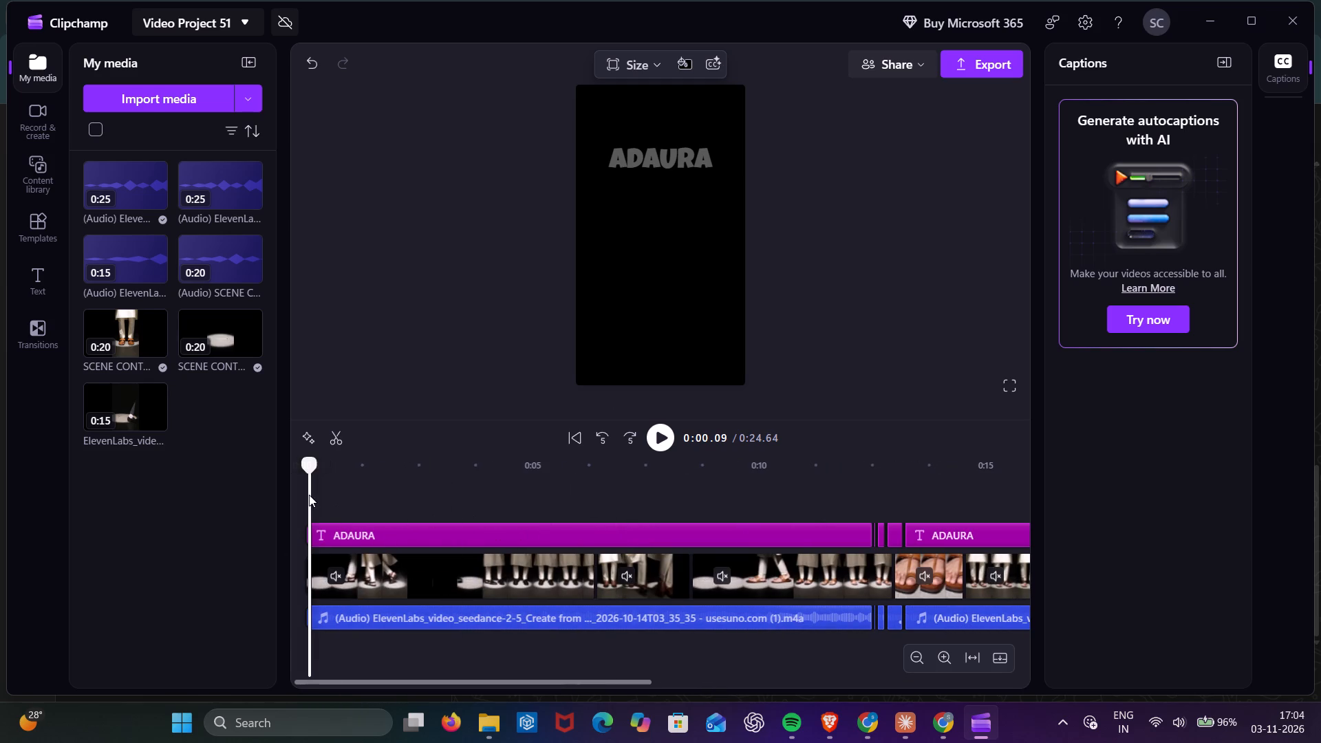
{"action": "left_click", "coordinate": [659, 446]}
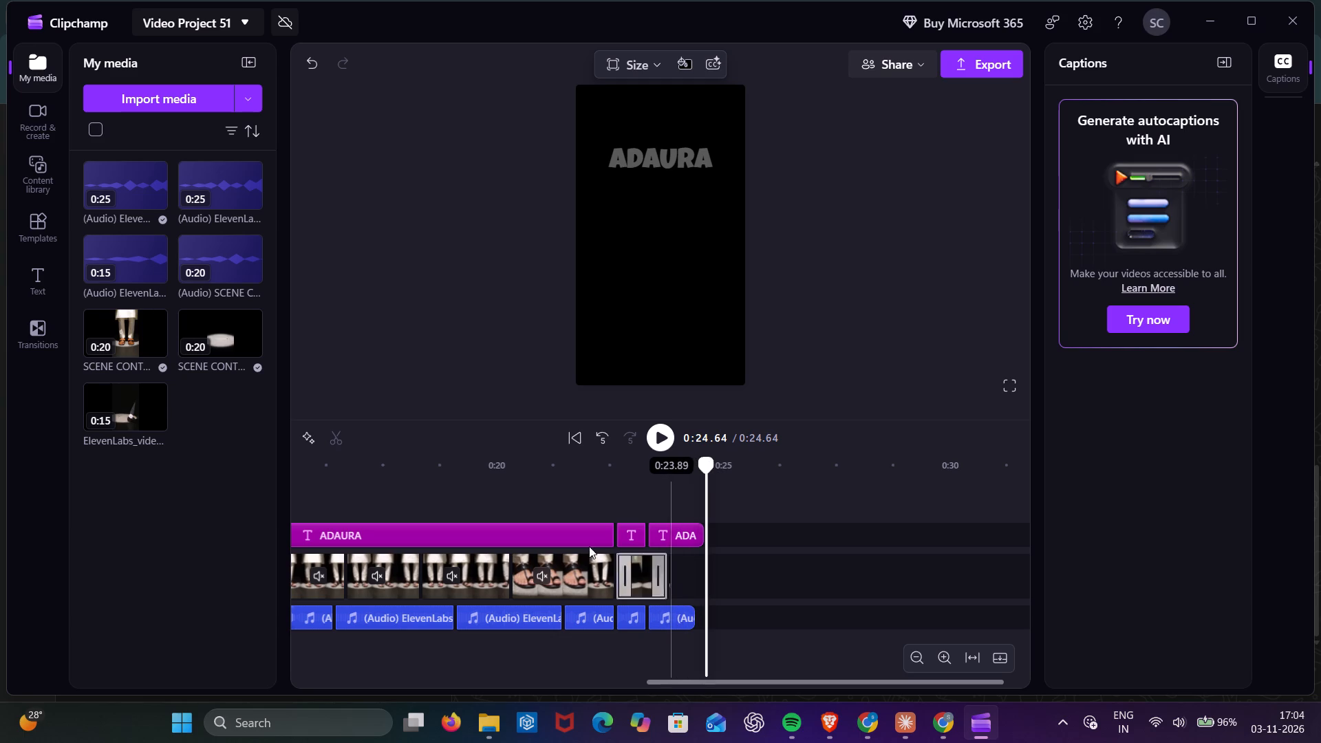
Split the last ADAURA text and audio segments at 0:23.95 and delete the pieces after the cut.
{"action": "left_click", "coordinate": [674, 503]}
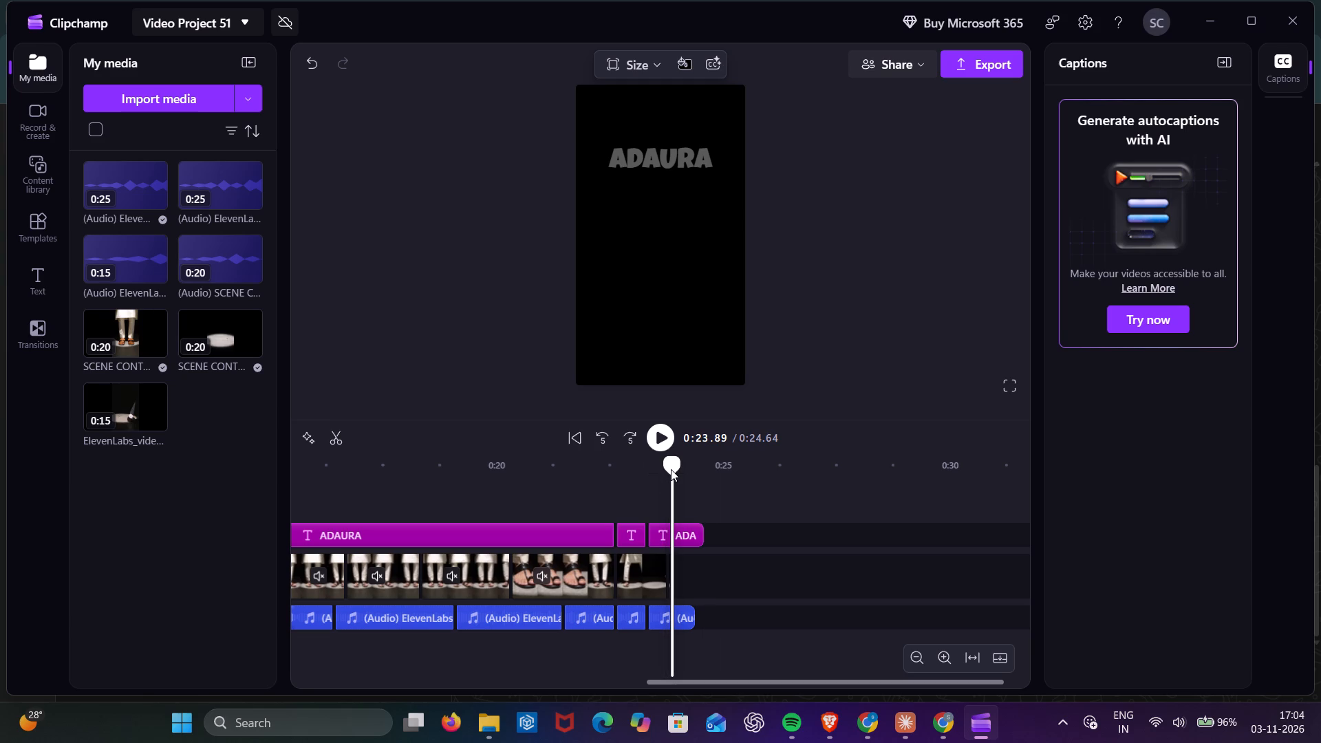
{"action": "left_click", "coordinate": [671, 469]}
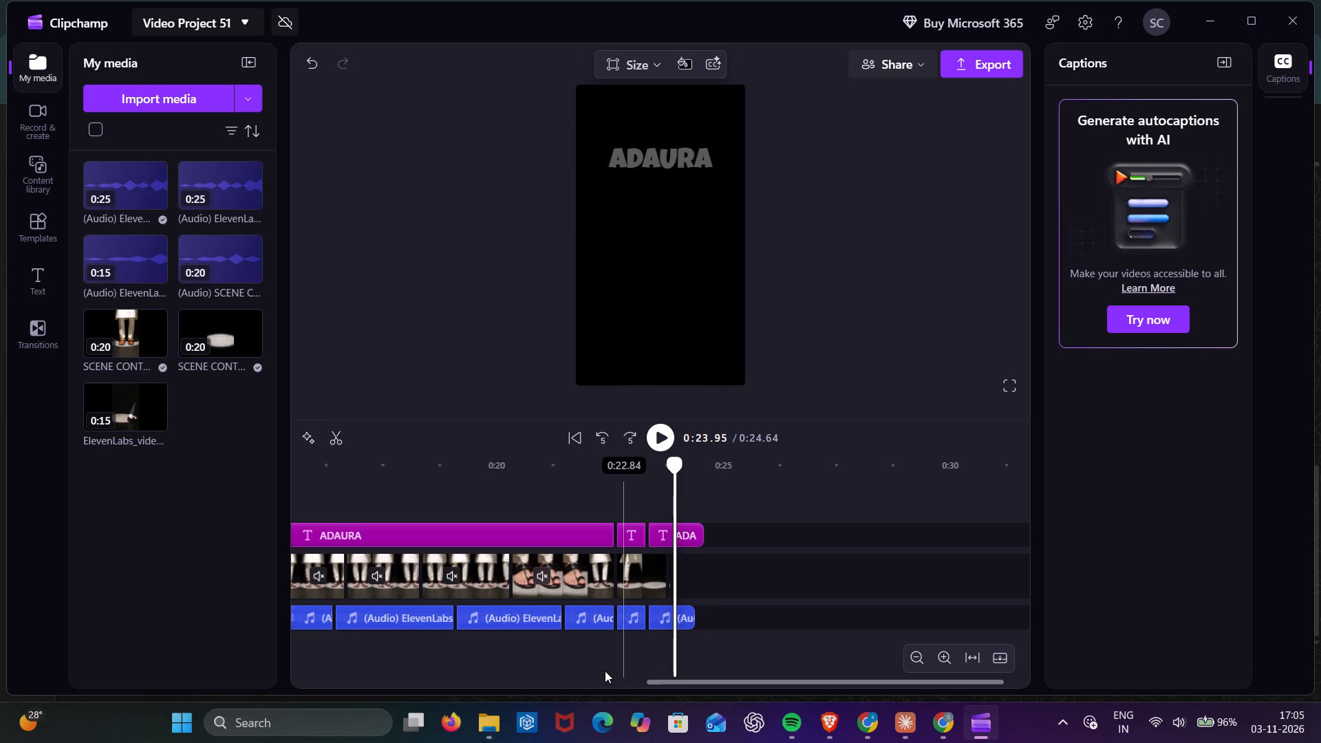
{"action": "key", "text": "s"}
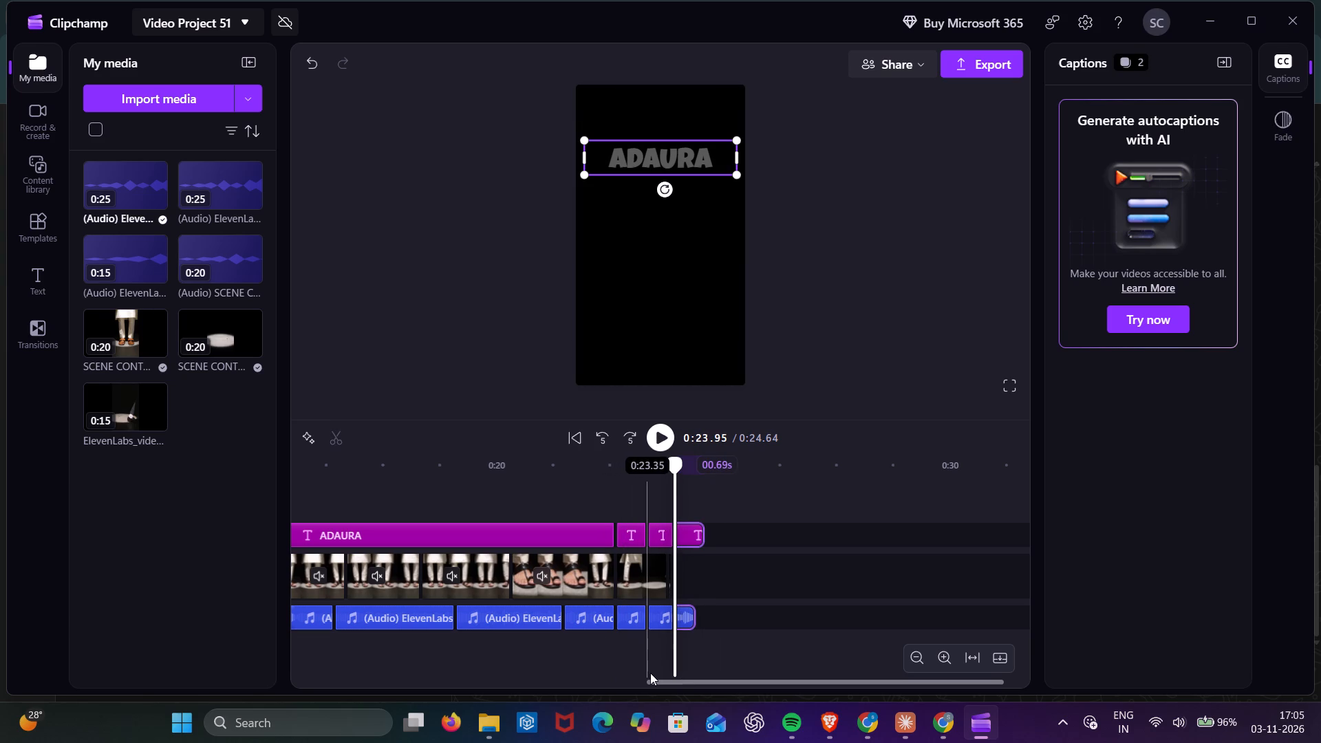
{"action": "key", "text": "Delete"}
Replay the trimmed ending from about 0:23, and check the video again from about 0:10.6 to the end.
{"action": "left_click", "coordinate": [634, 508]}
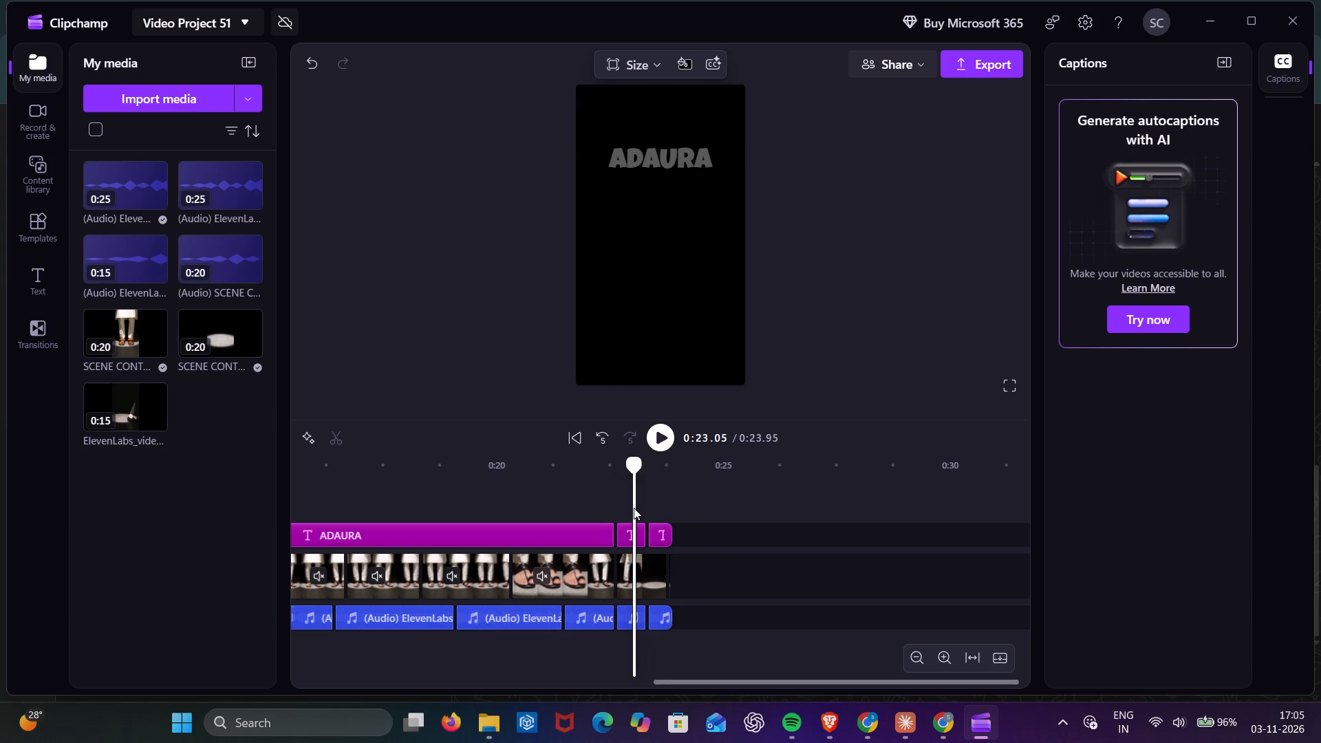
{"action": "left_click", "coordinate": [660, 448]}
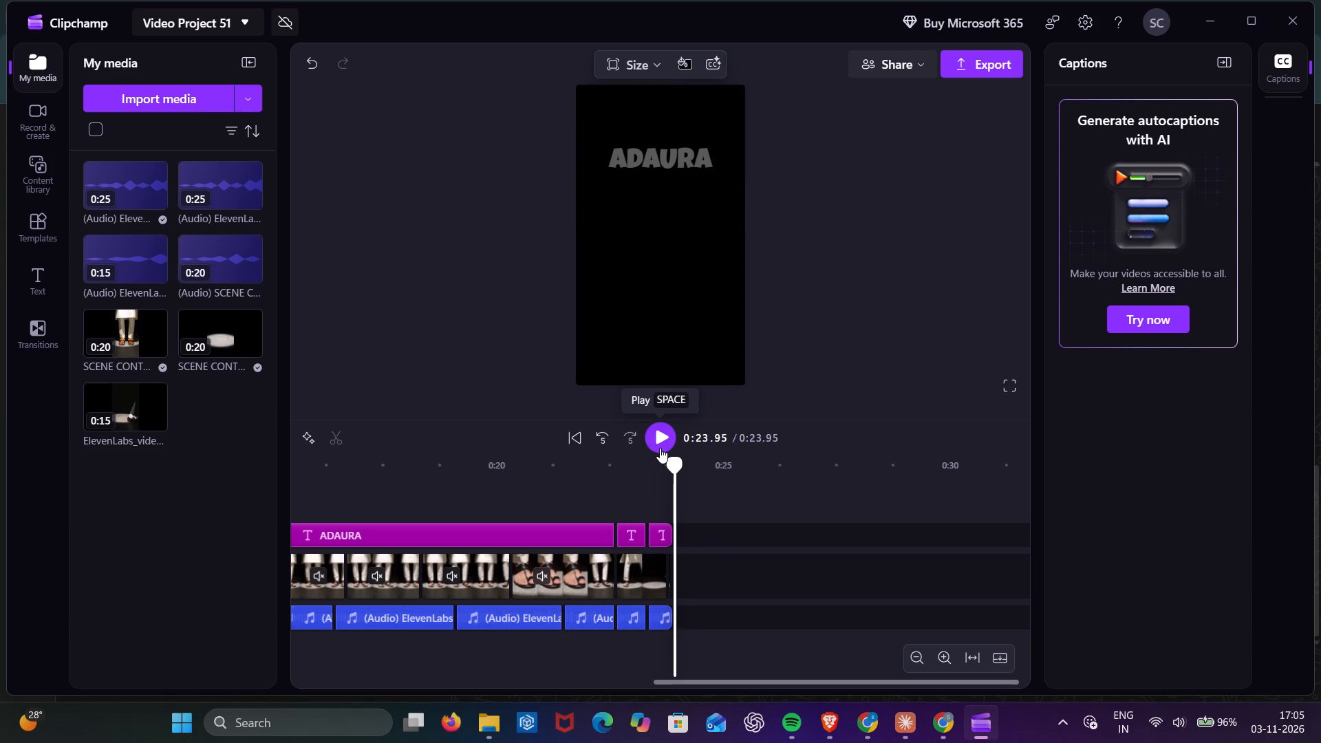
{"action": "scroll", "coordinate": [566, 482], "scroll_direction": "right", "scroll_amount": 15}
{"action": "scroll", "coordinate": [566, 482], "scroll_direction": "right", "scroll_amount": 6}
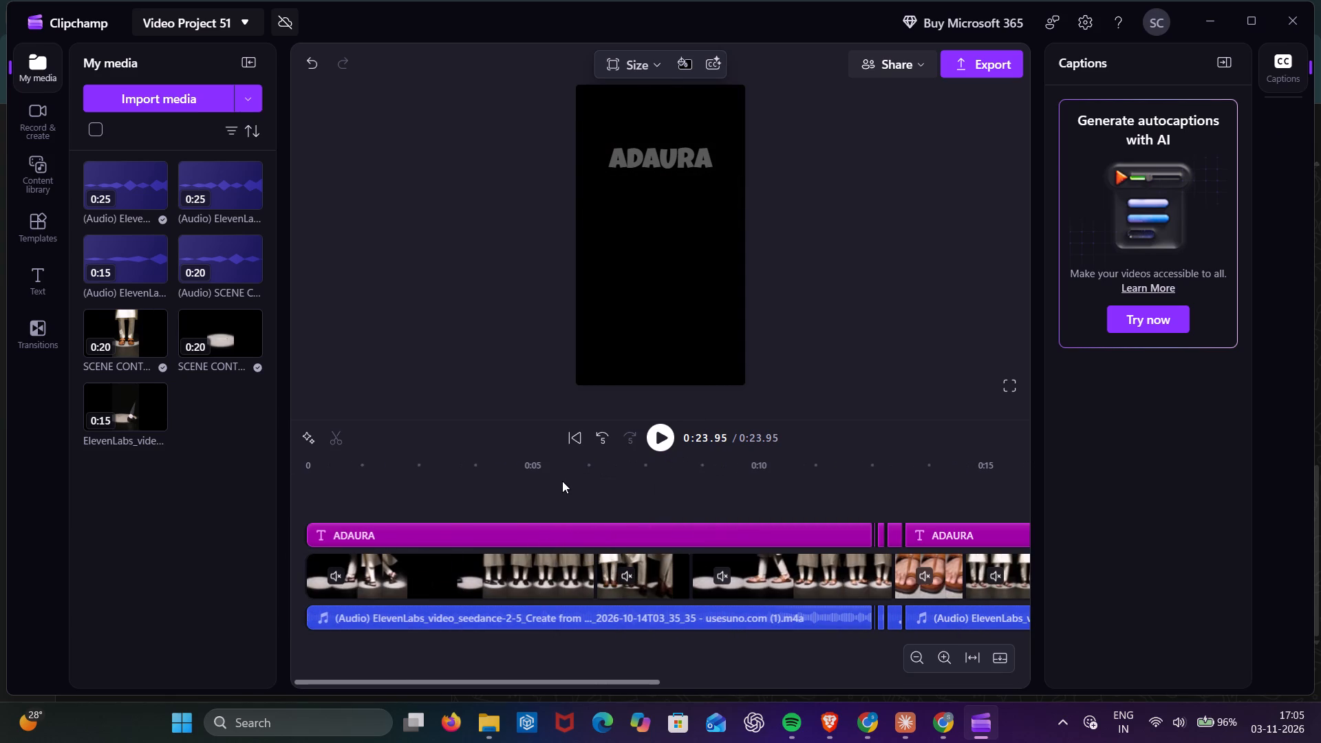
{"action": "left_click", "coordinate": [785, 473]}
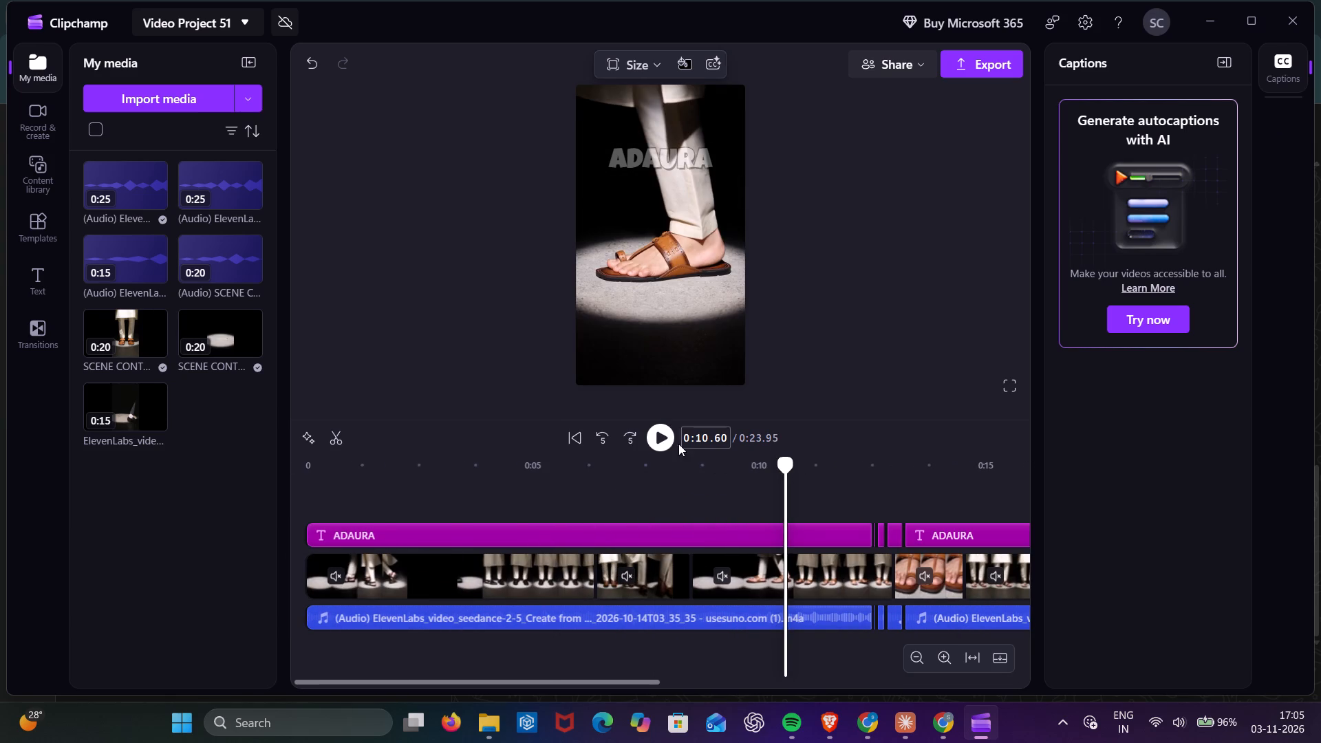
{"action": "double_click", "coordinate": [655, 440]}
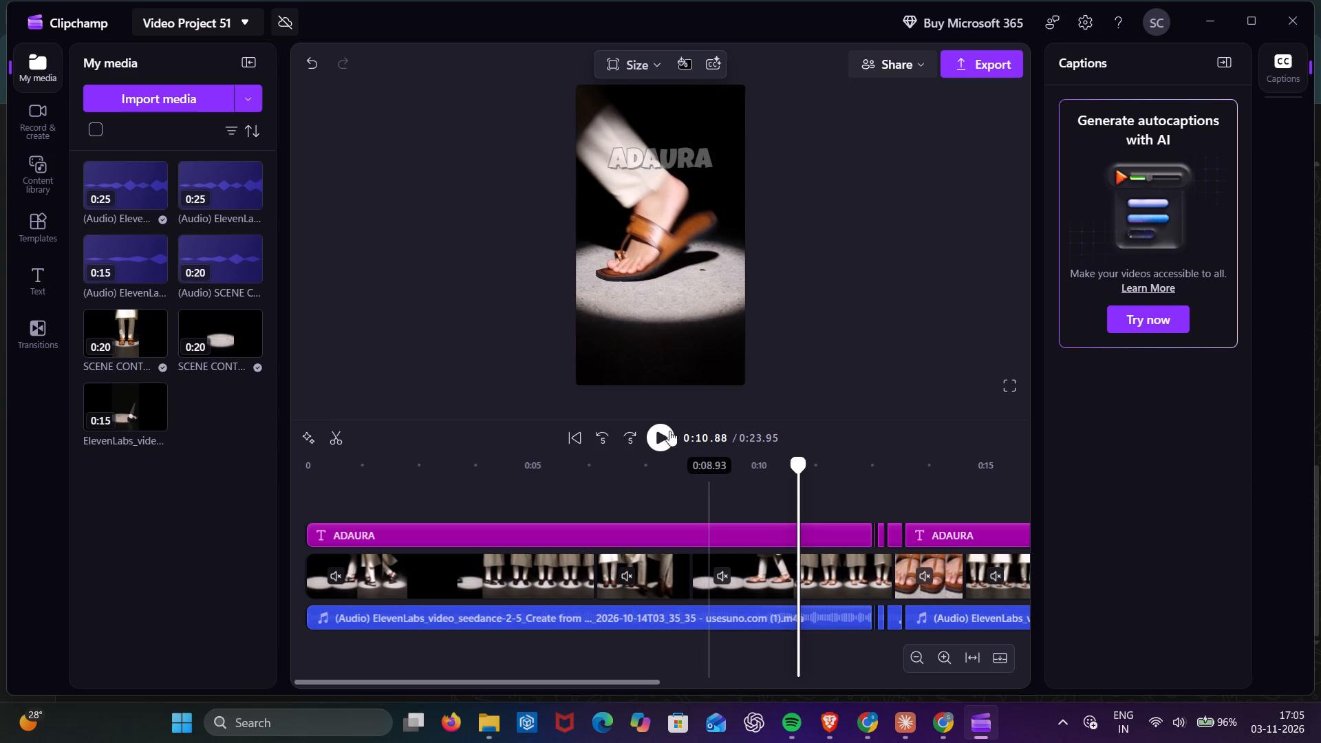
{"action": "left_click", "coordinate": [654, 419]}
{"action": "left_click", "coordinate": [654, 433]}
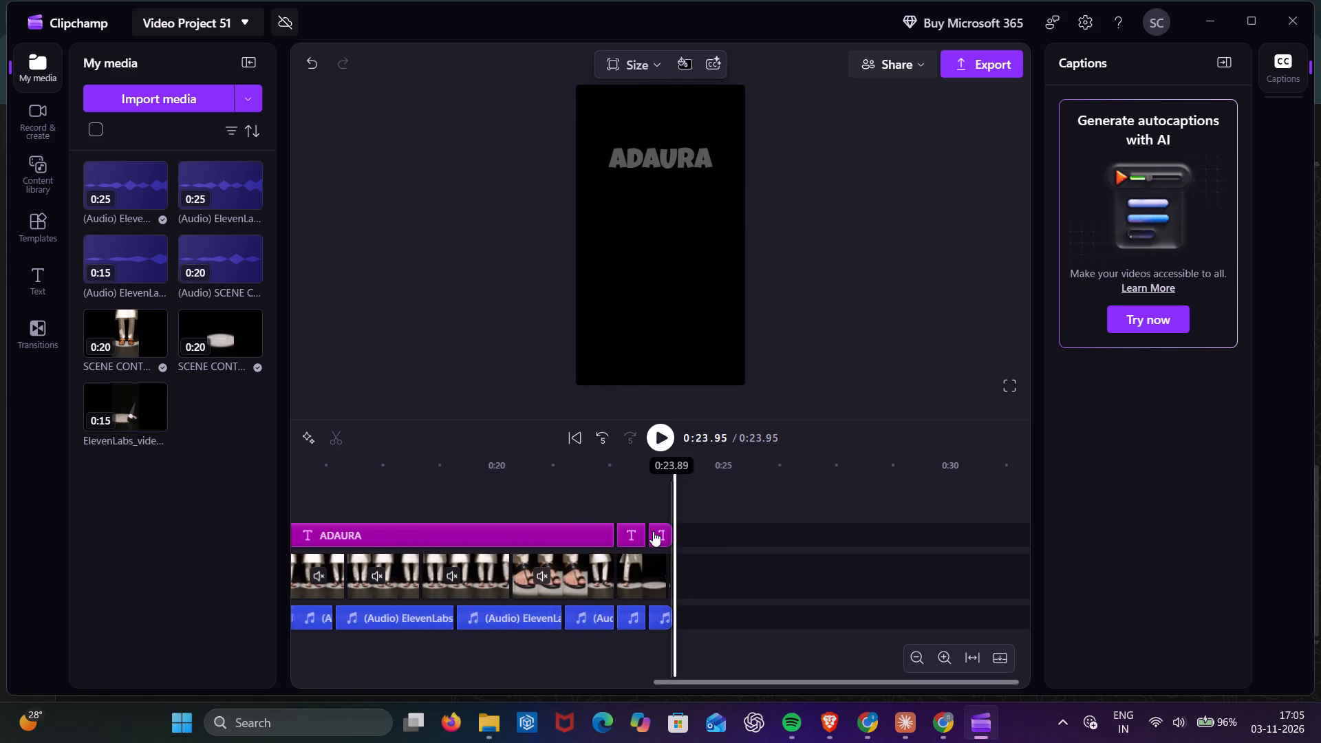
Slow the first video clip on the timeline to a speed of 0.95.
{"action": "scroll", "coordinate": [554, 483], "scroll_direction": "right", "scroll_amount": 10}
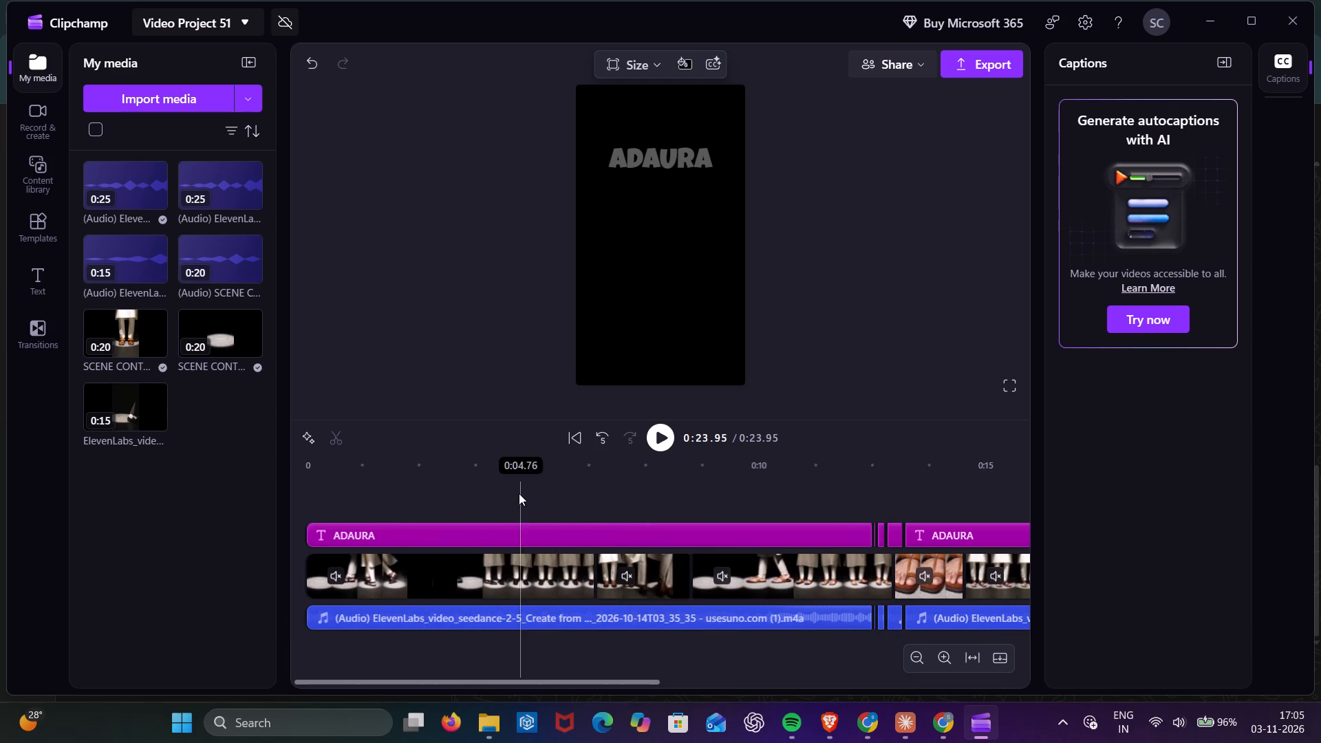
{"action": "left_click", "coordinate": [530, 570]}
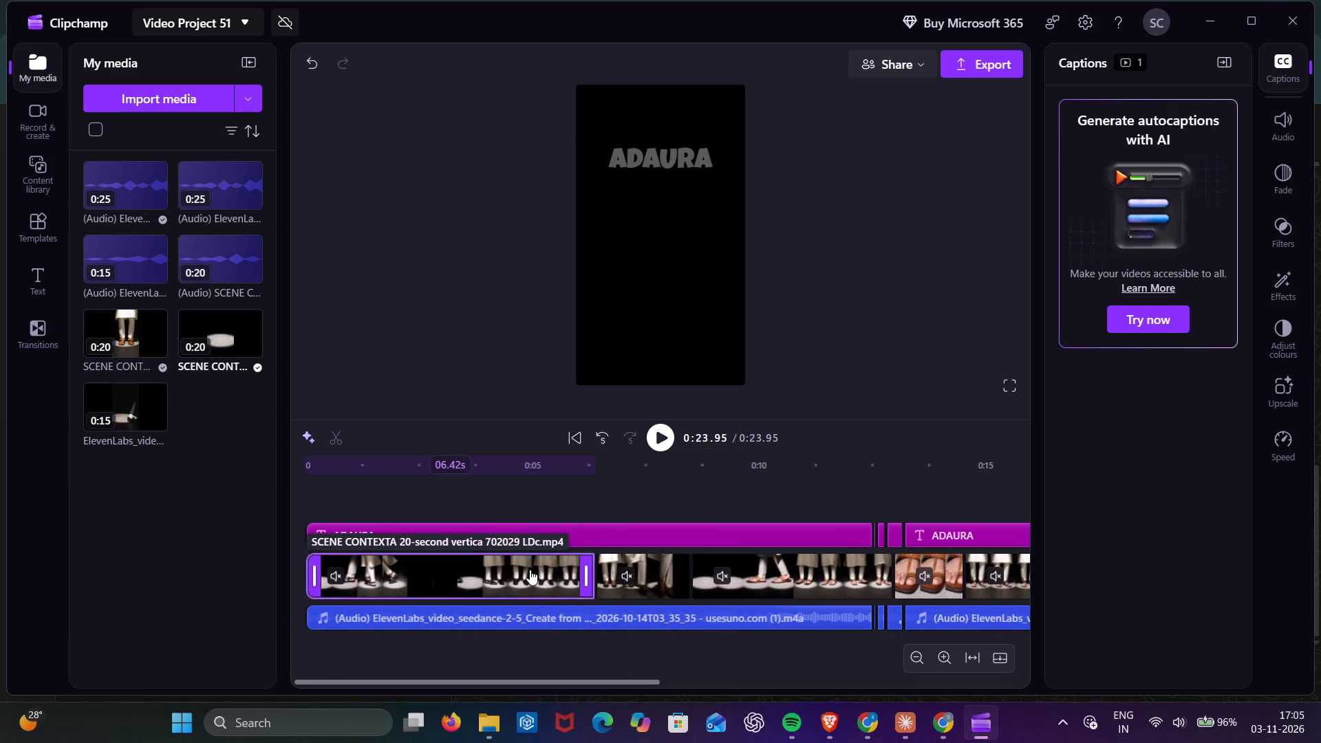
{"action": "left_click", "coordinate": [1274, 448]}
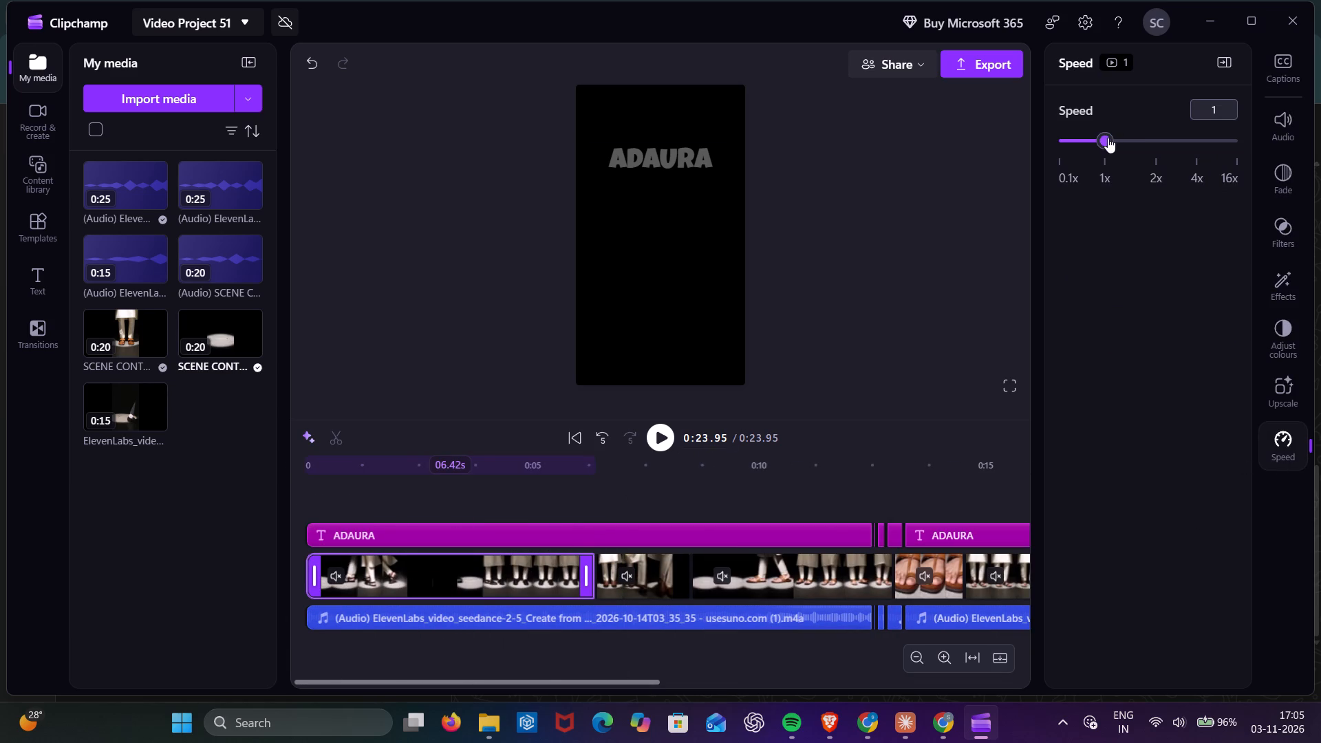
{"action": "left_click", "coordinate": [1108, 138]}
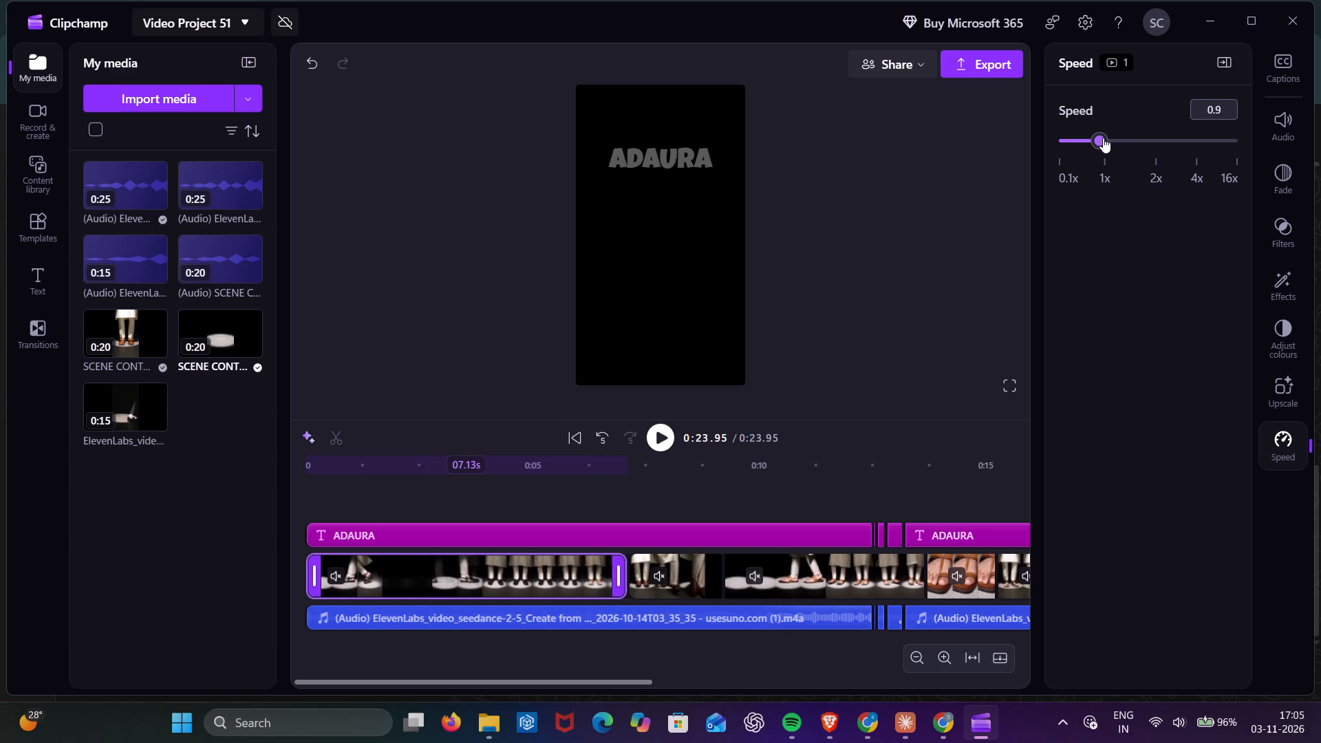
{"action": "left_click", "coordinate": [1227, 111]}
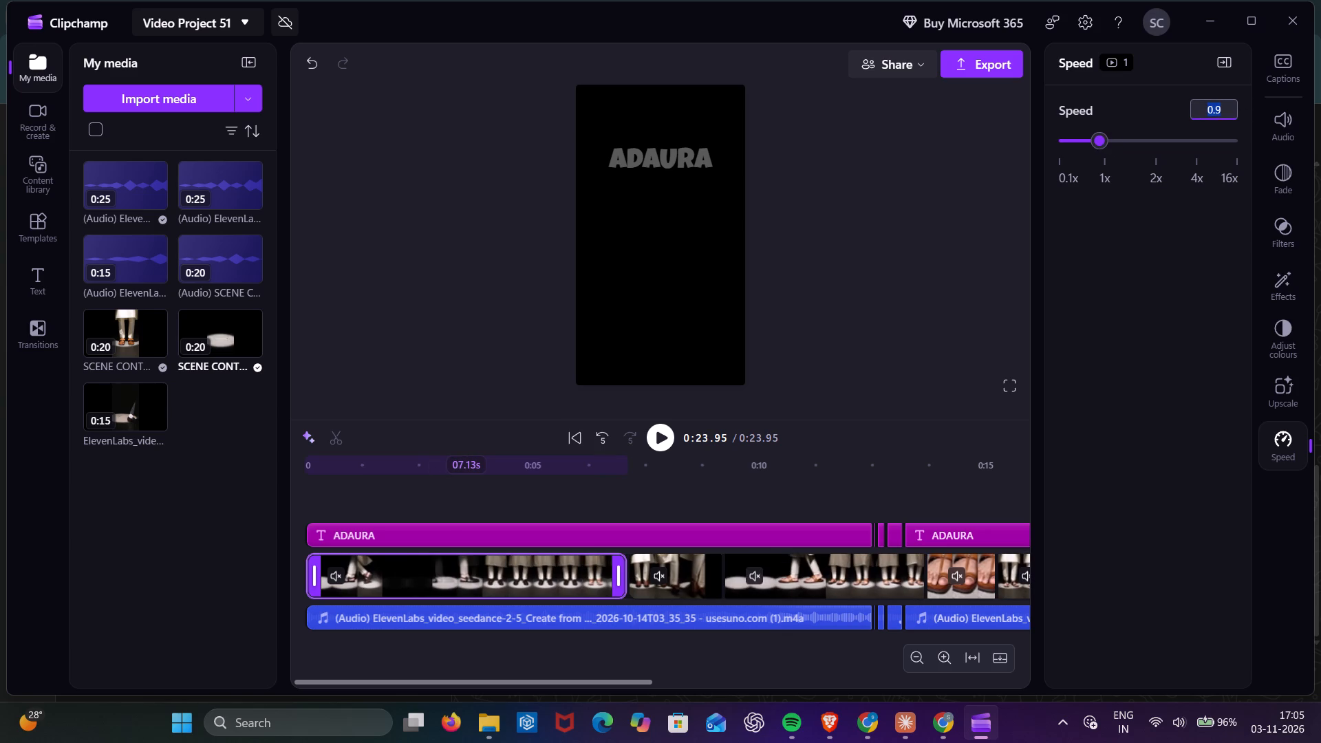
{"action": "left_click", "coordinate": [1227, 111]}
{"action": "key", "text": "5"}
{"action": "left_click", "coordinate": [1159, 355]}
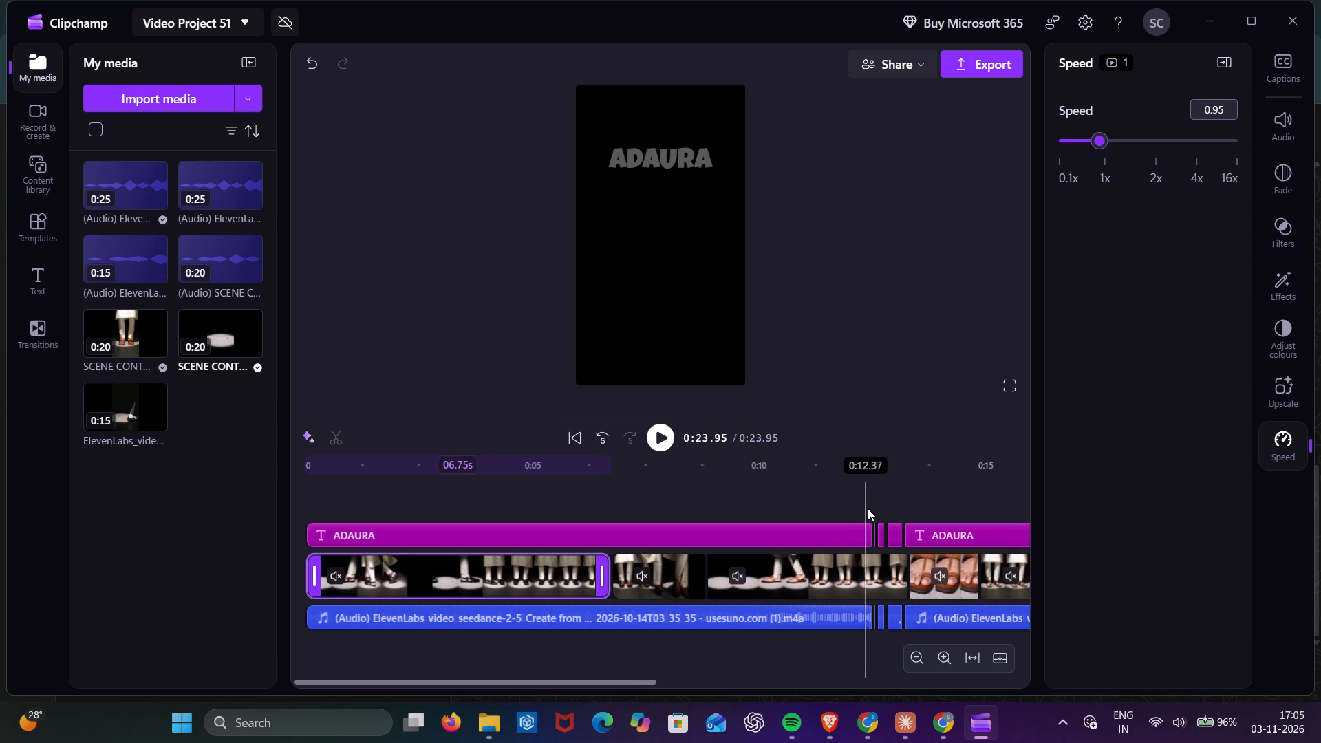
Extend the last audio segment to about 0.98 s so that it ends at about 0:24.3.
{"action": "left_click", "coordinate": [868, 508]}
{"action": "scroll", "coordinate": [868, 508], "scroll_direction": "left", "scroll_amount": 7}
{"action": "scroll", "coordinate": [899, 590], "scroll_direction": "left", "scroll_amount": 7}
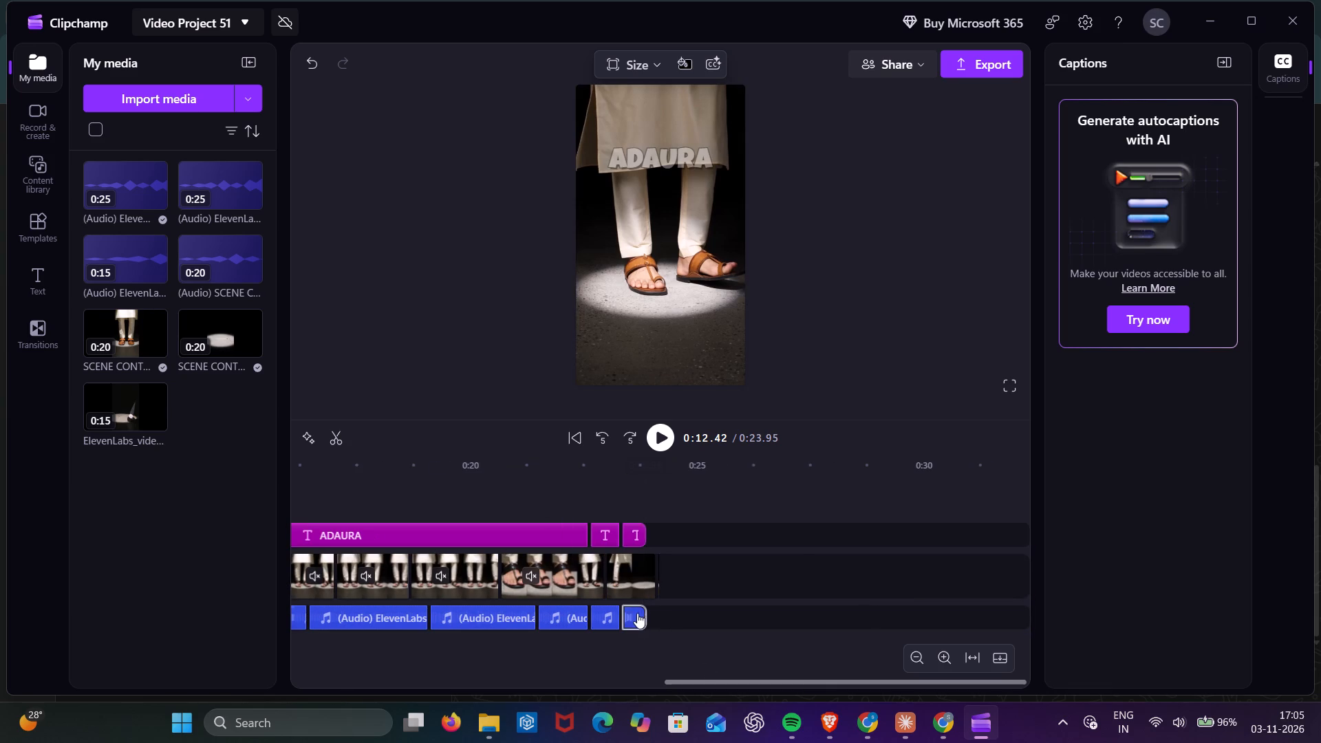
{"action": "left_click", "coordinate": [637, 613]}
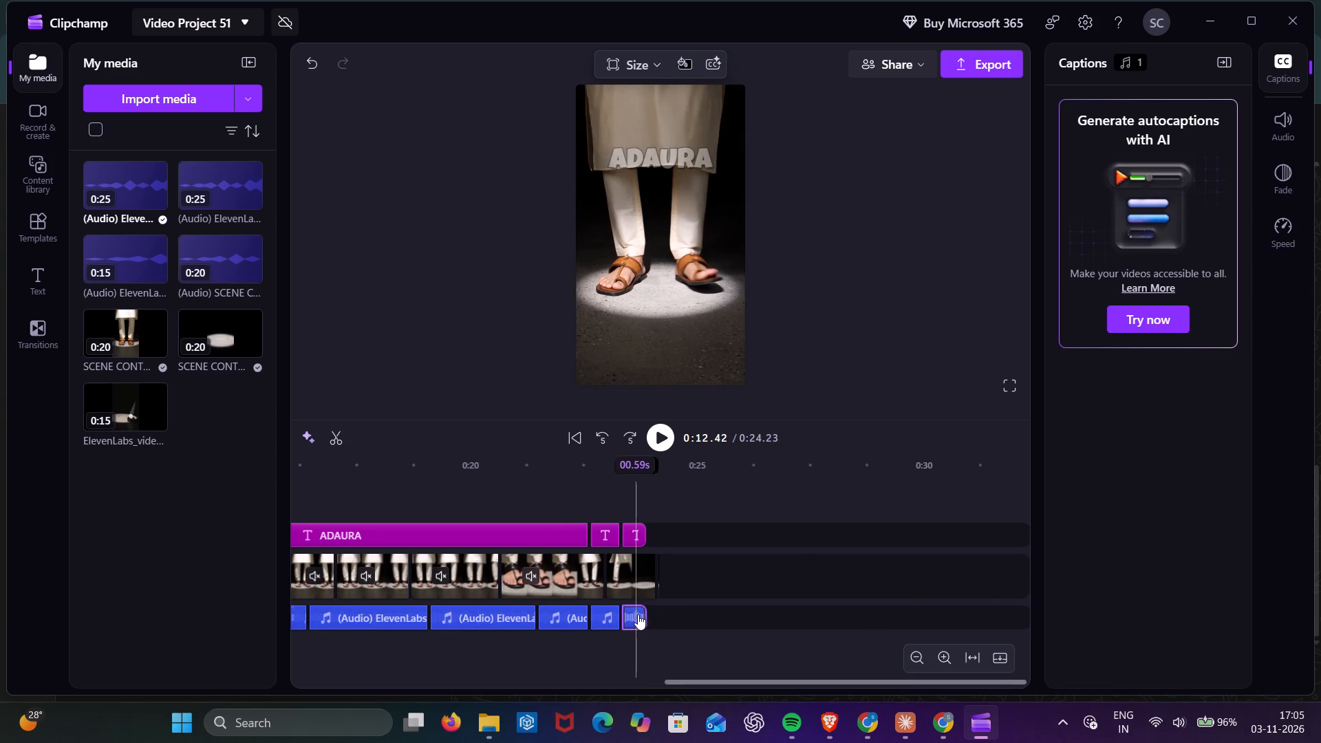
{"action": "left_click_drag", "start_coordinate": [645, 614], "coordinate": [694, 612]}
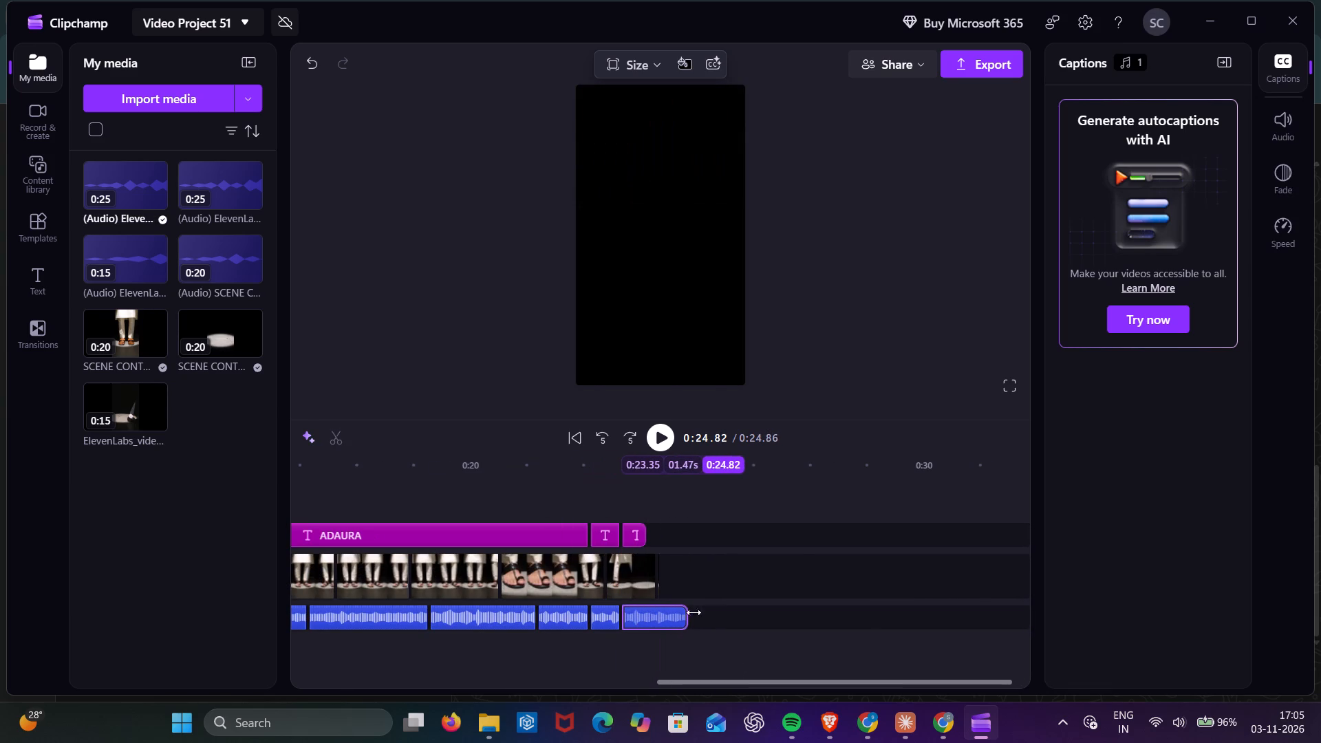
{"action": "left_click_drag", "start_coordinate": [694, 612], "coordinate": [693, 615]}
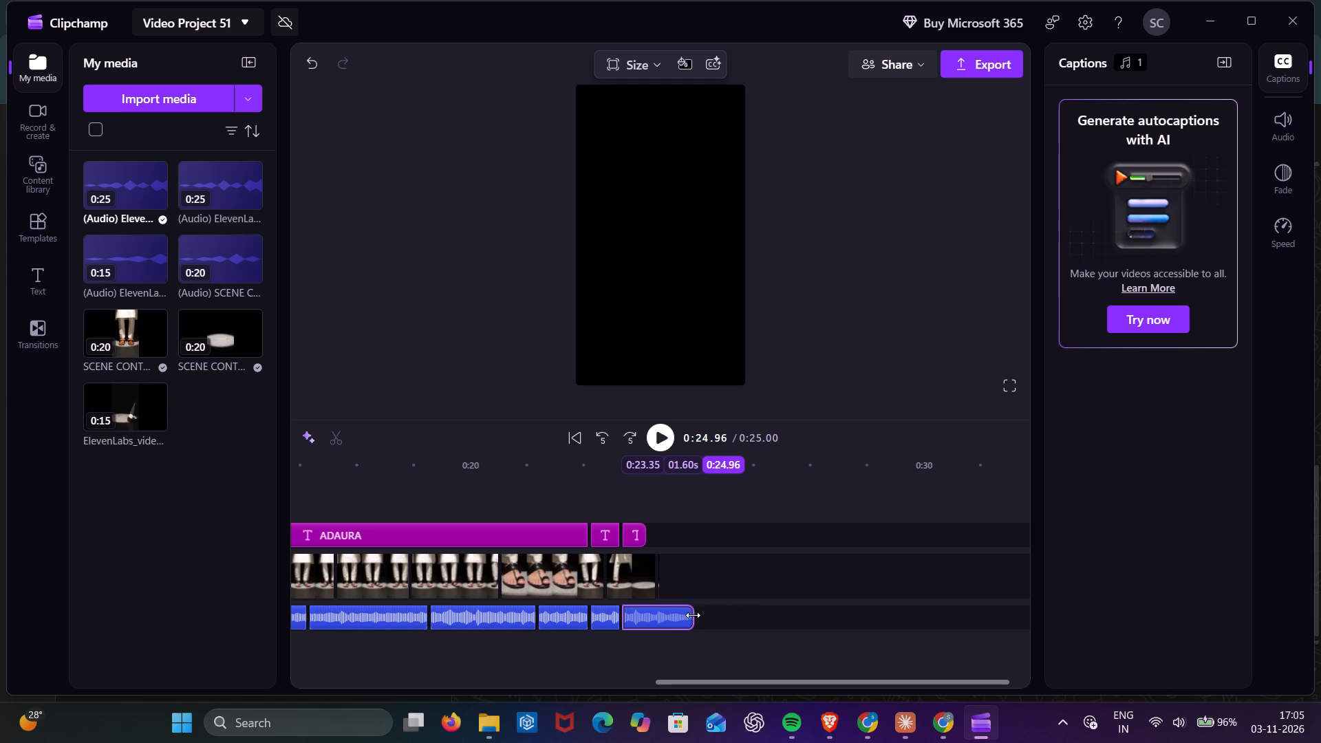
{"action": "left_click_drag", "start_coordinate": [693, 615], "coordinate": [656, 621]}
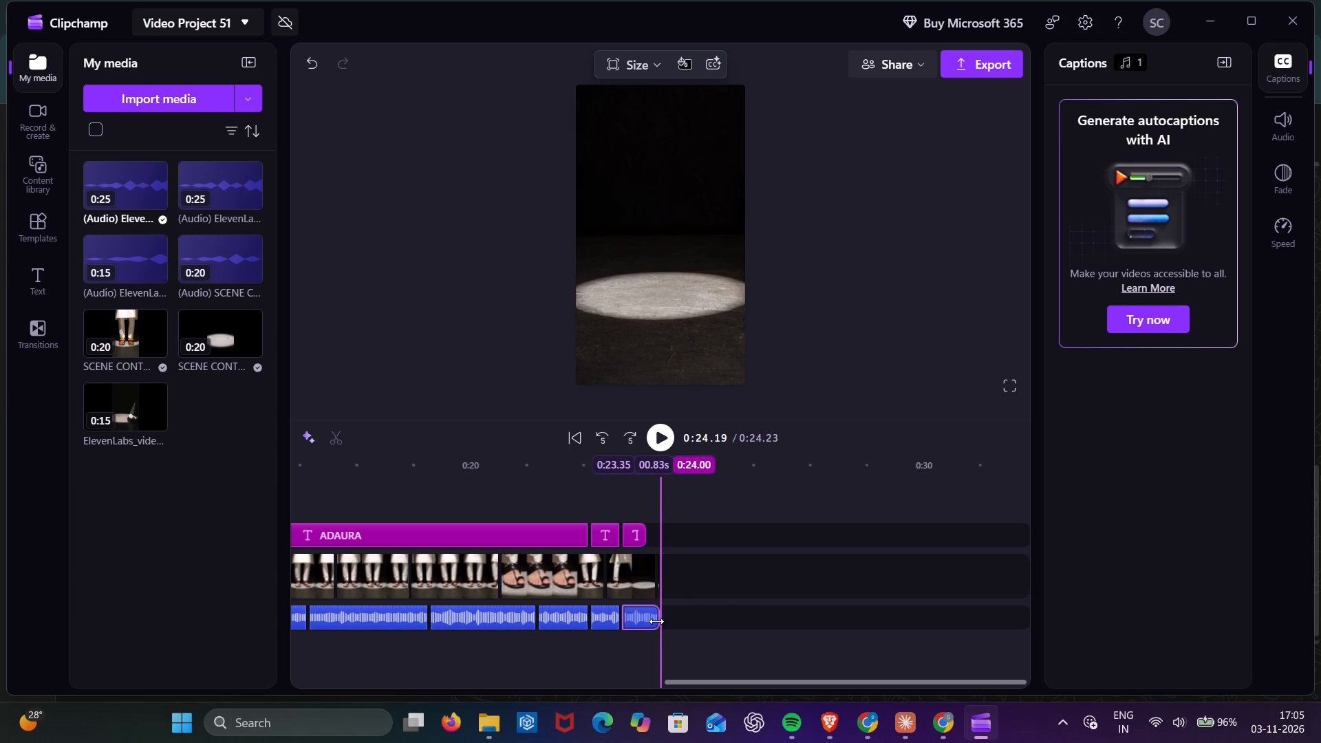
{"action": "left_click_drag", "start_coordinate": [656, 621], "coordinate": [665, 621]}
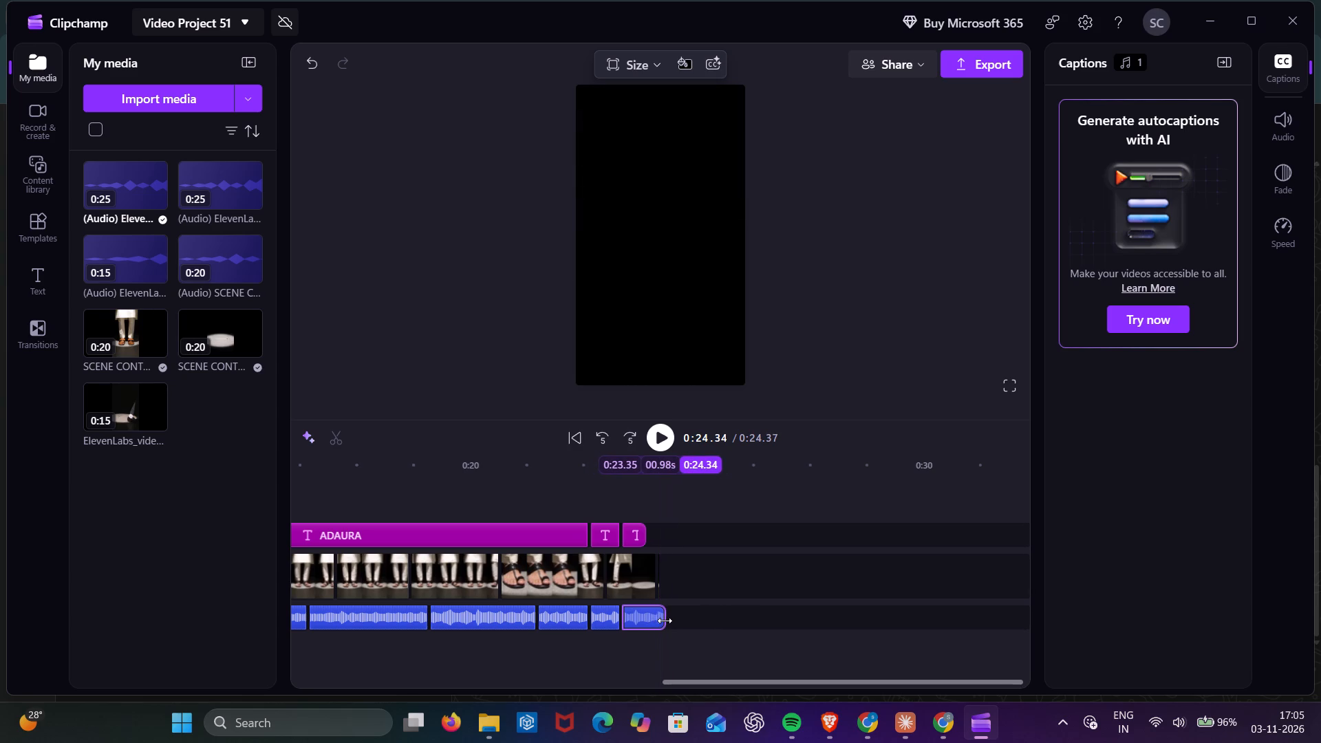
{"action": "left_click_drag", "start_coordinate": [665, 621], "coordinate": [664, 621]}
Play the extended ending, and replay the video from the start to about 0:11.6 to check the flow.
{"action": "left_click", "coordinate": [617, 480]}
{"action": "left_click", "coordinate": [655, 442]}
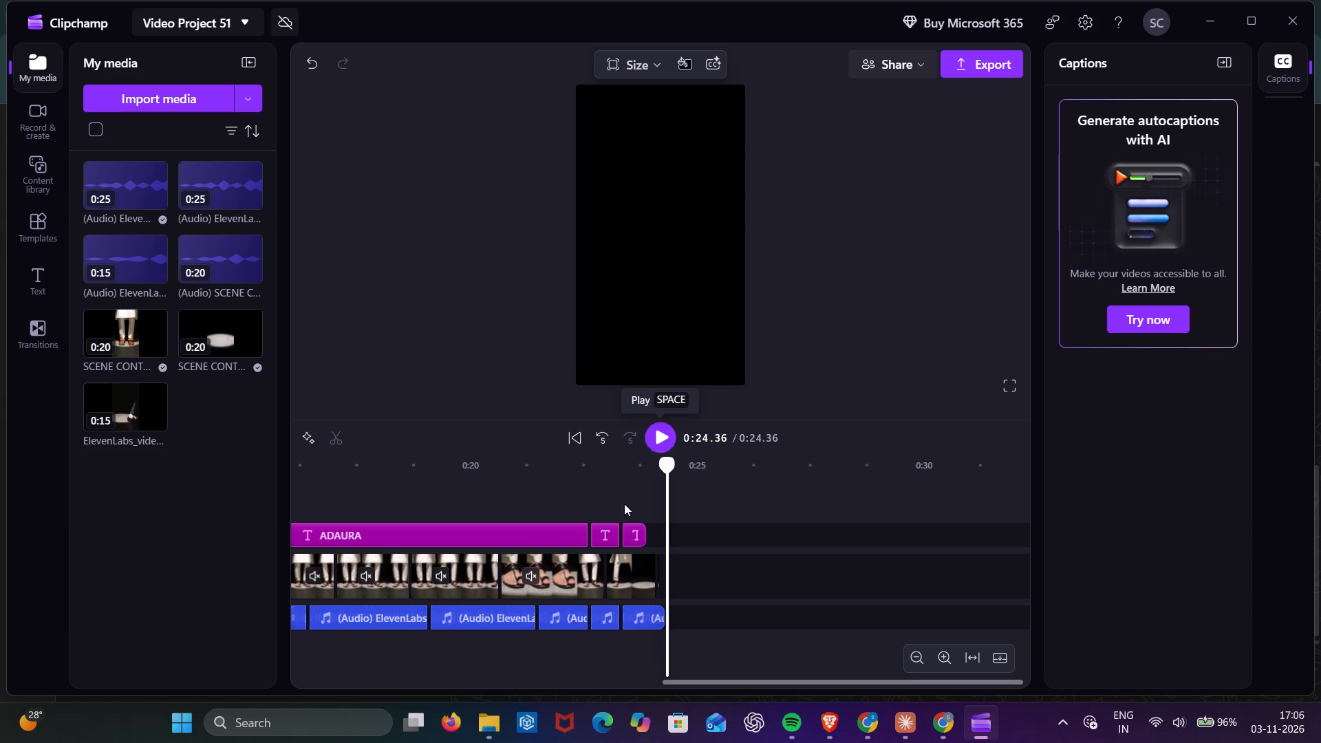
{"action": "scroll", "coordinate": [521, 464], "scroll_direction": "right", "scroll_amount": 17}
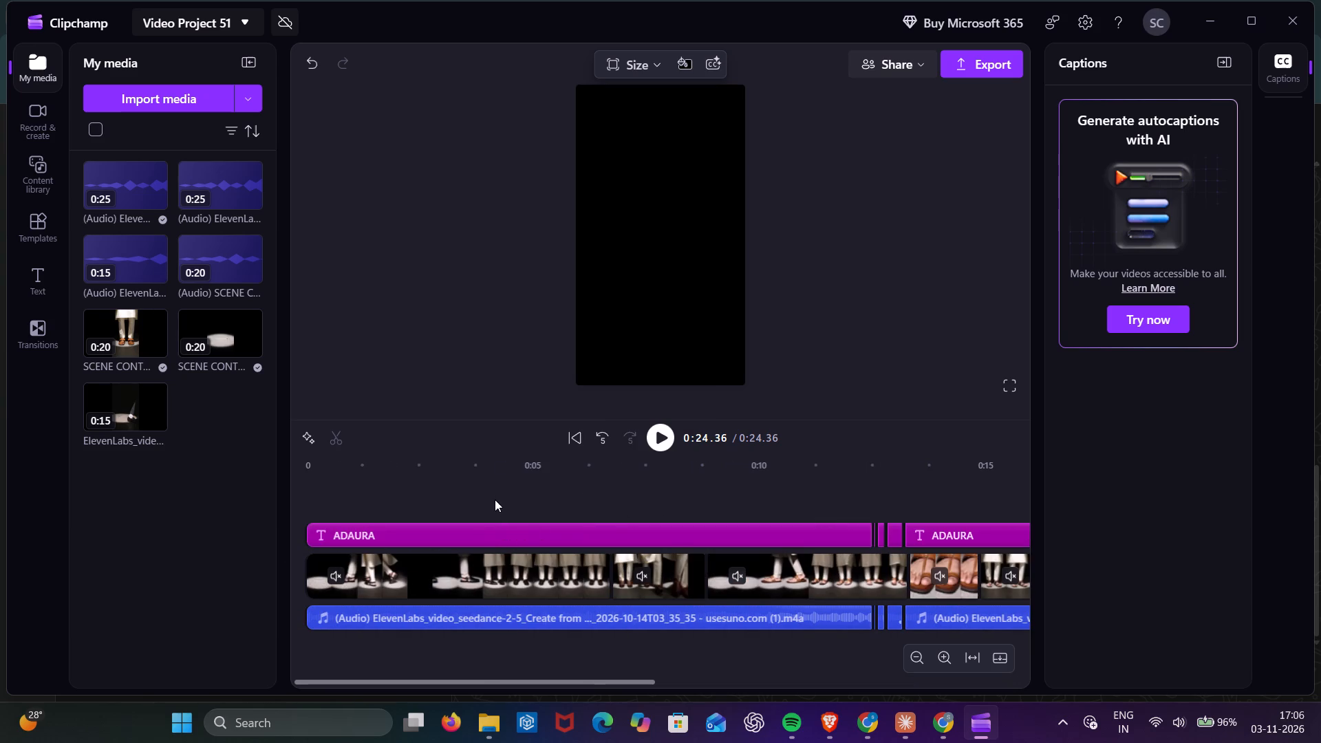
{"action": "left_click", "coordinate": [297, 526]}
{"action": "left_click", "coordinate": [673, 444]}
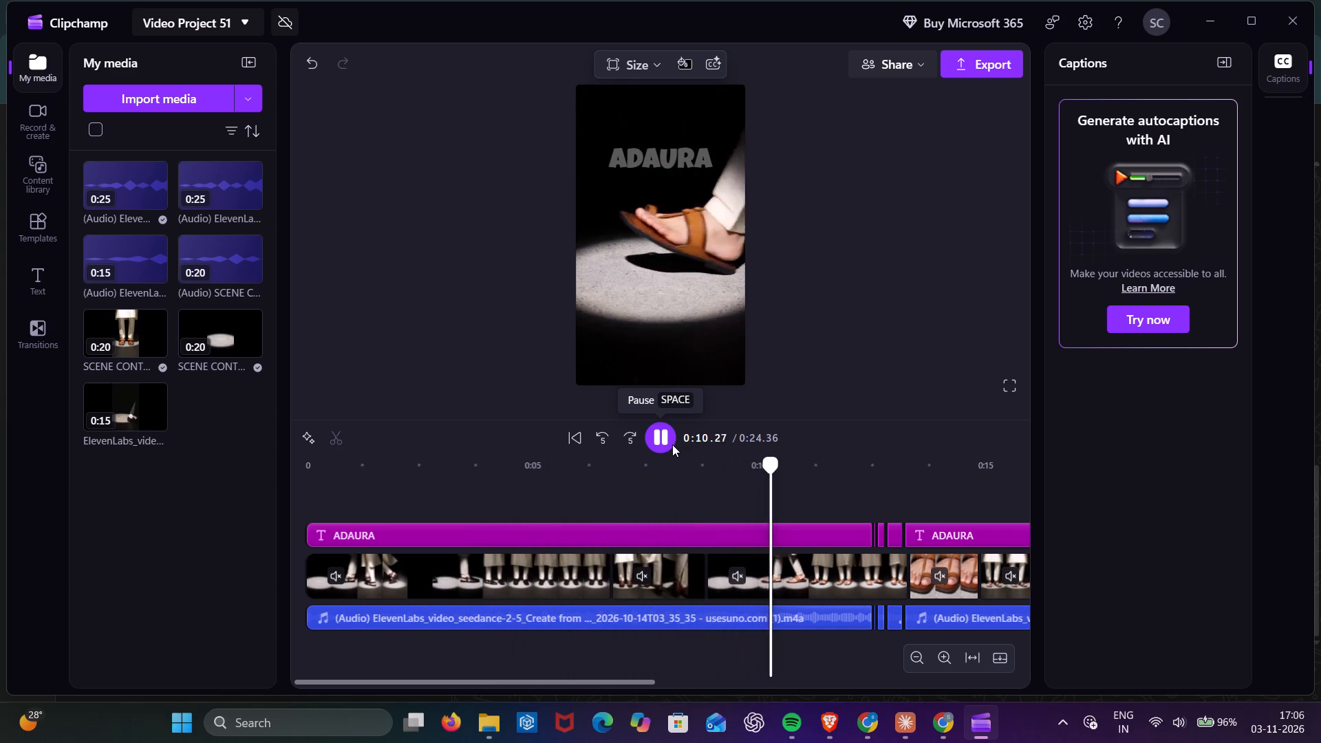
{"action": "left_click", "coordinate": [672, 444]}
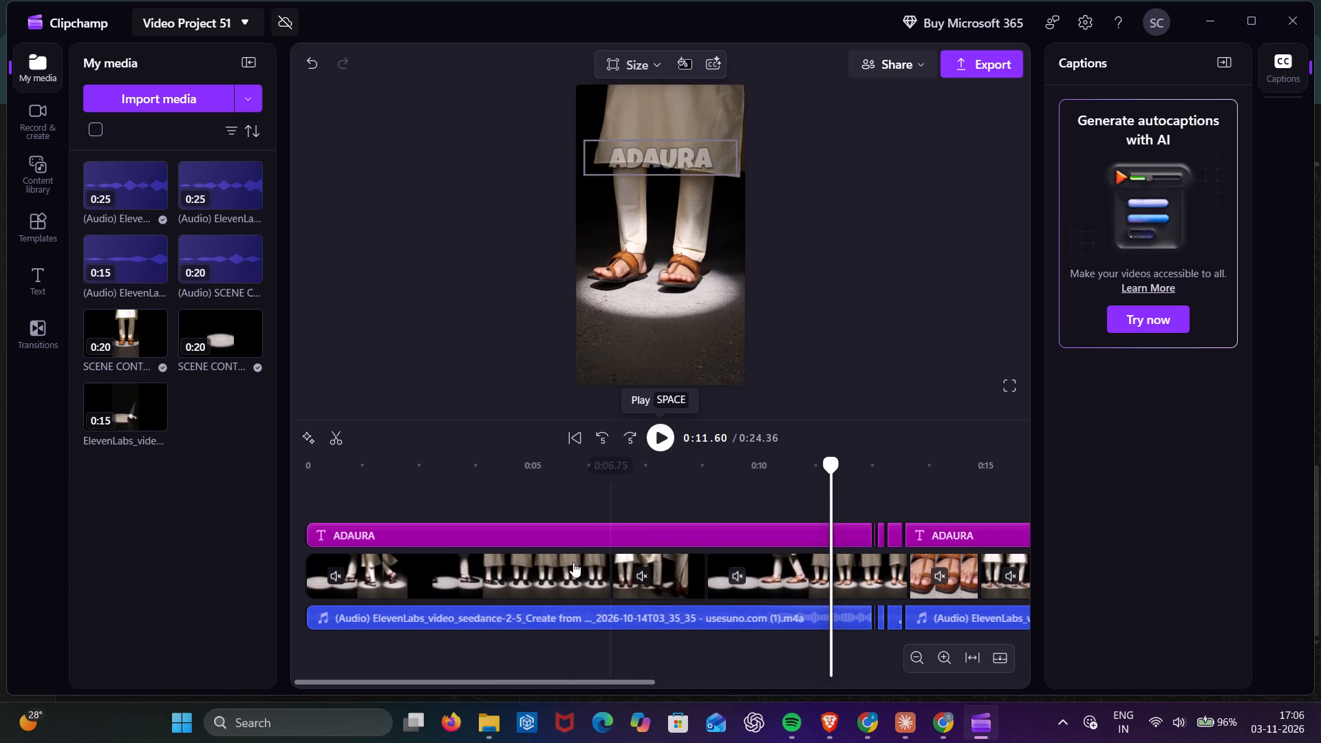
Set the first video clip's speed back to 1 and close the gap left after it.
{"action": "left_click", "coordinate": [541, 578]}
{"action": "left_click", "coordinate": [1278, 431]}
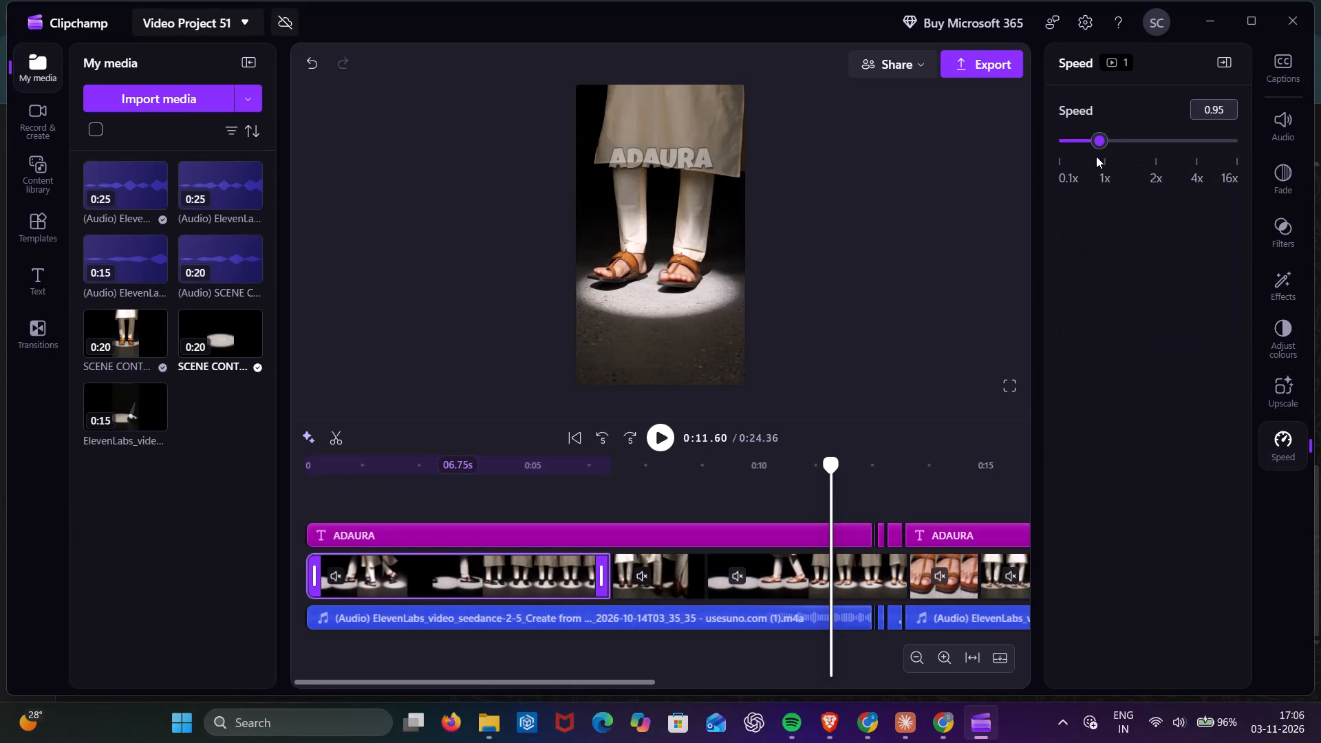
{"action": "left_click_drag", "start_coordinate": [1102, 142], "coordinate": [1105, 142]}
{"action": "left_click_drag", "start_coordinate": [1105, 142], "coordinate": [1110, 144]}
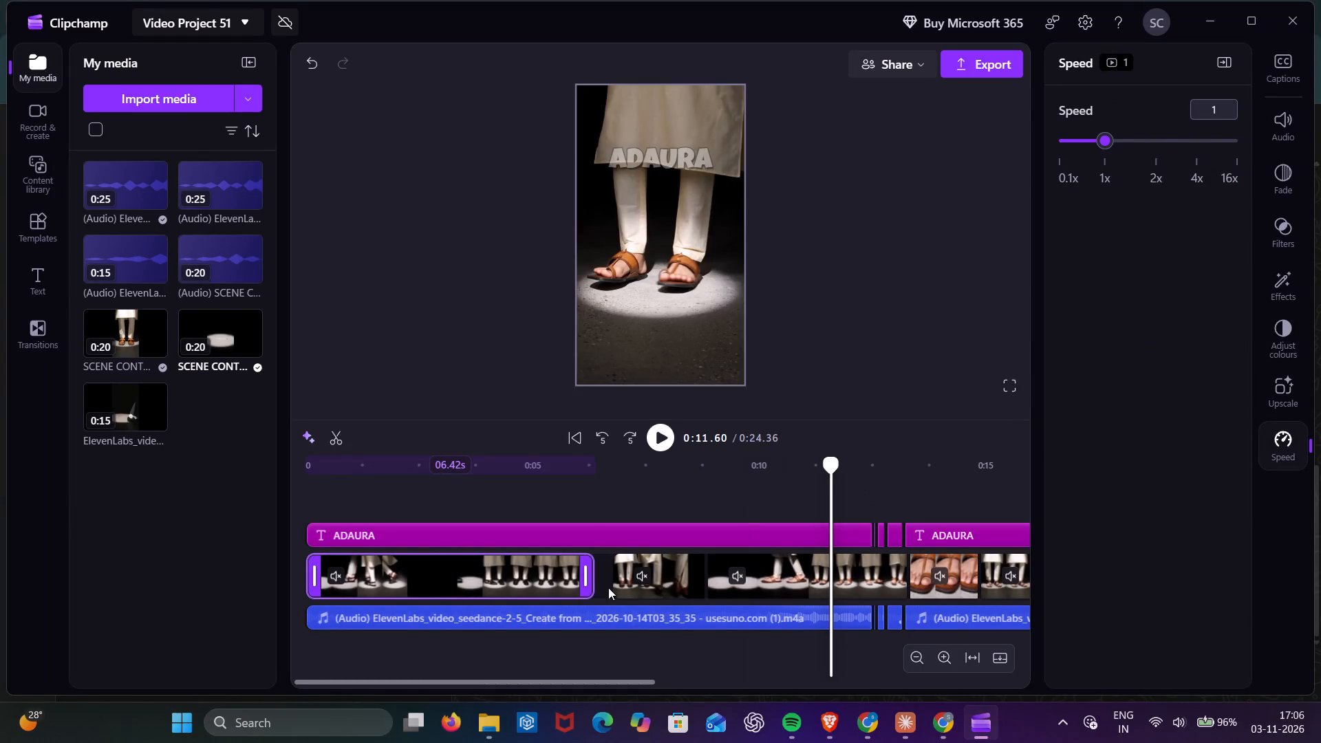
{"action": "left_click", "coordinate": [603, 581]}
Replay the video from about 0:06 to the end and view the speed setting of the clip before the sandal close-up.
{"action": "left_click", "coordinate": [582, 502]}
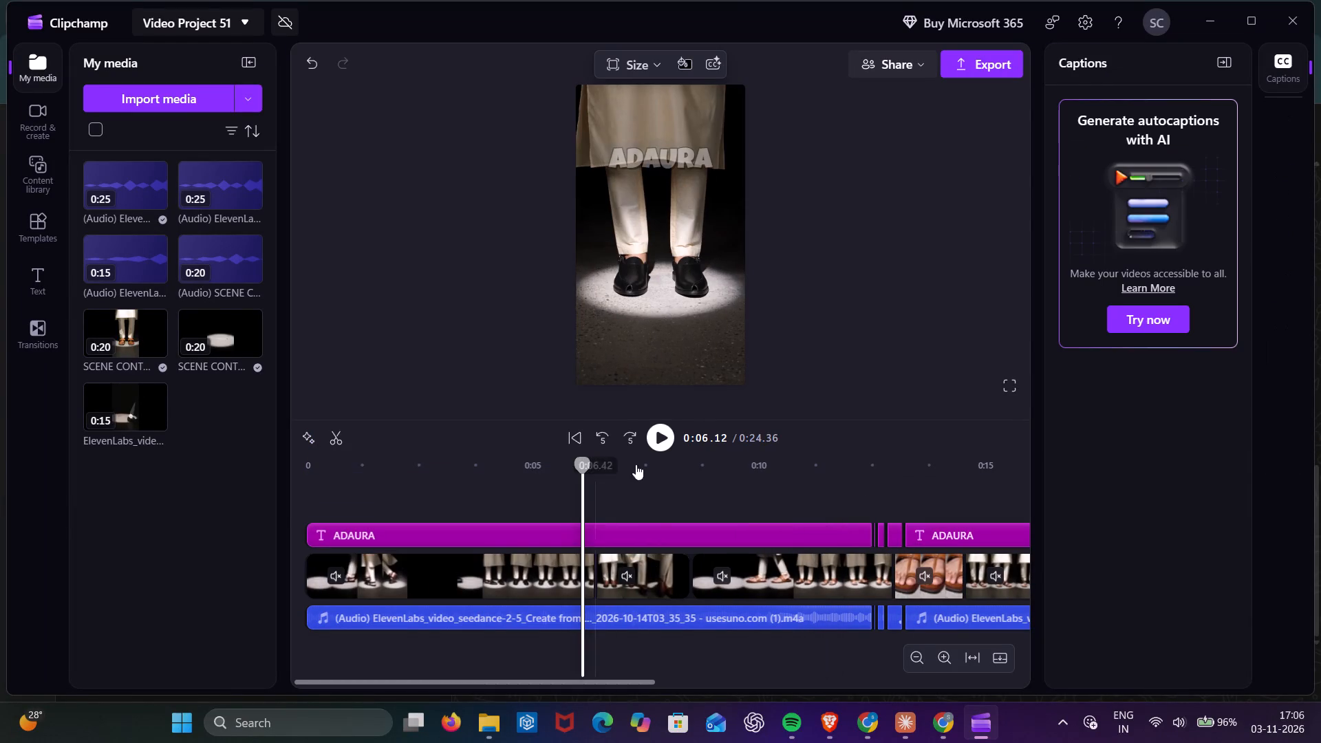
{"action": "left_click", "coordinate": [665, 437]}
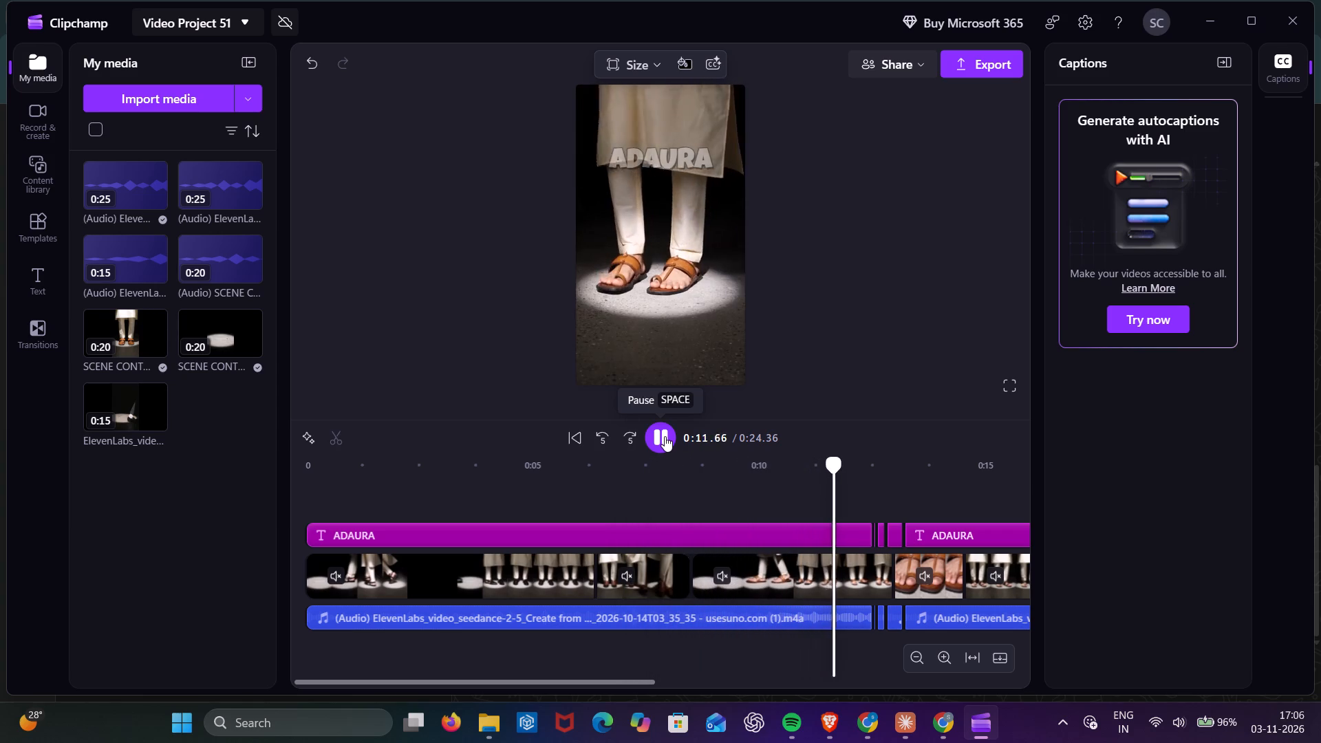
{"action": "left_click", "coordinate": [797, 570]}
{"action": "left_click", "coordinate": [1278, 428]}
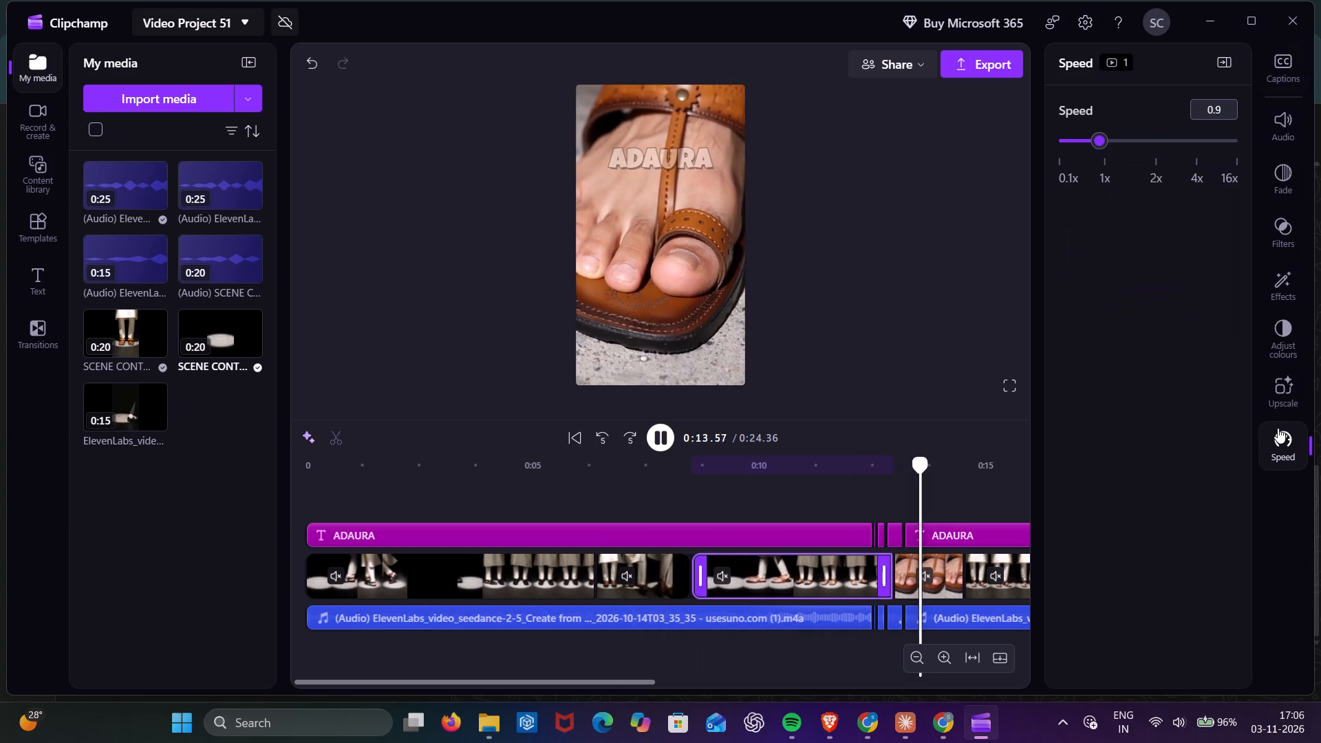
{"action": "left_click", "coordinate": [1278, 428]}
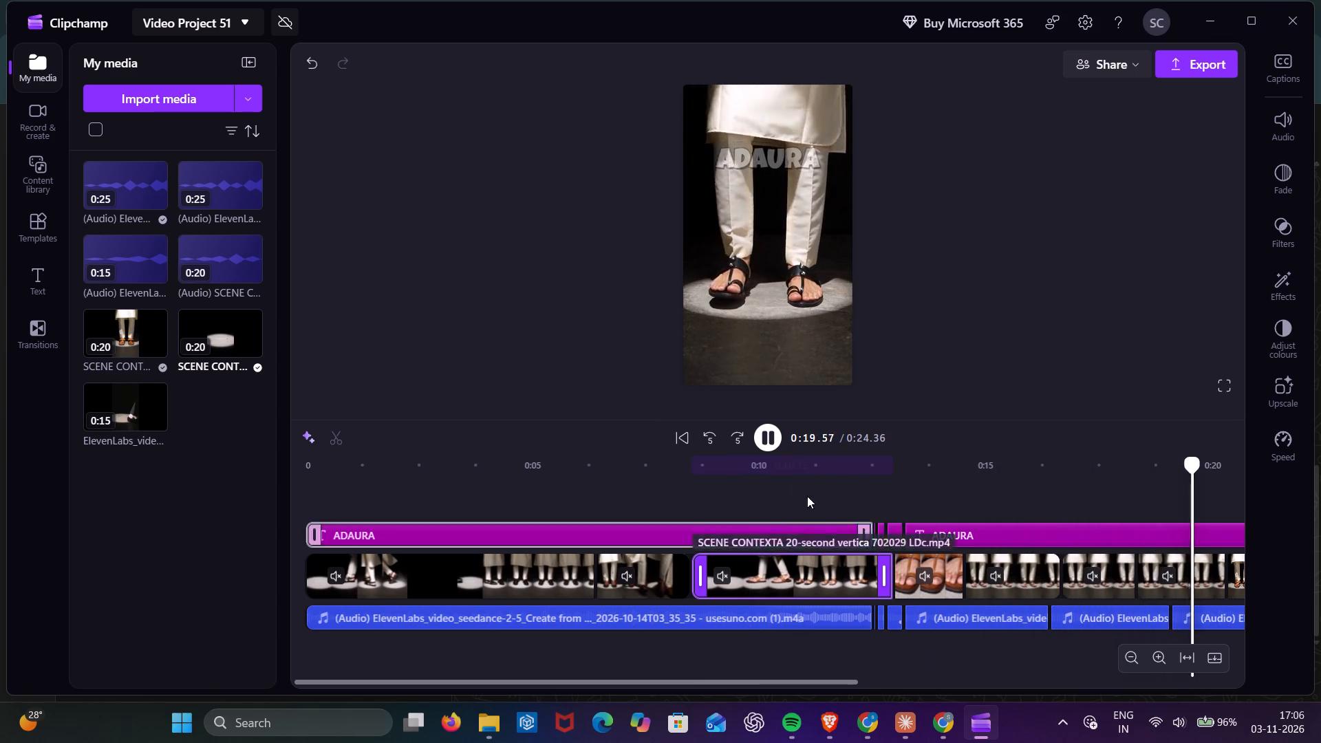
{"action": "left_click", "coordinate": [767, 590]}
{"action": "scroll", "coordinate": [700, 499], "scroll_direction": "right", "scroll_amount": 3}
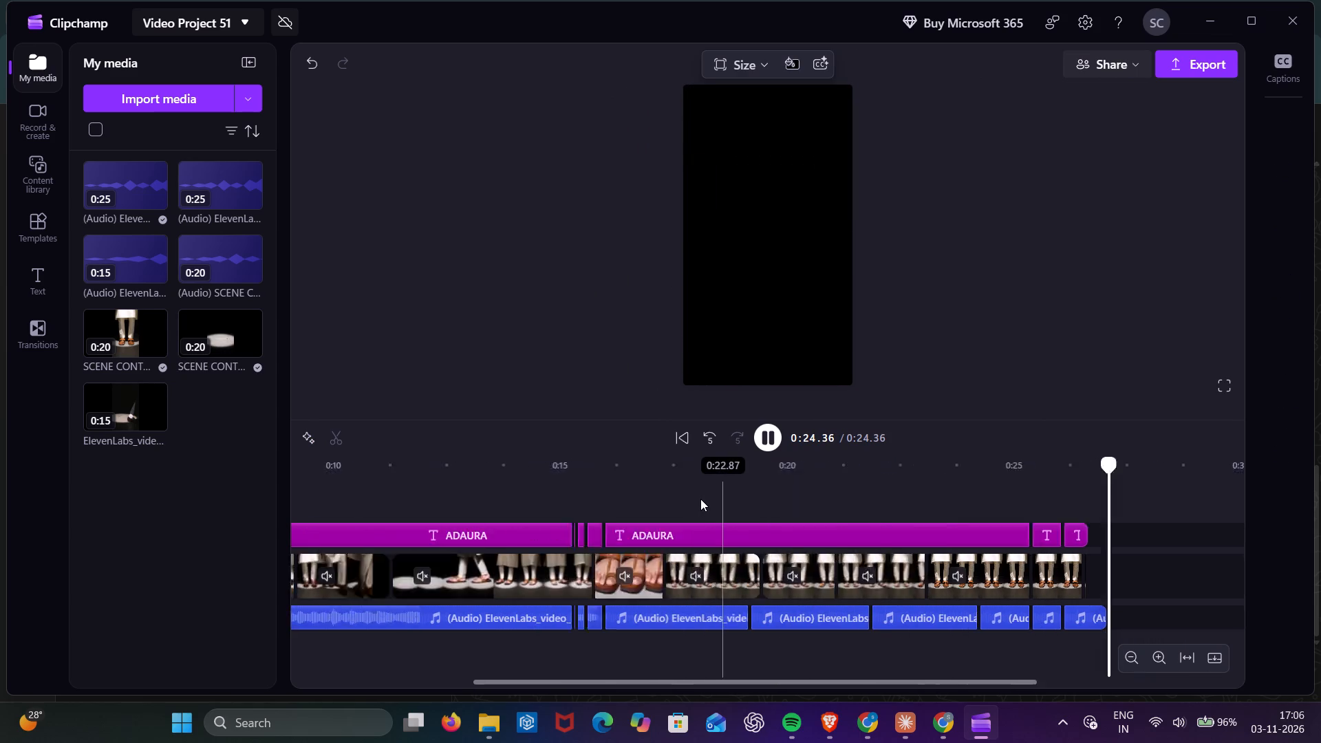
{"action": "scroll", "coordinate": [700, 499], "scroll_direction": "right", "scroll_amount": 5}
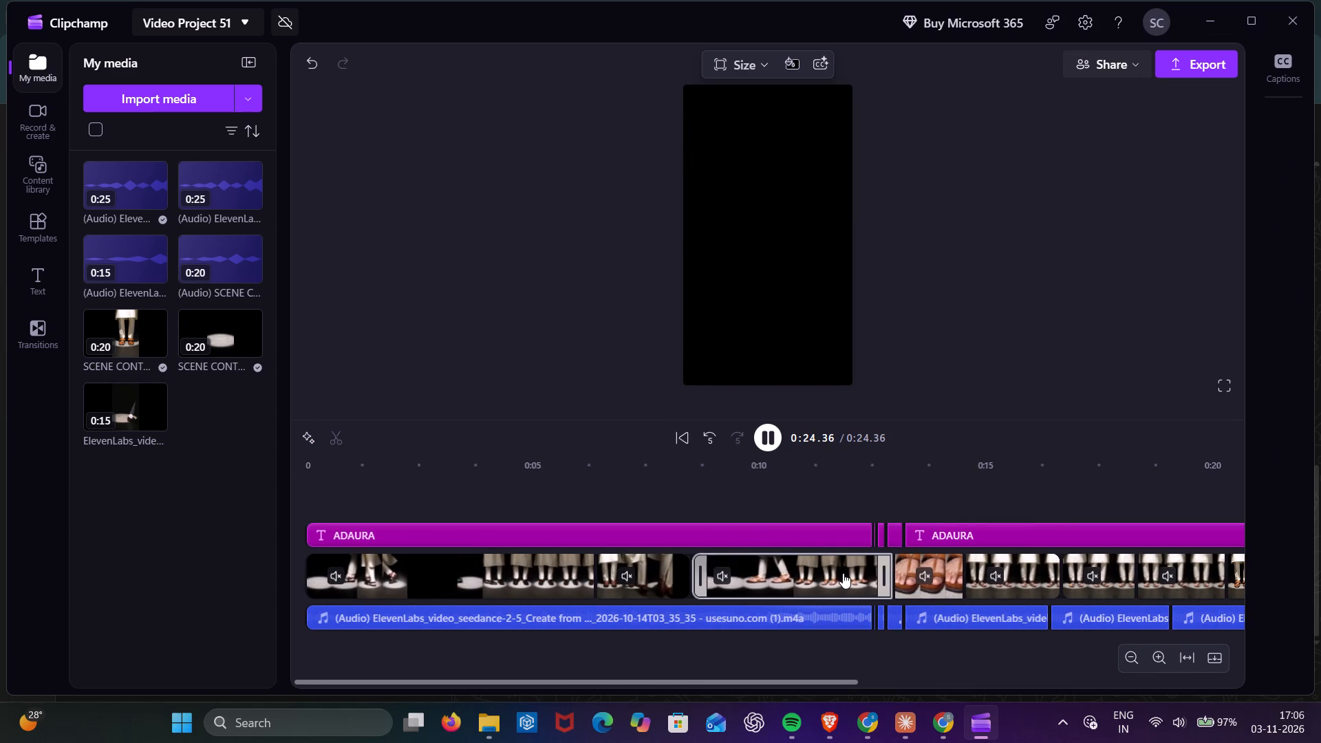
Set the speed of the clip before the sandal close-up to 1 and close the gap left after it.
{"action": "left_click", "coordinate": [843, 573]}
{"action": "left_click", "coordinate": [1291, 445]}
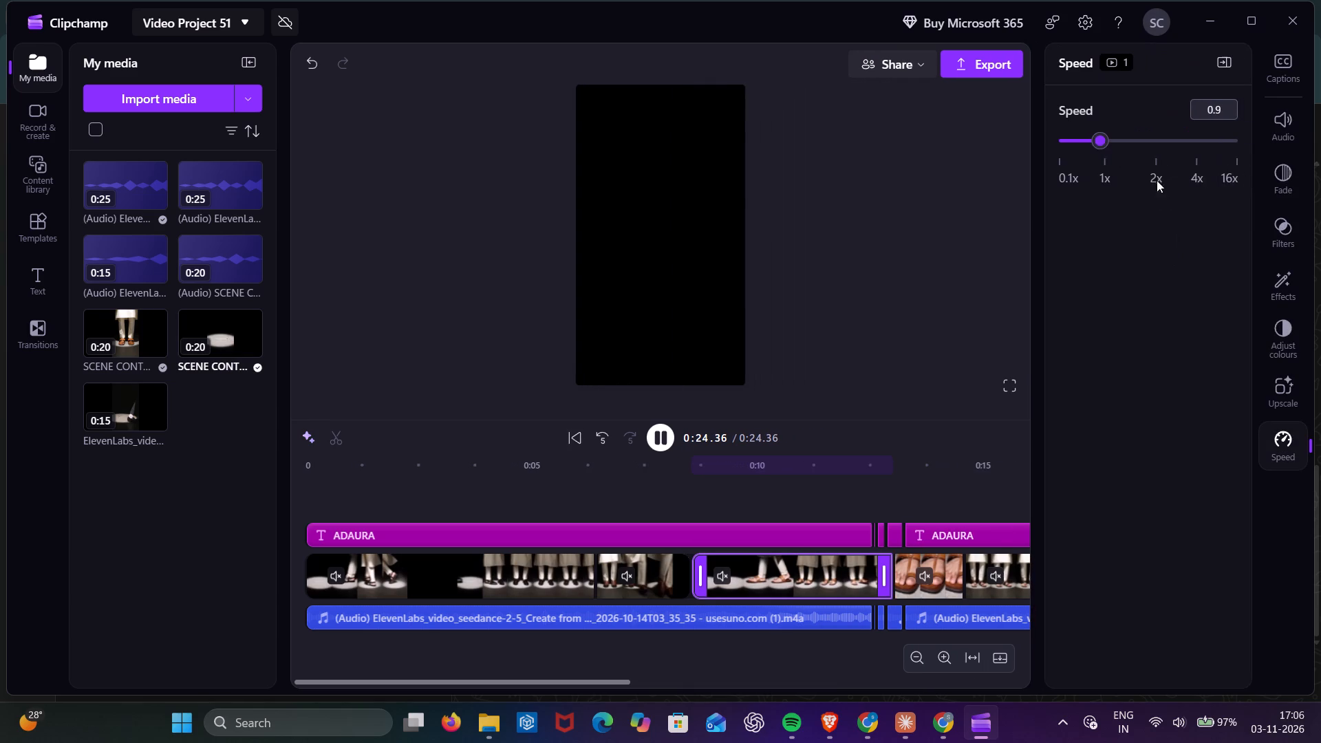
{"action": "left_click_drag", "start_coordinate": [1099, 141], "coordinate": [1104, 141]}
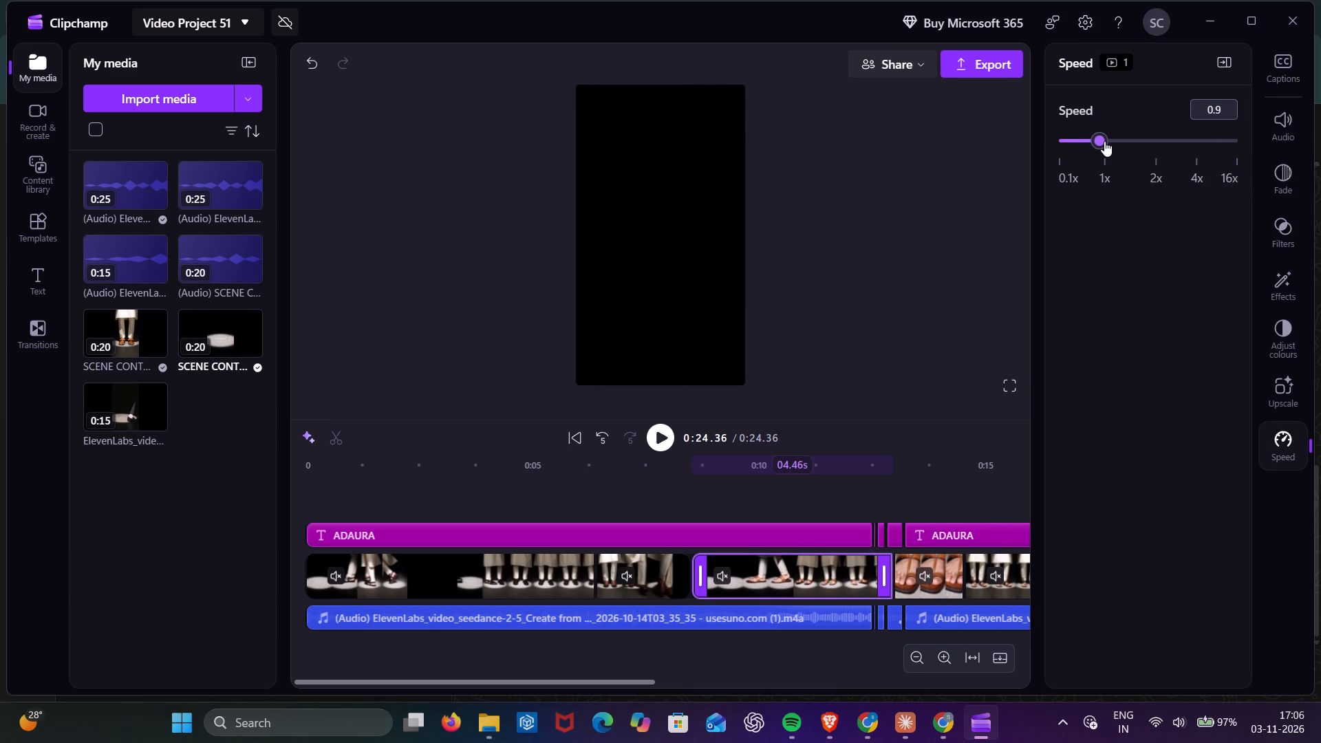
{"action": "left_click_drag", "start_coordinate": [1104, 141], "coordinate": [1108, 143]}
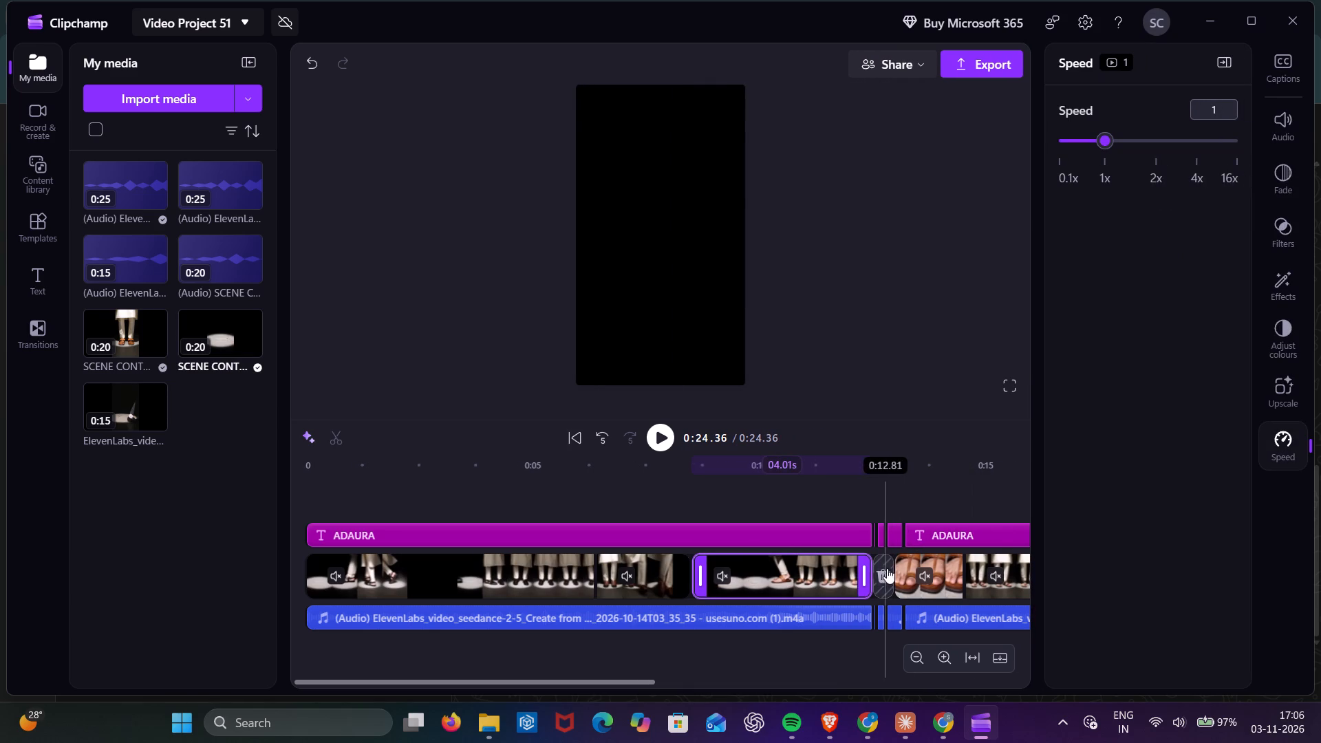
{"action": "left_click", "coordinate": [885, 572]}
Replay the video from about 0:07 to the end to check the flow after the speed change.
{"action": "left_click", "coordinate": [684, 502]}
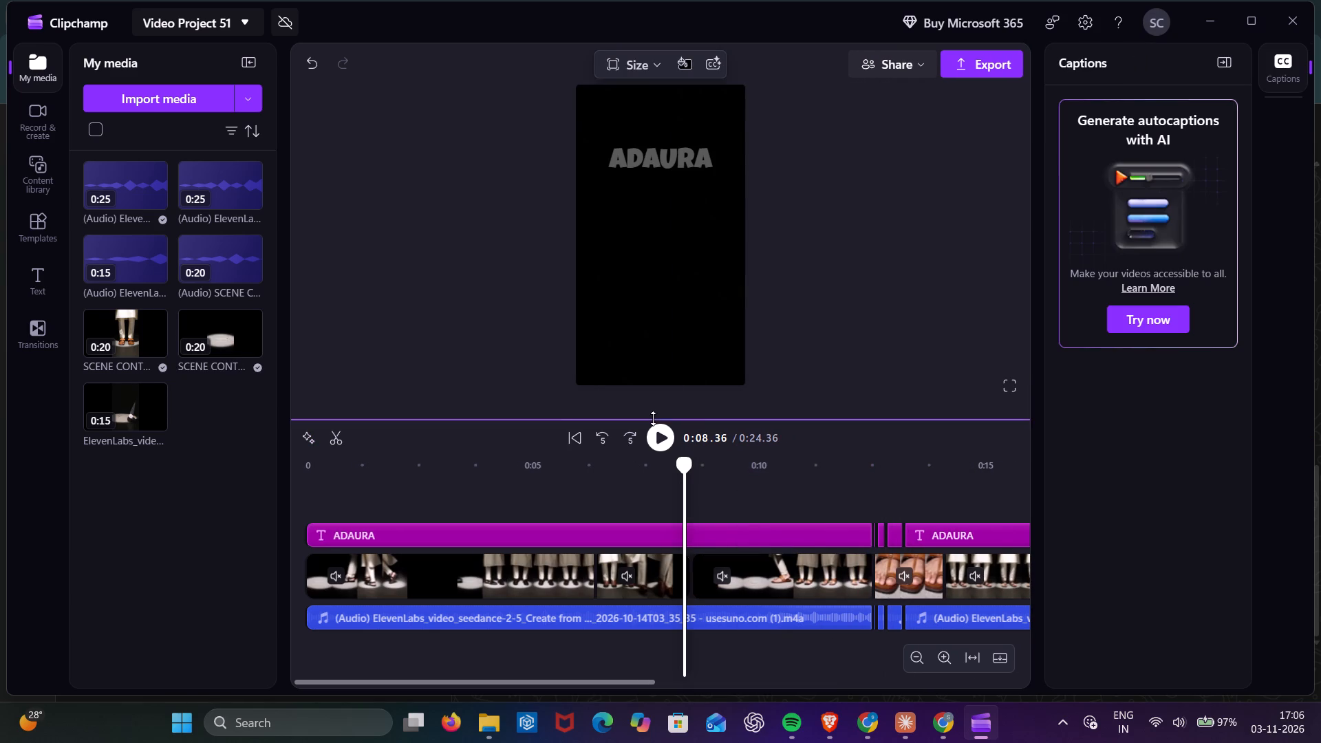
{"action": "left_click", "coordinate": [629, 500]}
{"action": "left_click", "coordinate": [660, 448]}
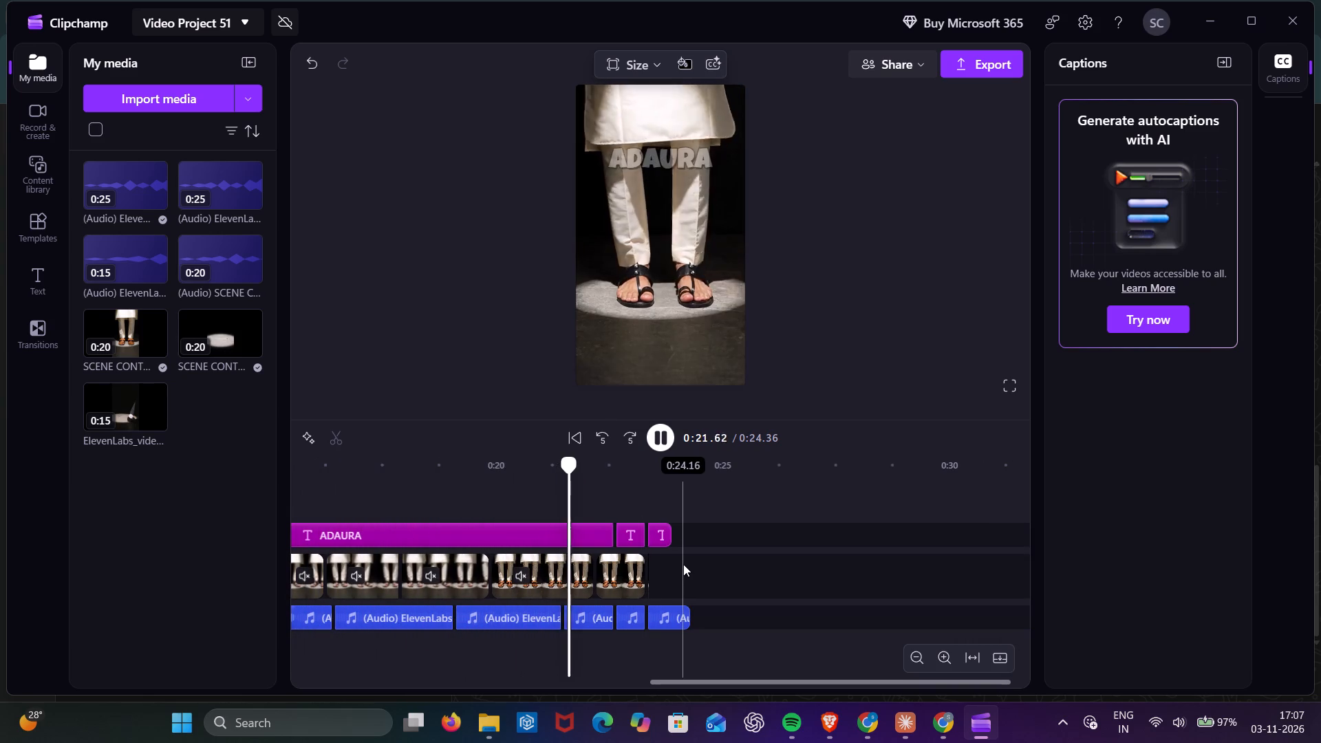
{"action": "left_click", "coordinate": [660, 432]}
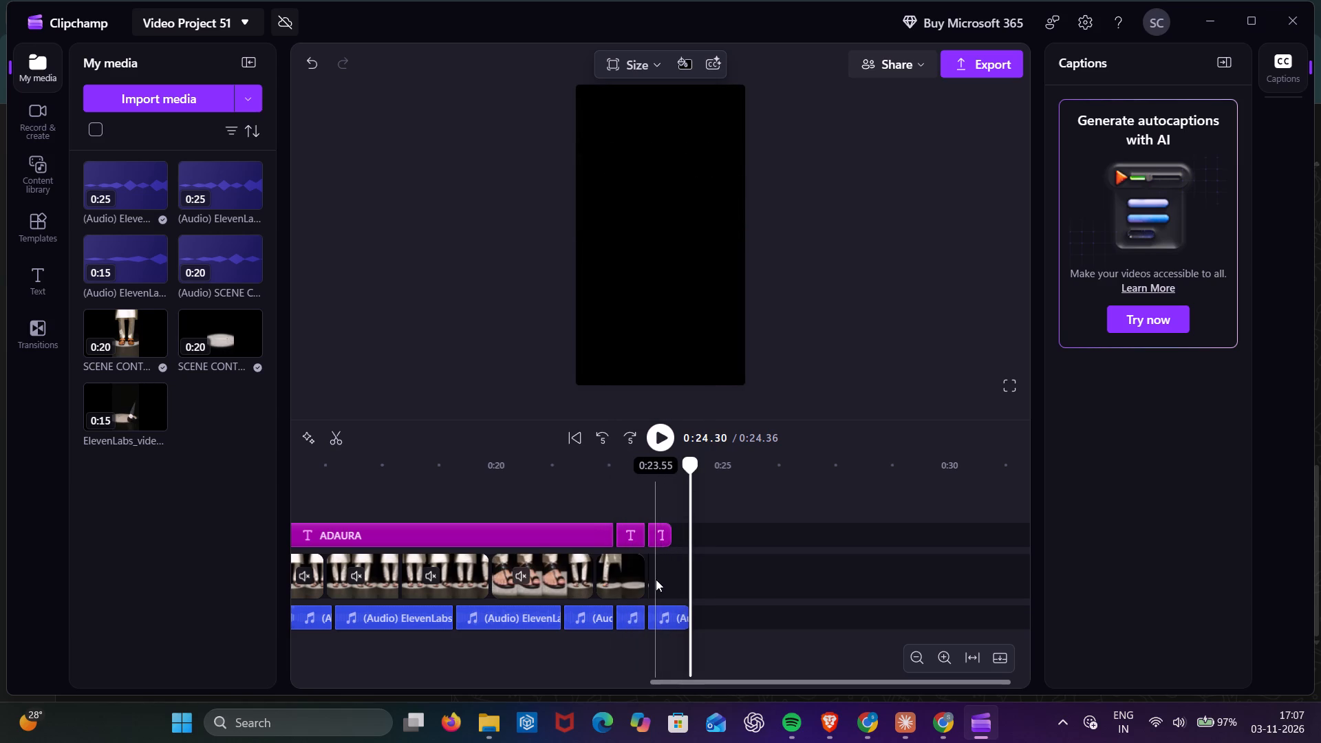
Split the ending ADAURA text and audio at 0:23.55, where the video ends, and delete the parts after it.
{"action": "left_click", "coordinate": [656, 579]}
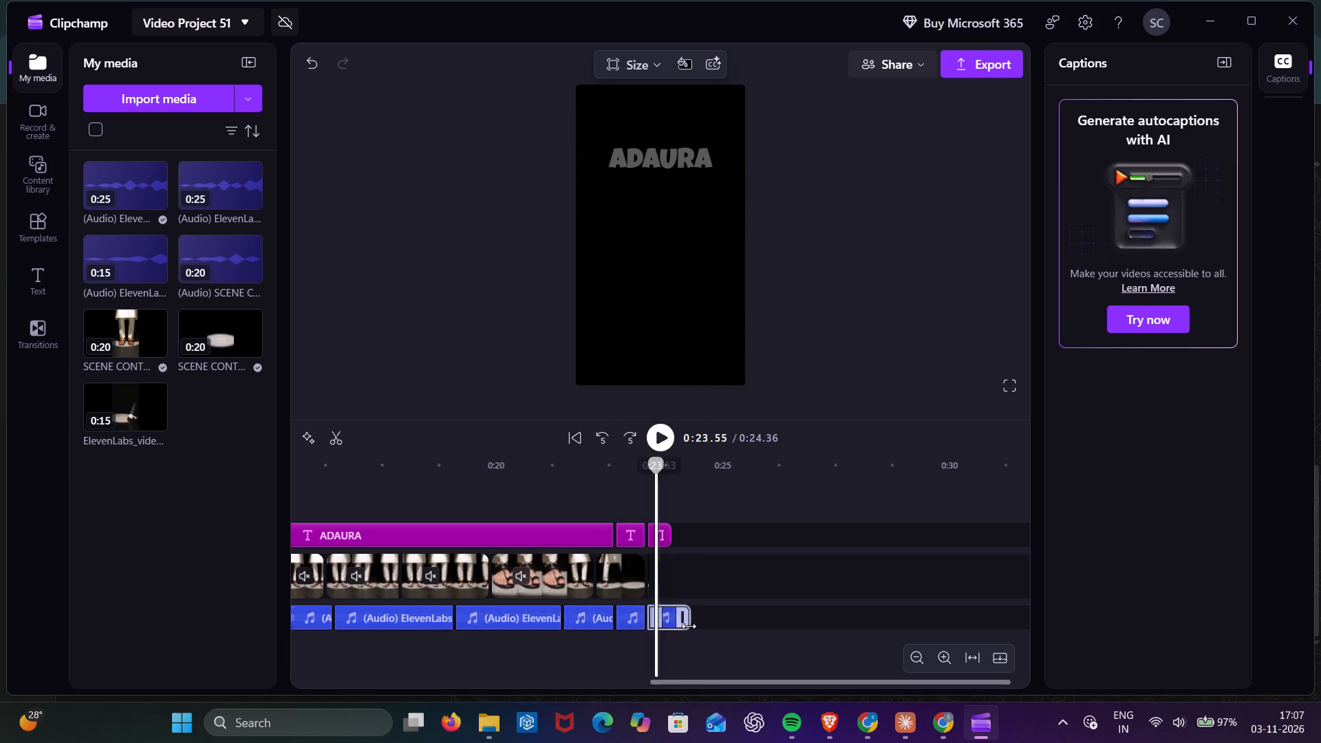
{"action": "key", "text": "s"}
{"action": "key", "text": "Delete"}
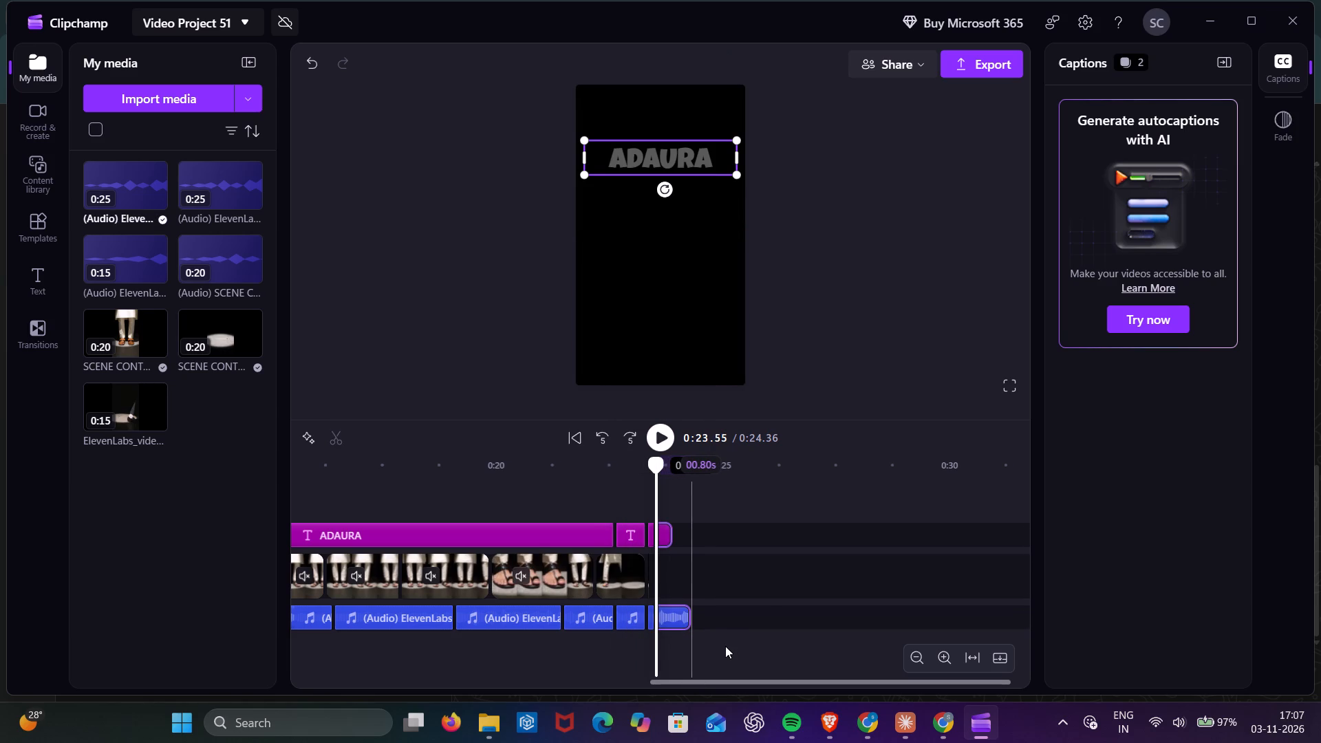
Play the trimmed ending of the video from about 0:22 to check it.
{"action": "left_click", "coordinate": [635, 457]}
{"action": "left_click", "coordinate": [654, 440]}
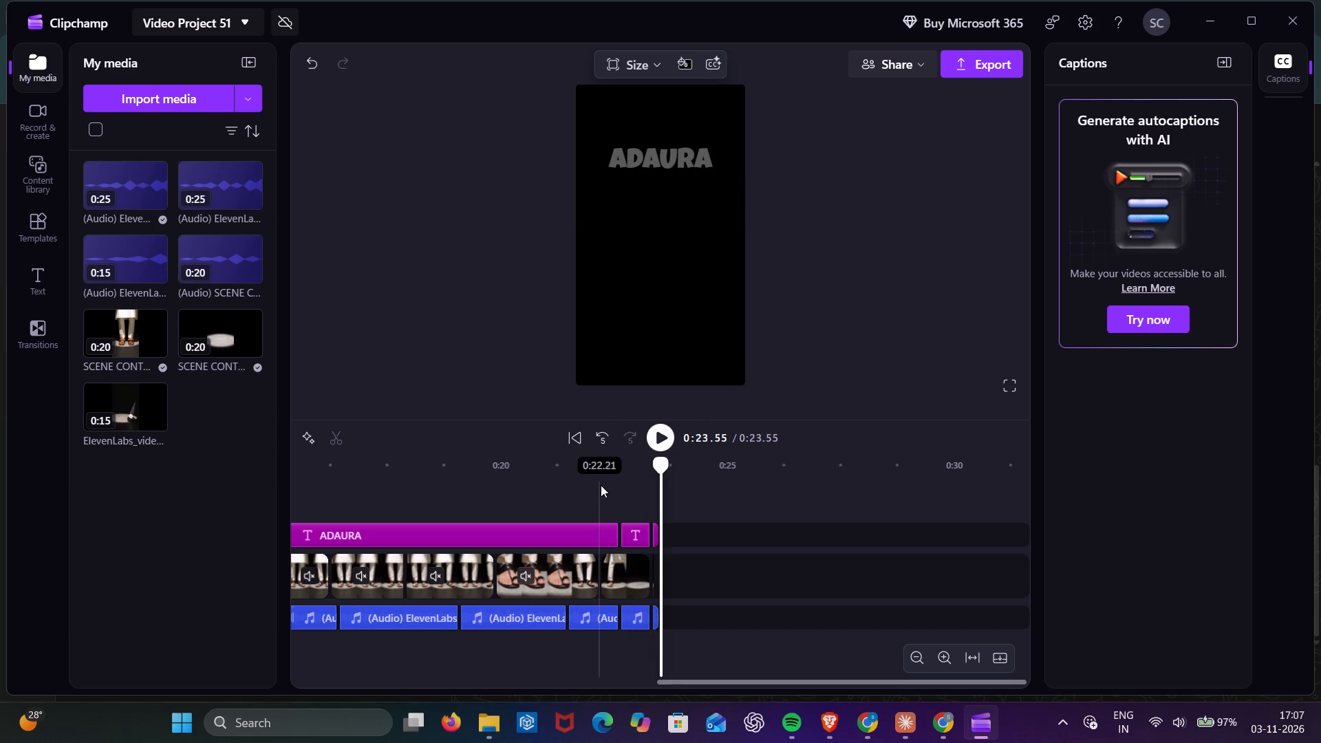
{"action": "left_click", "coordinate": [601, 485]}
{"action": "left_click", "coordinate": [662, 433]}
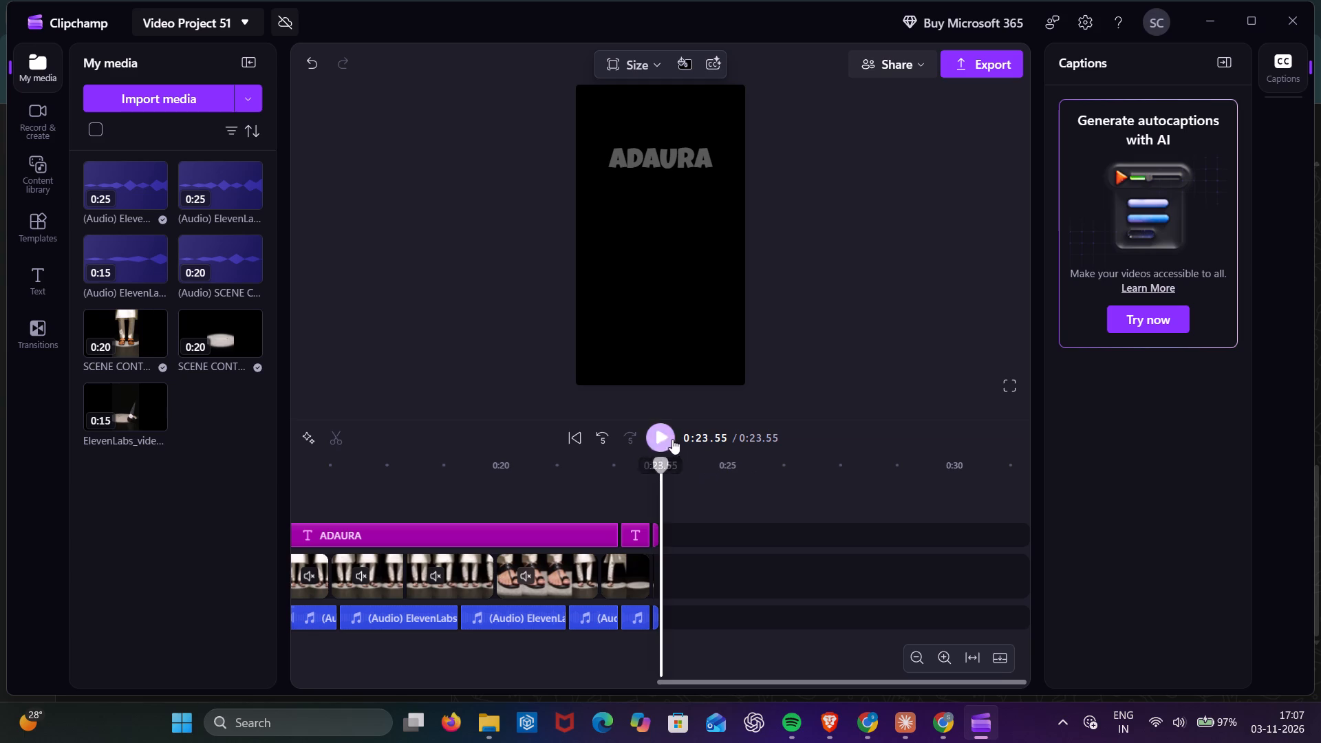
Delete the short leftover audio segment at the very end and replay the ending.
{"action": "left_click_drag", "start_coordinate": [664, 463], "coordinate": [646, 466]}
{"action": "left_click", "coordinate": [656, 616]}
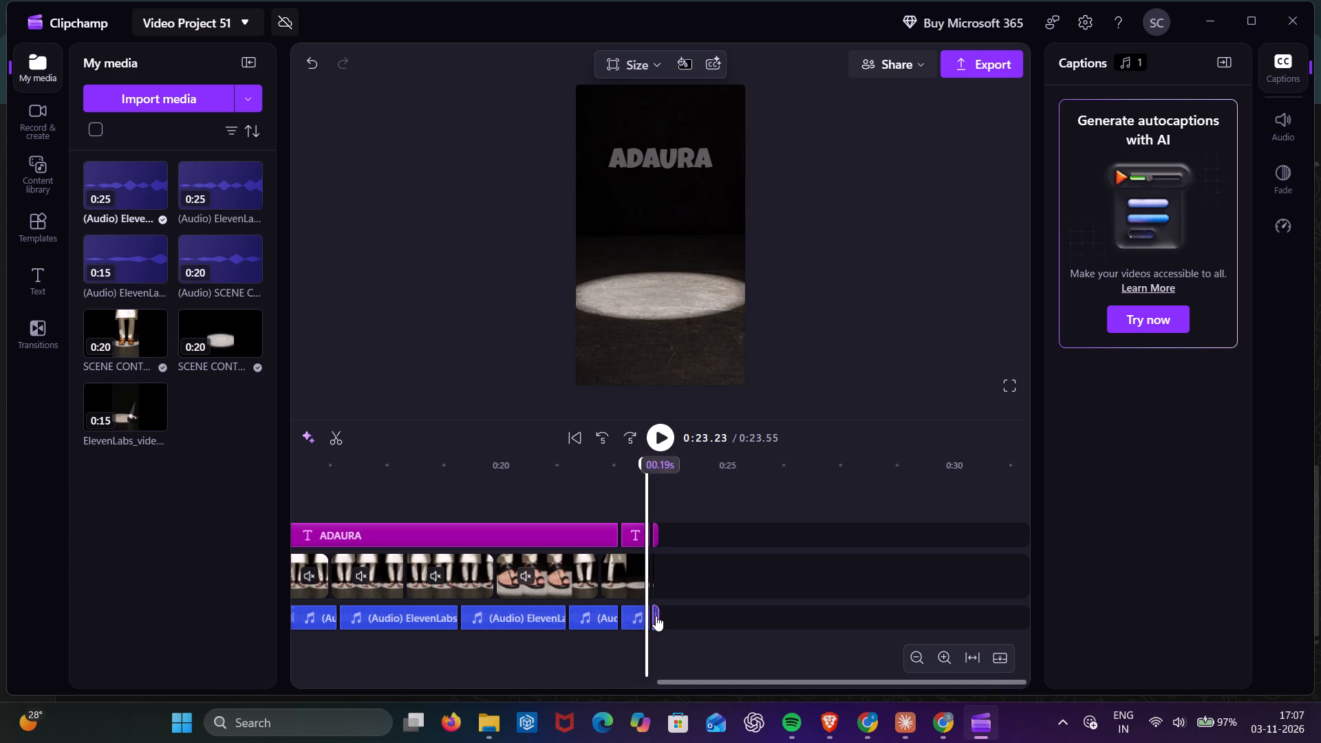
{"action": "key", "text": "Delete"}
{"action": "left_click", "coordinate": [606, 493]}
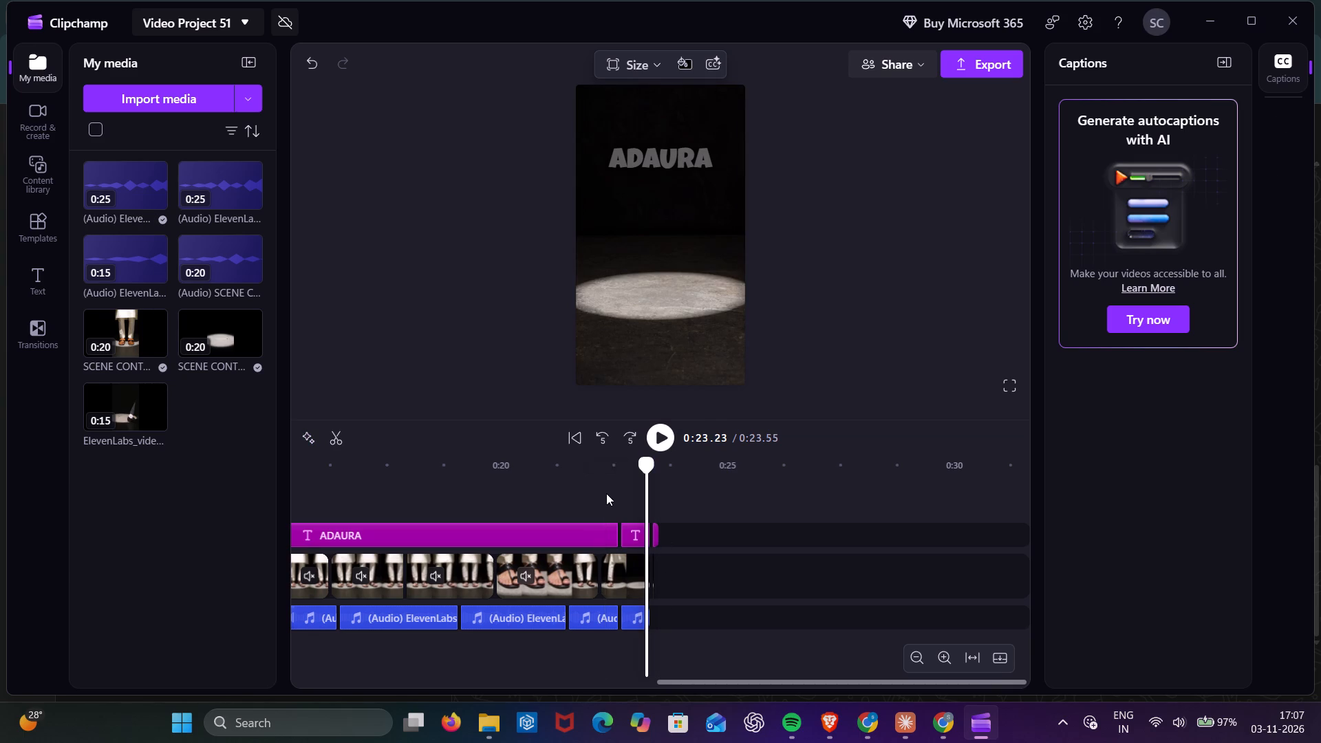
{"action": "left_click", "coordinate": [659, 444]}
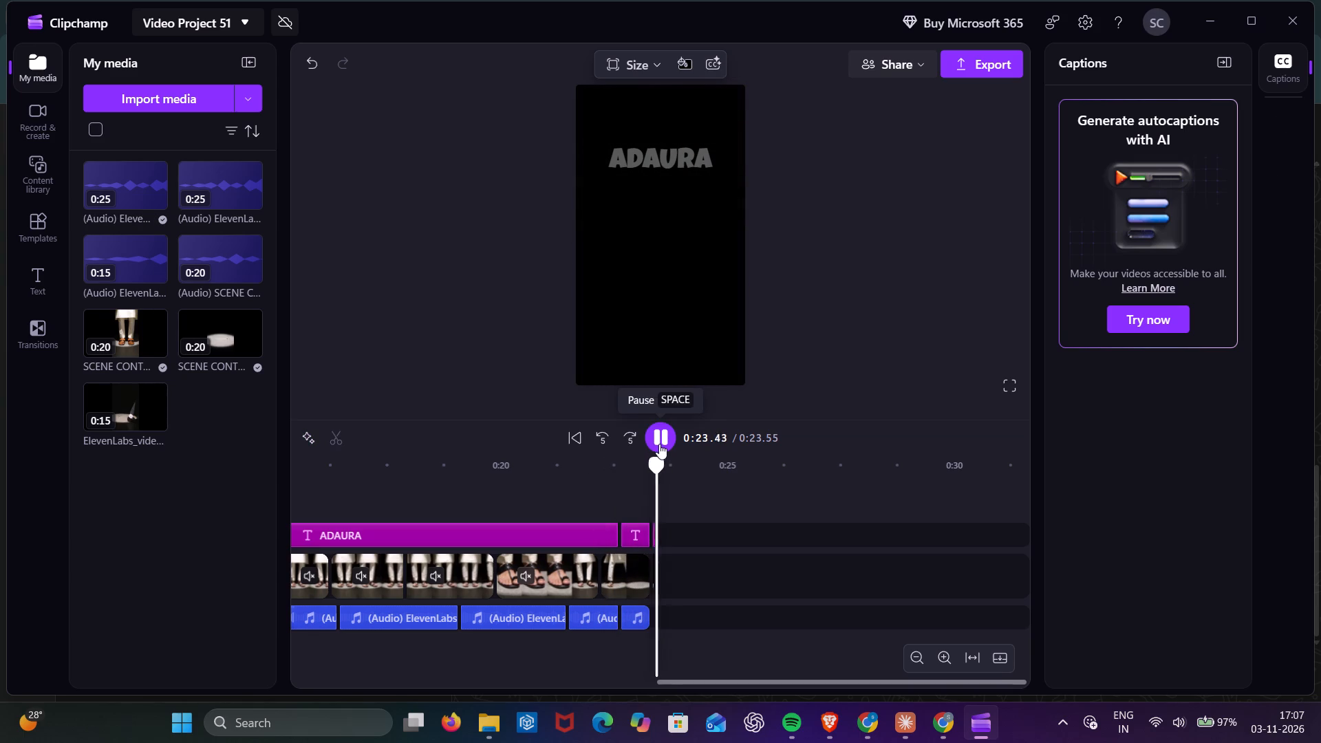
Export the video in 1080p quality with the file name "Ethik kolapuri 2".
{"action": "left_click", "coordinate": [984, 73]}
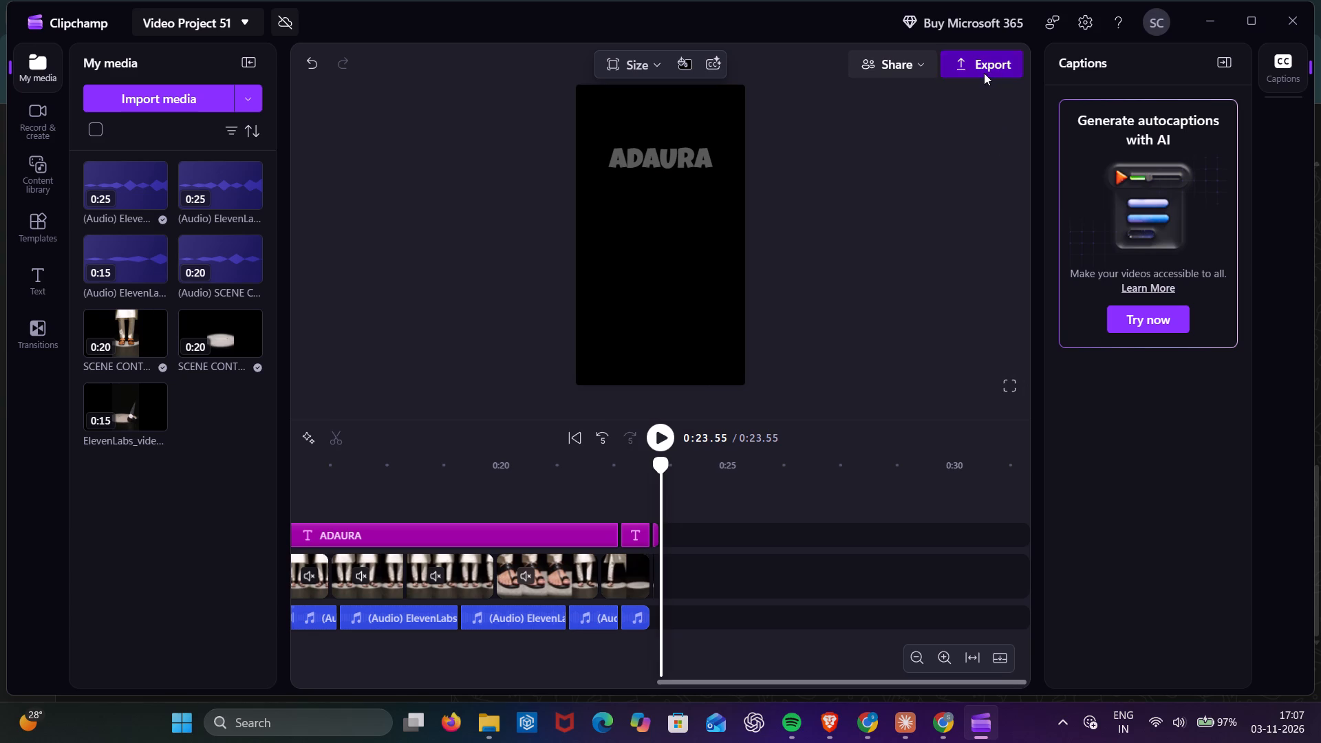
{"action": "left_click", "coordinate": [820, 308]}
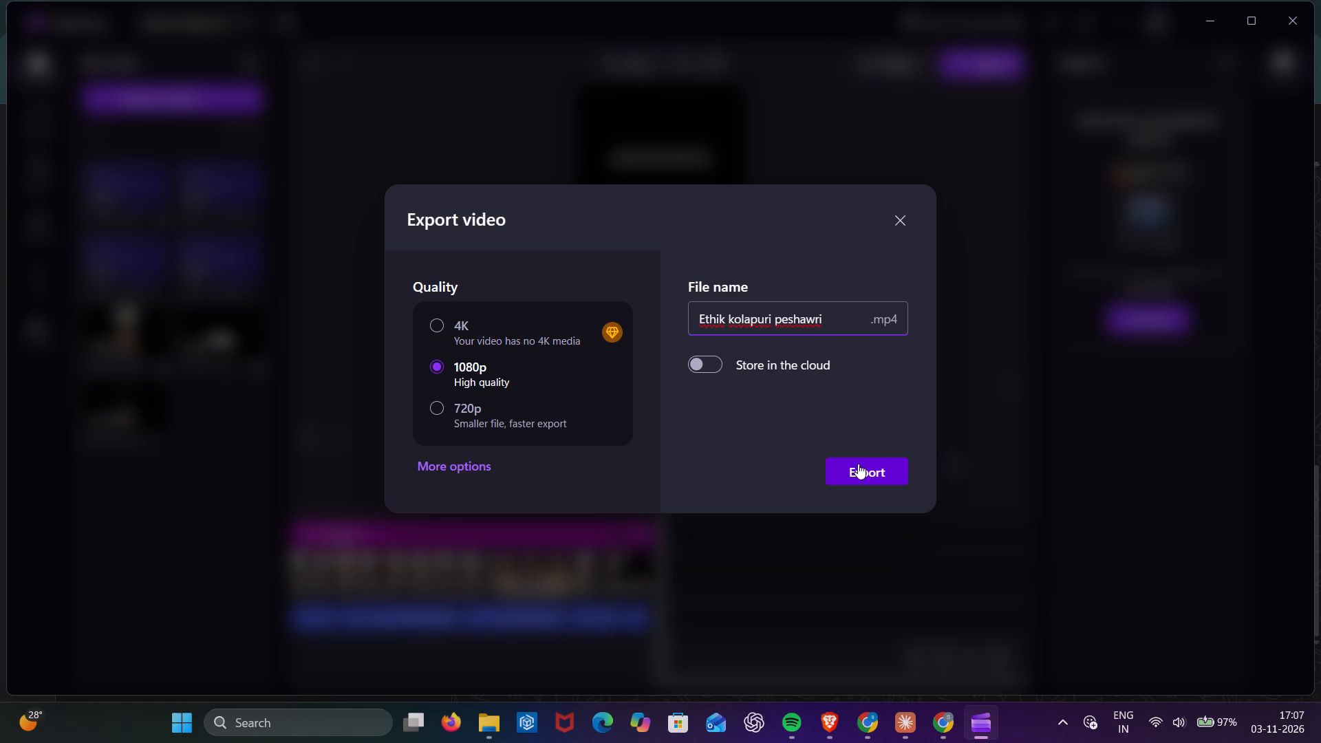
{"action": "left_click", "coordinate": [772, 330]}
{"action": "left_click_drag", "start_coordinate": [841, 321], "coordinate": [776, 332]}
{"action": "key", "text": "BackSpace"}
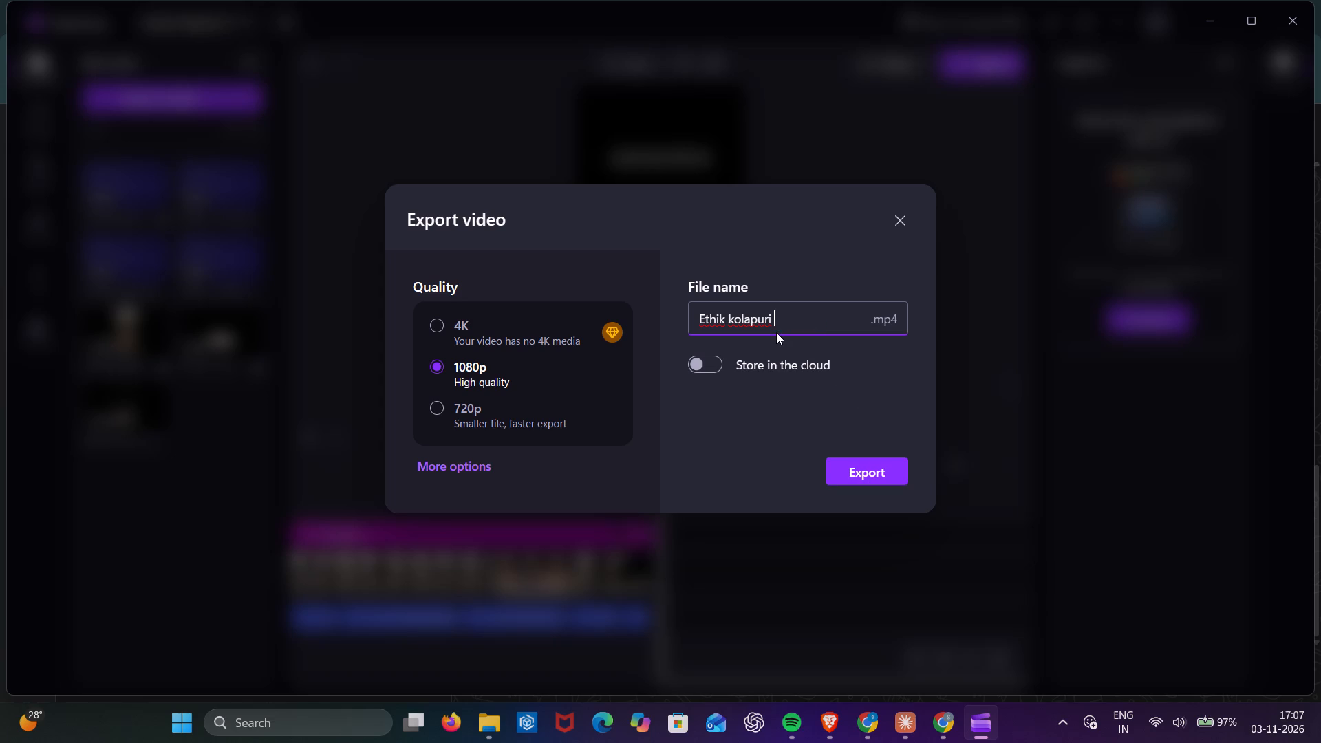
{"action": "key", "text": "2"}
{"action": "left_click", "coordinate": [863, 463]}
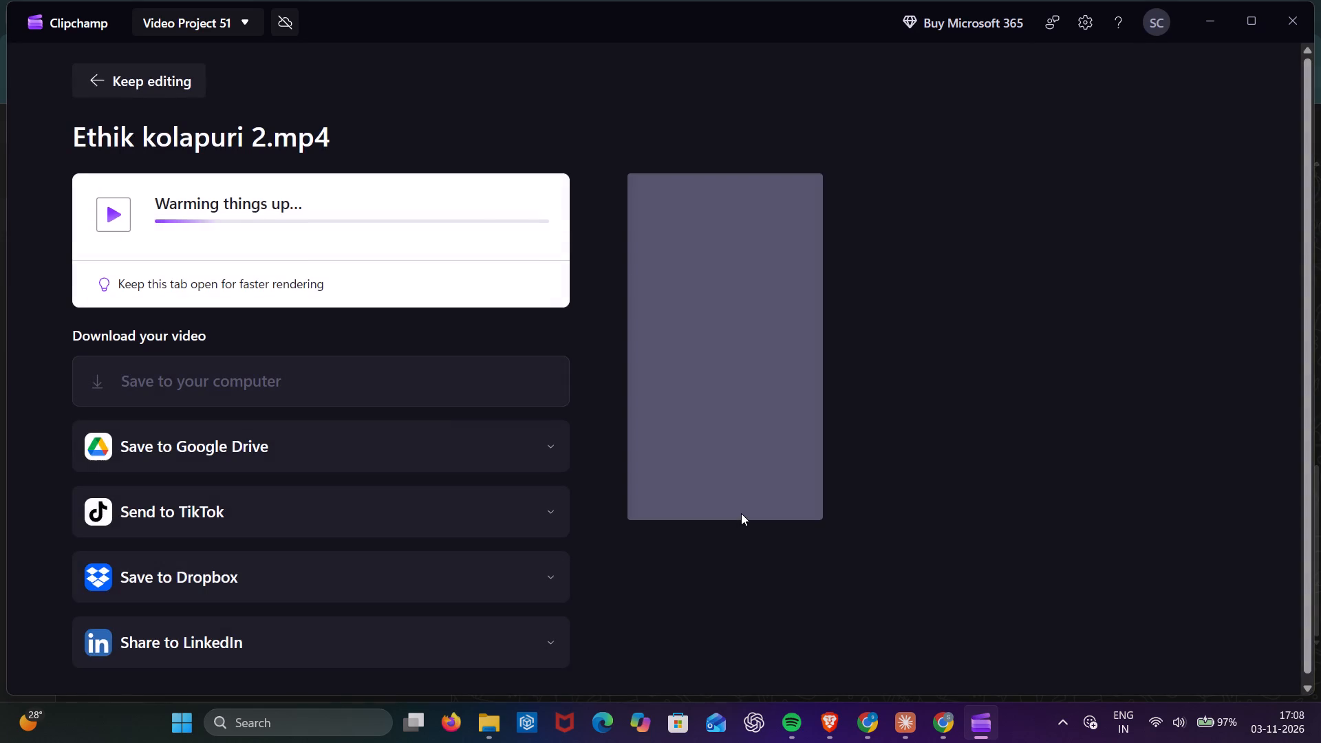